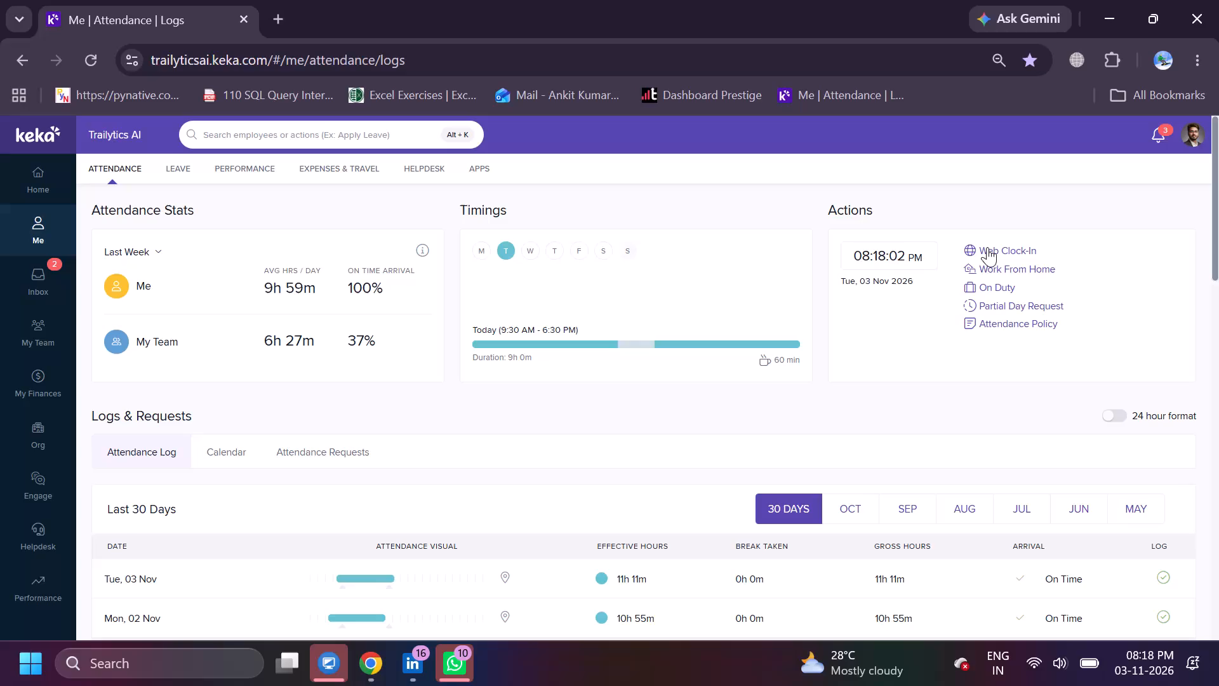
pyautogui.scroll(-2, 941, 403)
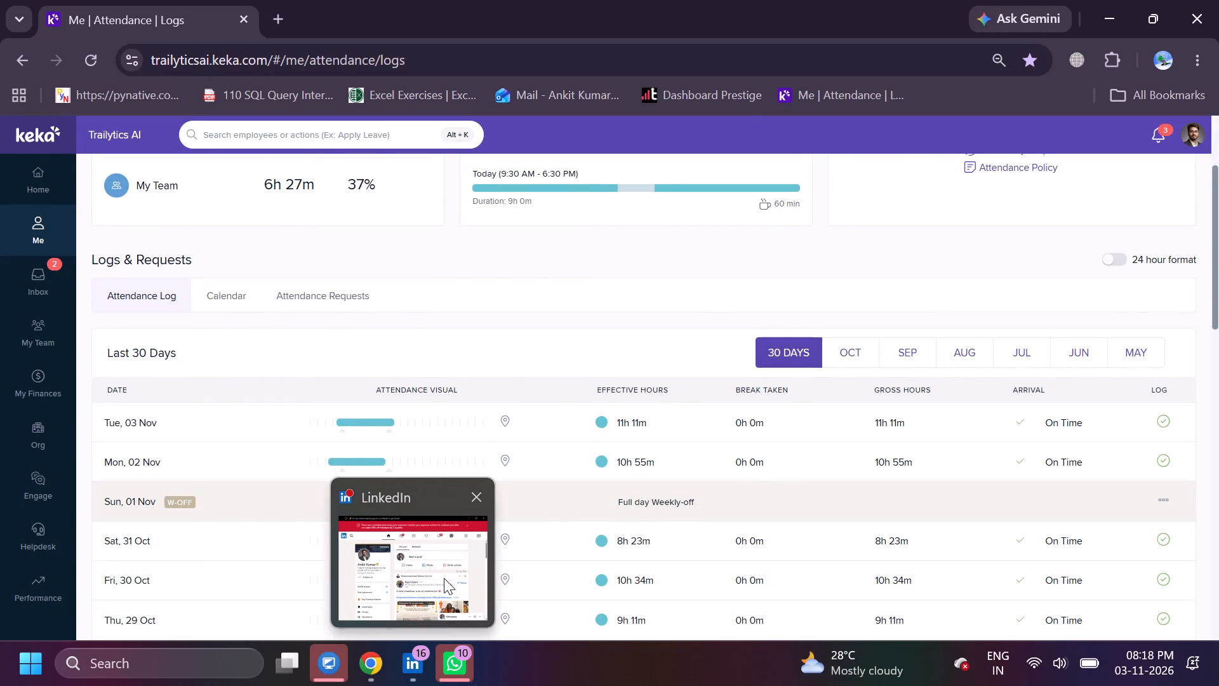
# Switch to LinkedIn, dismiss the payment banner, look through the home feed and close the window.
pyautogui.click(343, 527)
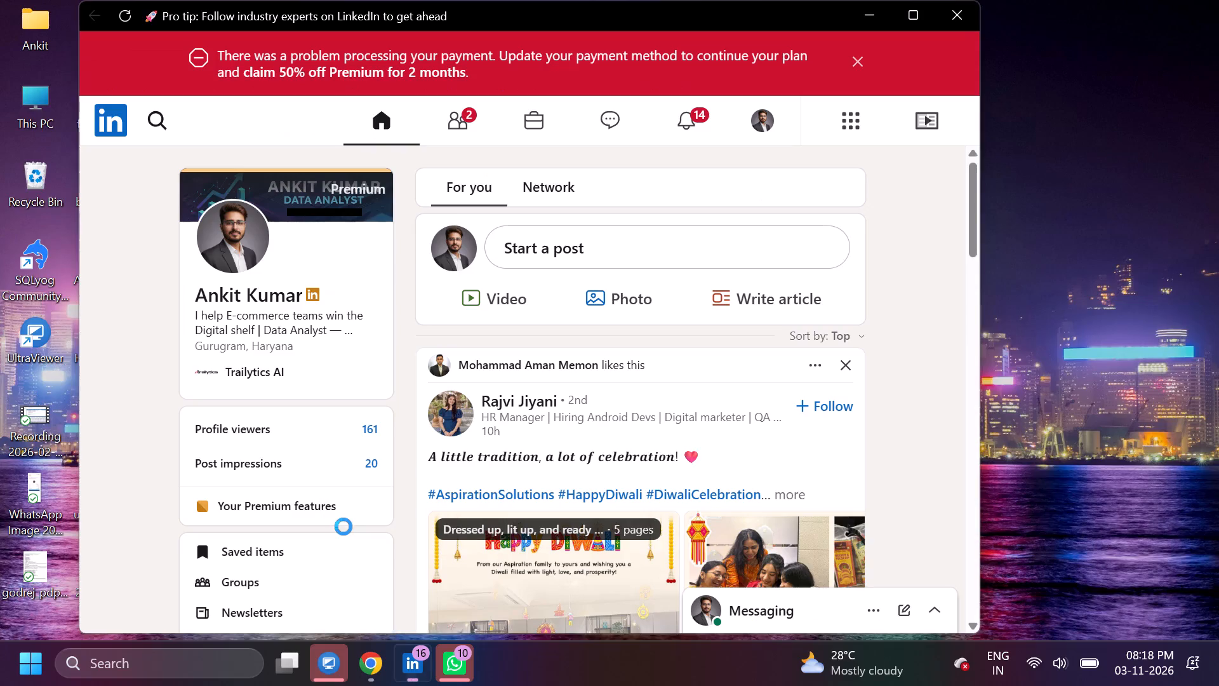
pyautogui.scroll(-2, 623, 399)
pyautogui.scroll(3, 623, 399)
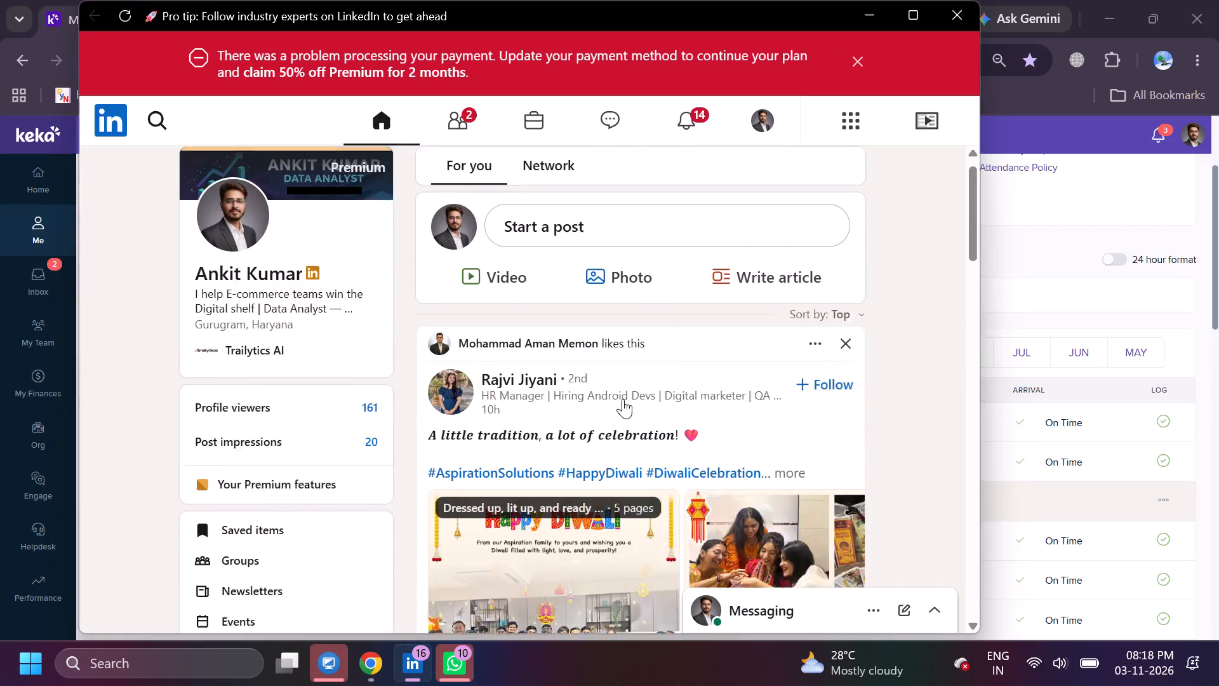
pyautogui.scroll(1, 623, 399)
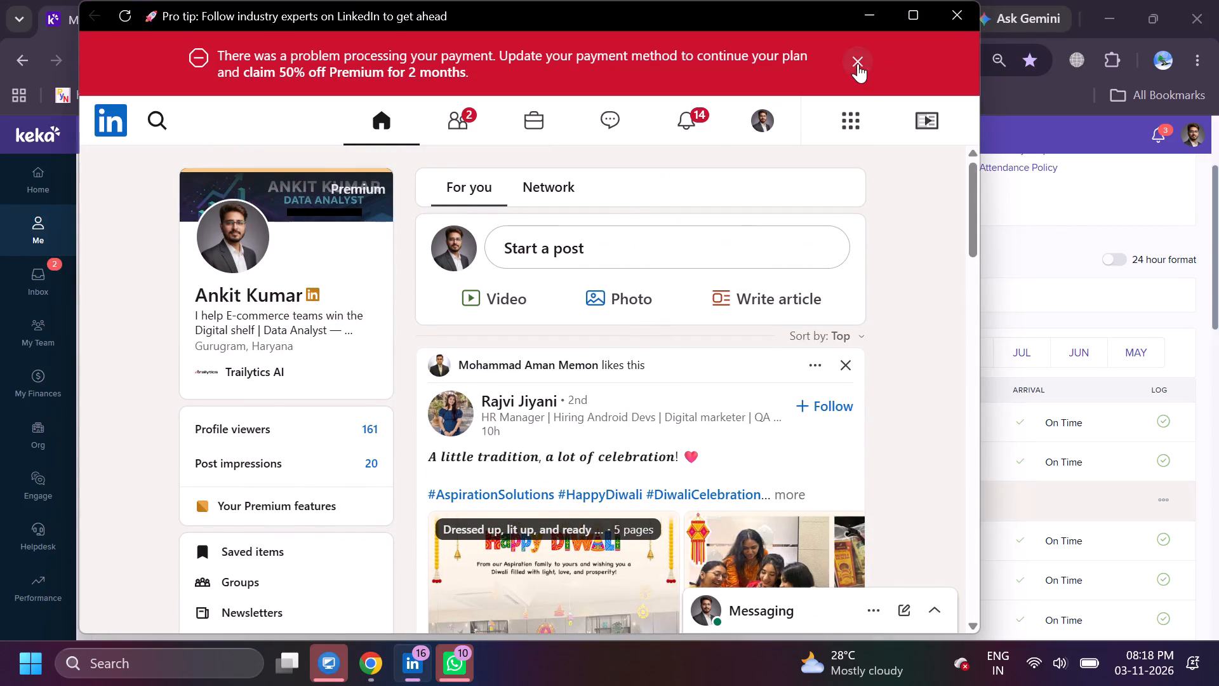
pyautogui.click(858, 64)
pyautogui.scroll(-2, 775, 328)
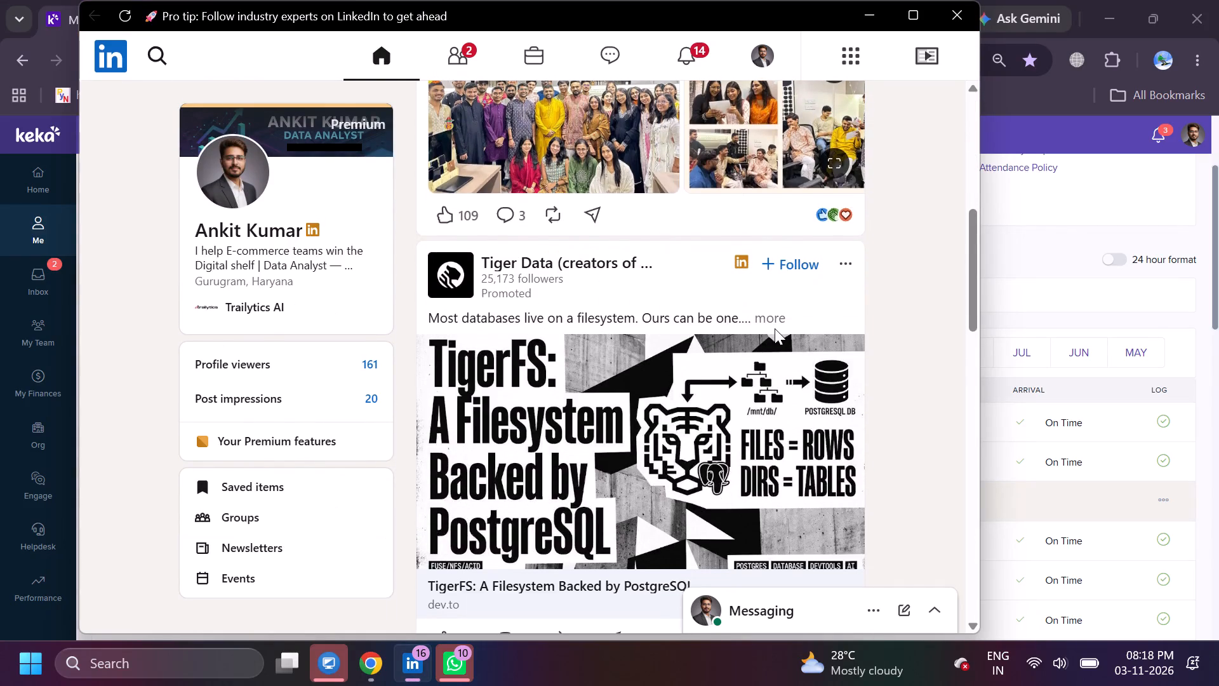
pyautogui.scroll(1, 775, 328)
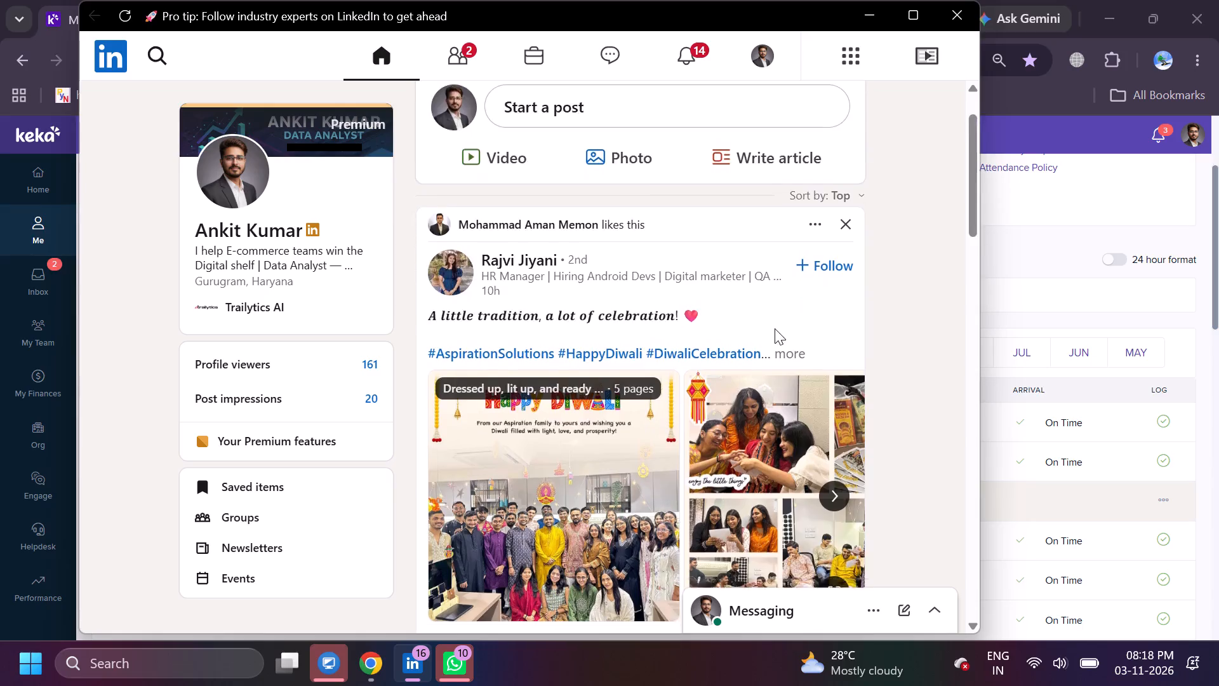
pyautogui.scroll(1, 775, 328)
pyautogui.scroll(-4, 775, 328)
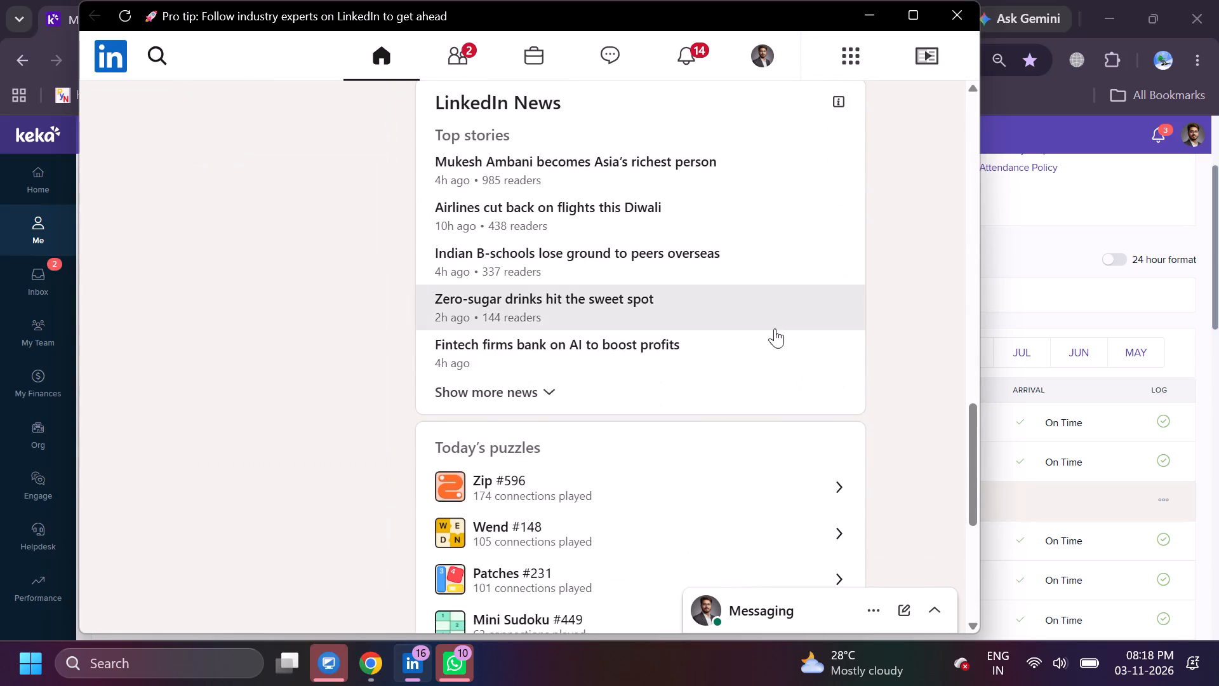
pyautogui.click(952, 10)
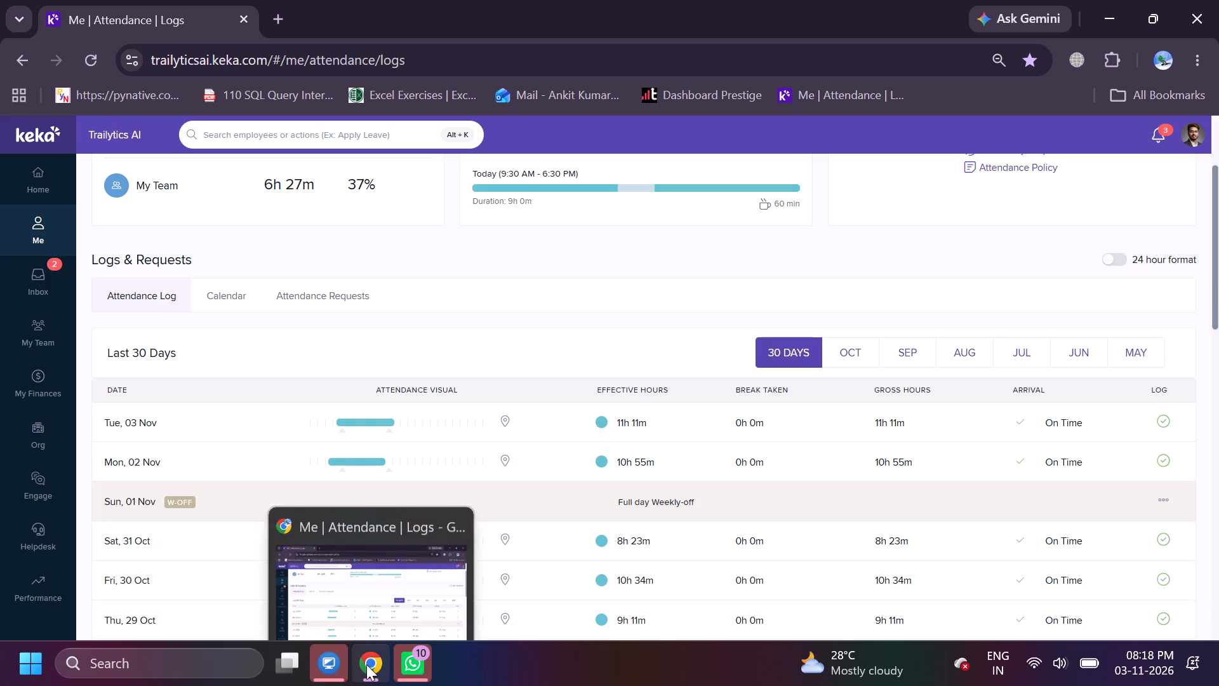
# In a new Chrome tab, open the Prestige validation report from Qualityhub's Digital Shelf client overview.
pyautogui.click(407, 575)
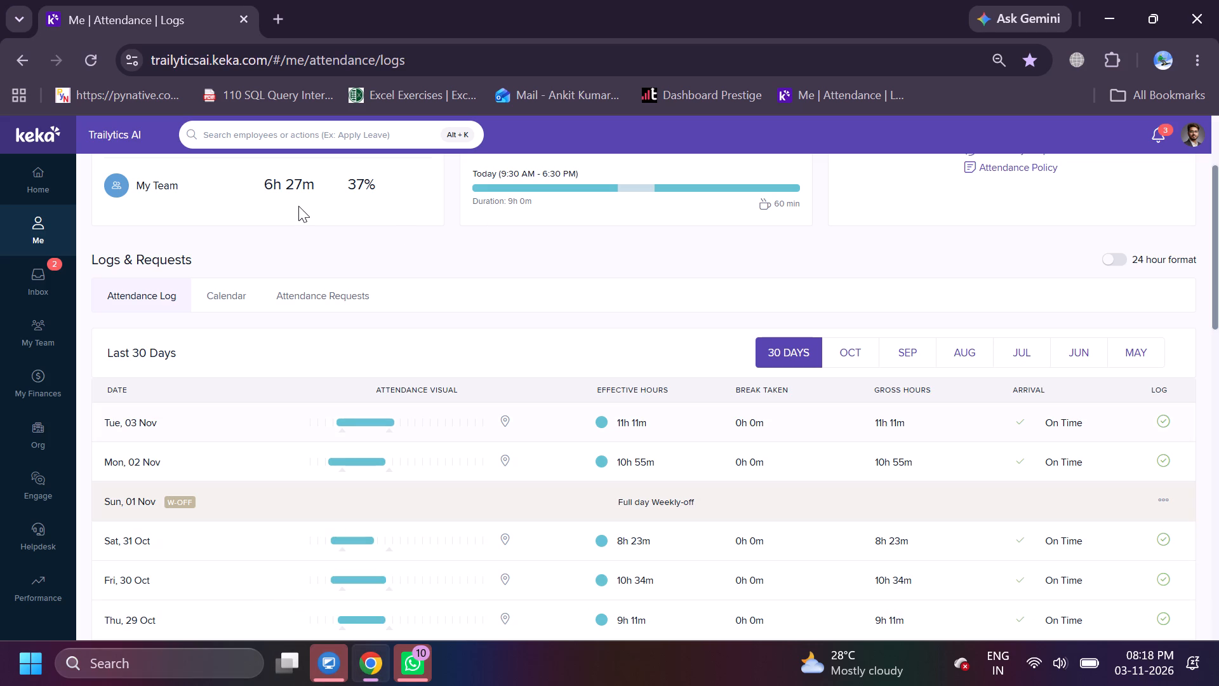
pyautogui.click(276, 22)
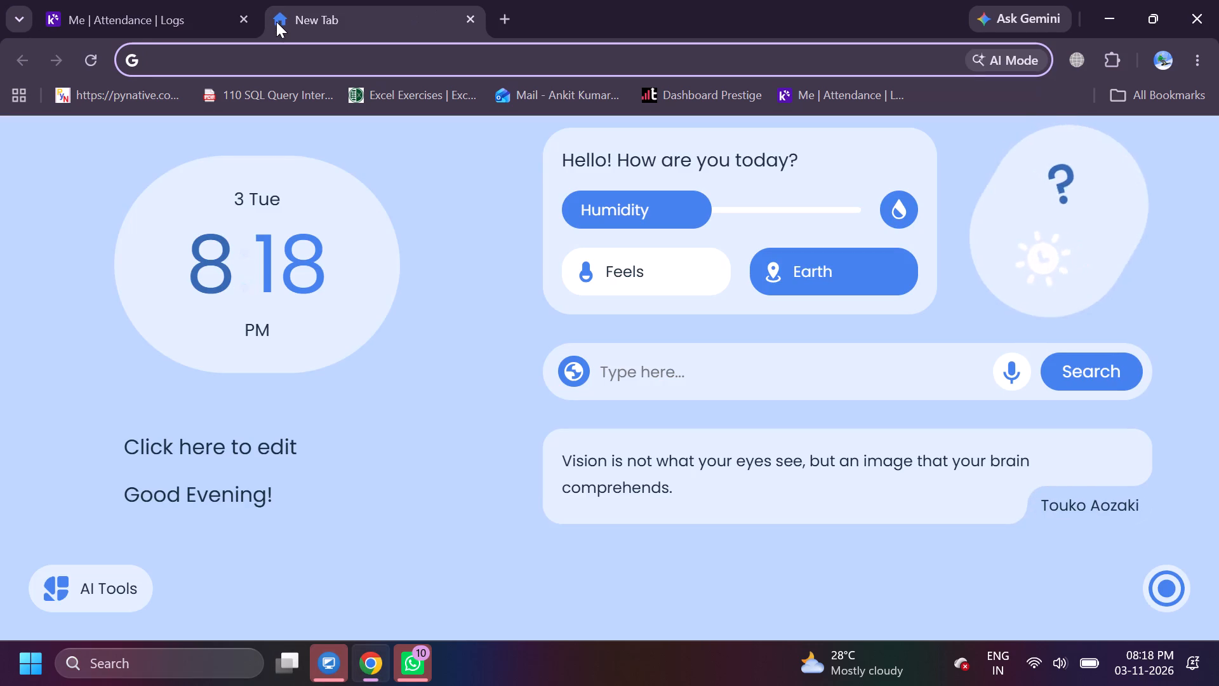
pyautogui.press('q')
pyautogui.press('Return')
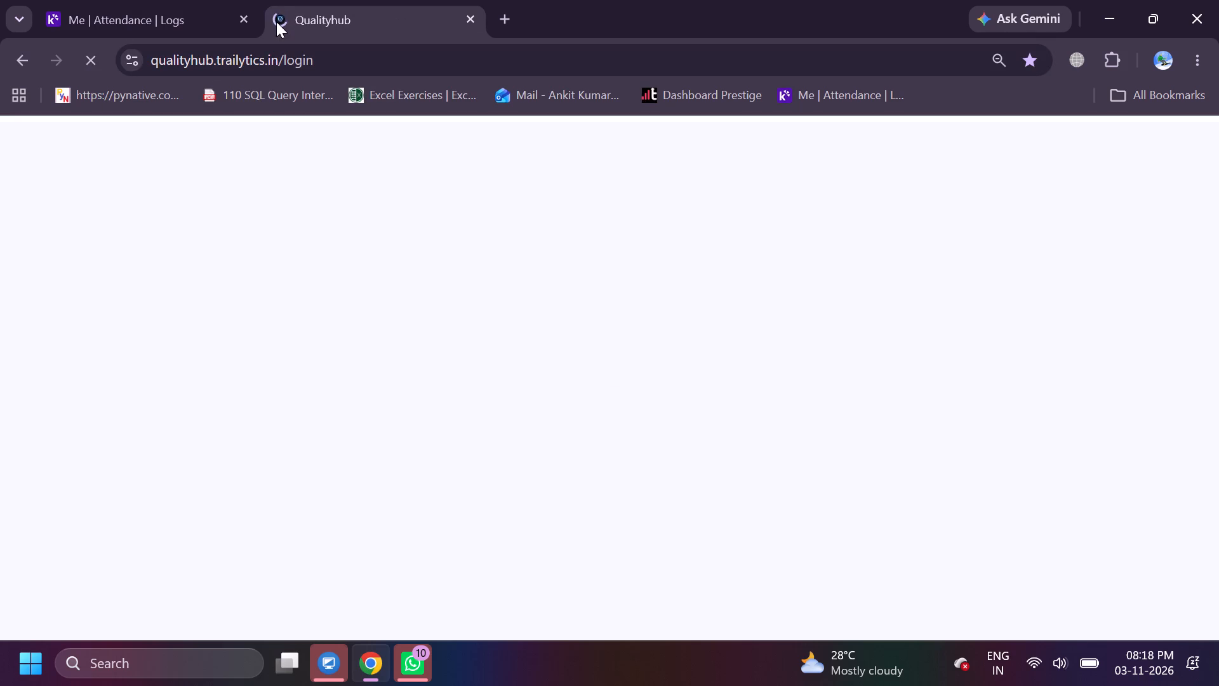
pyautogui.click(196, 231)
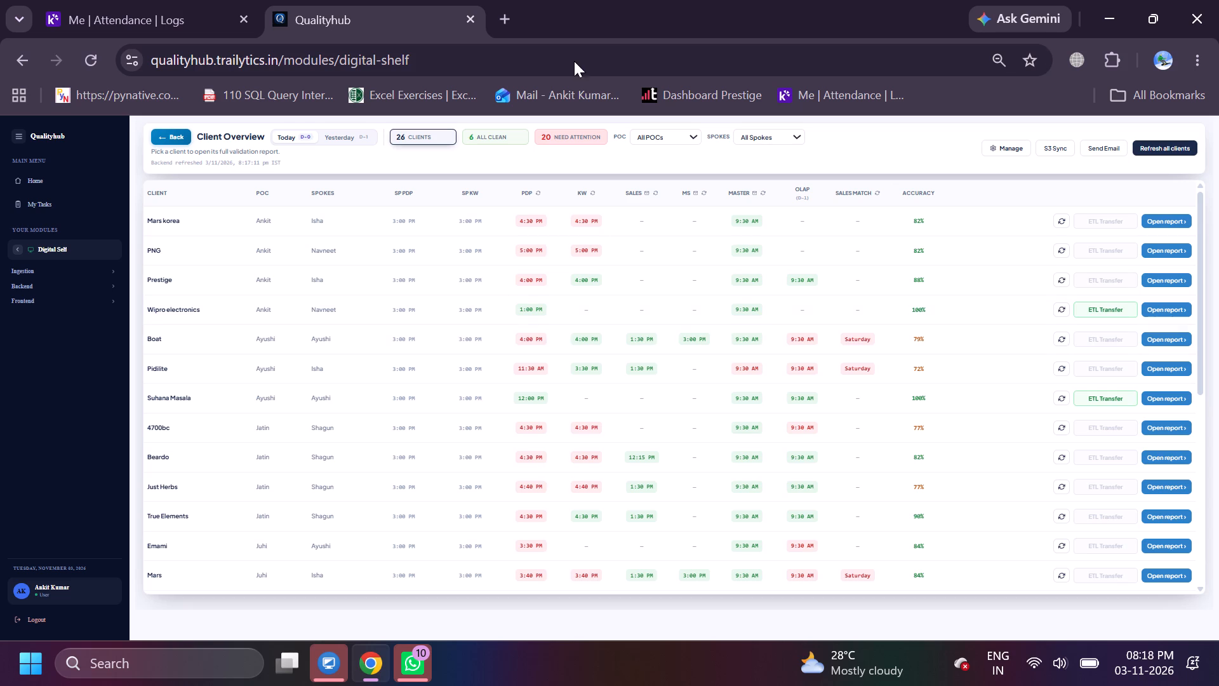
pyautogui.click(1173, 274)
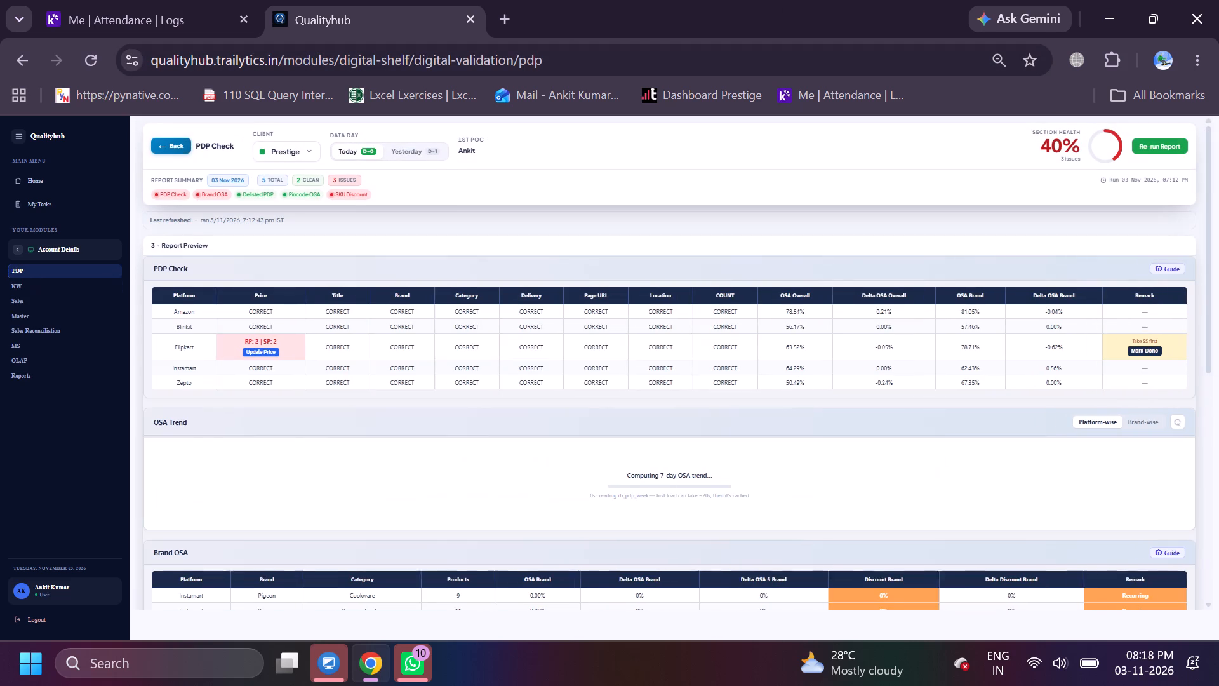
# Run the price update for Flipkart in the Prestige PDP Check table.
pyautogui.click(262, 350)
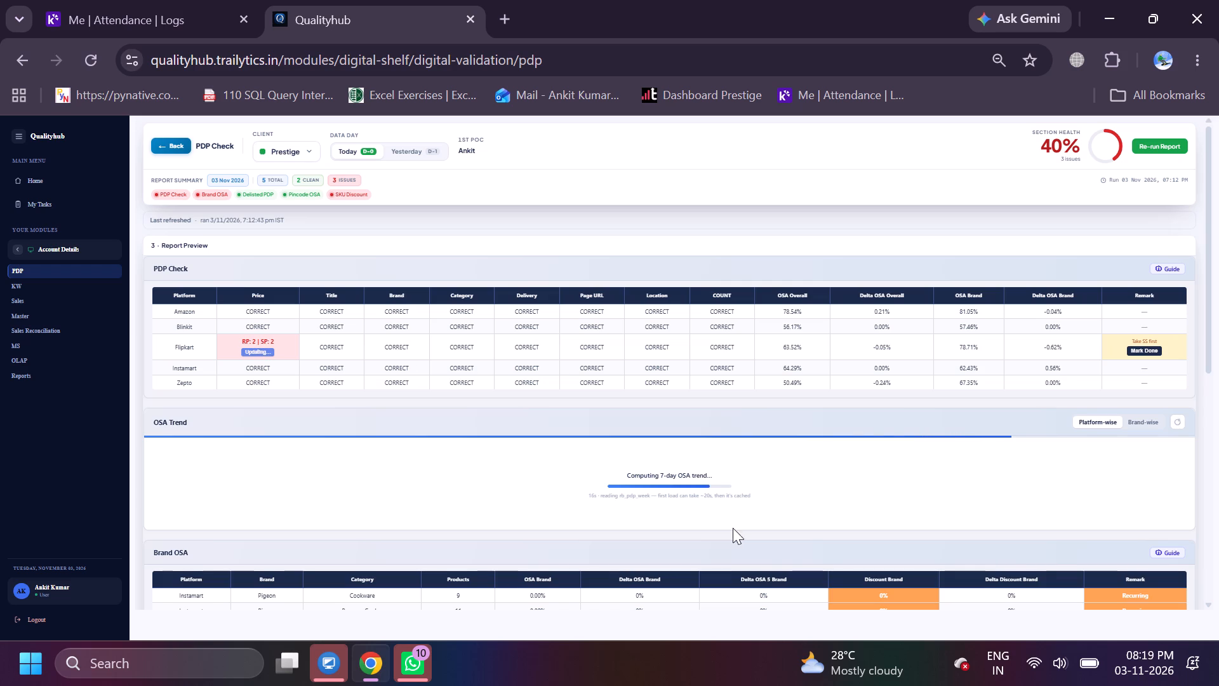
# Review the Brand OSA, Delisted PDP and Pincode OSA sections of the Prestige report.
pyautogui.scroll(-3, 855, 426)
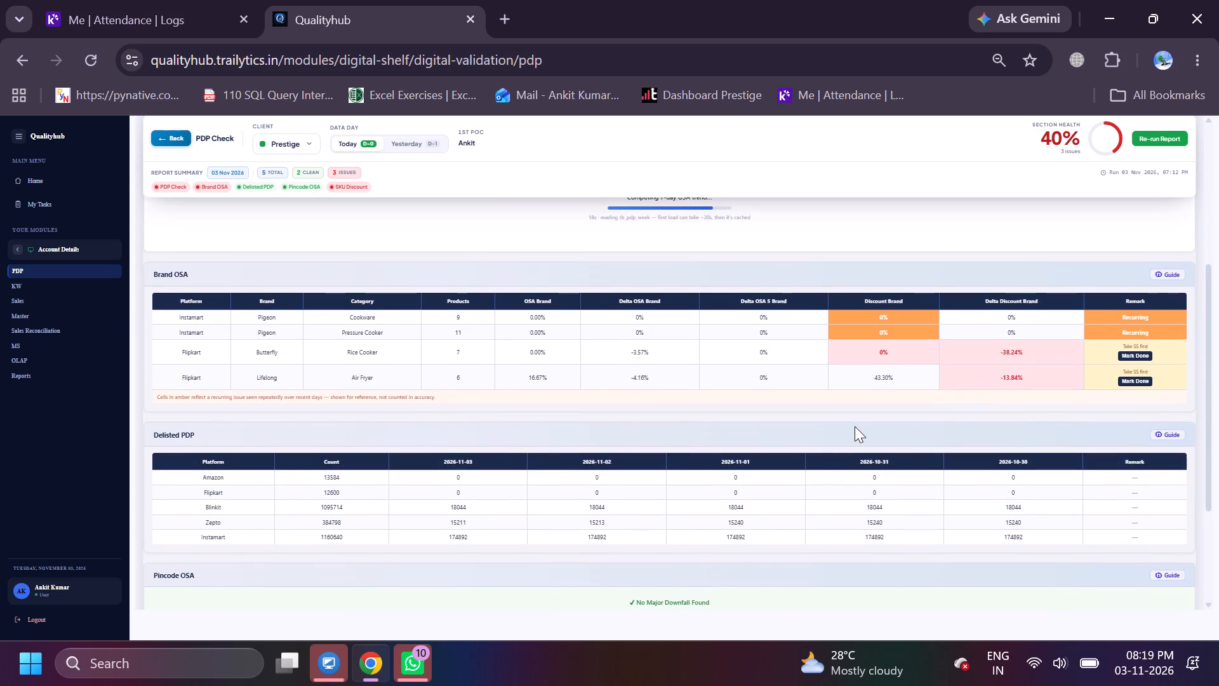
pyautogui.scroll(-5, 855, 426)
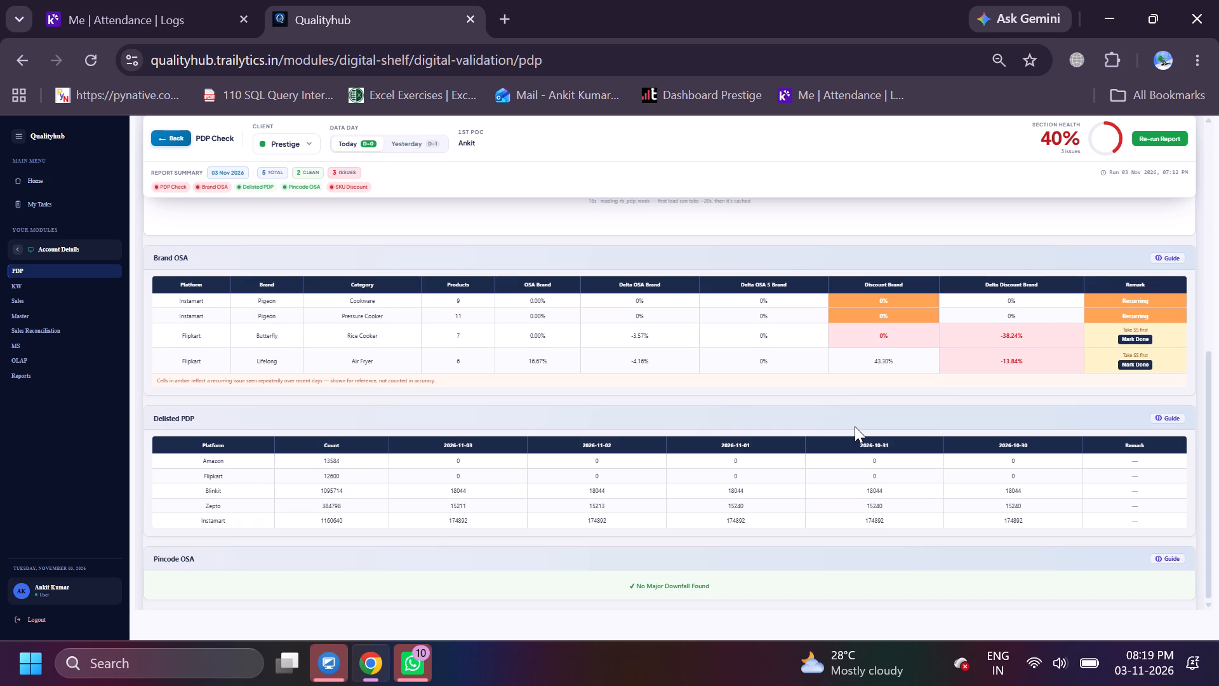
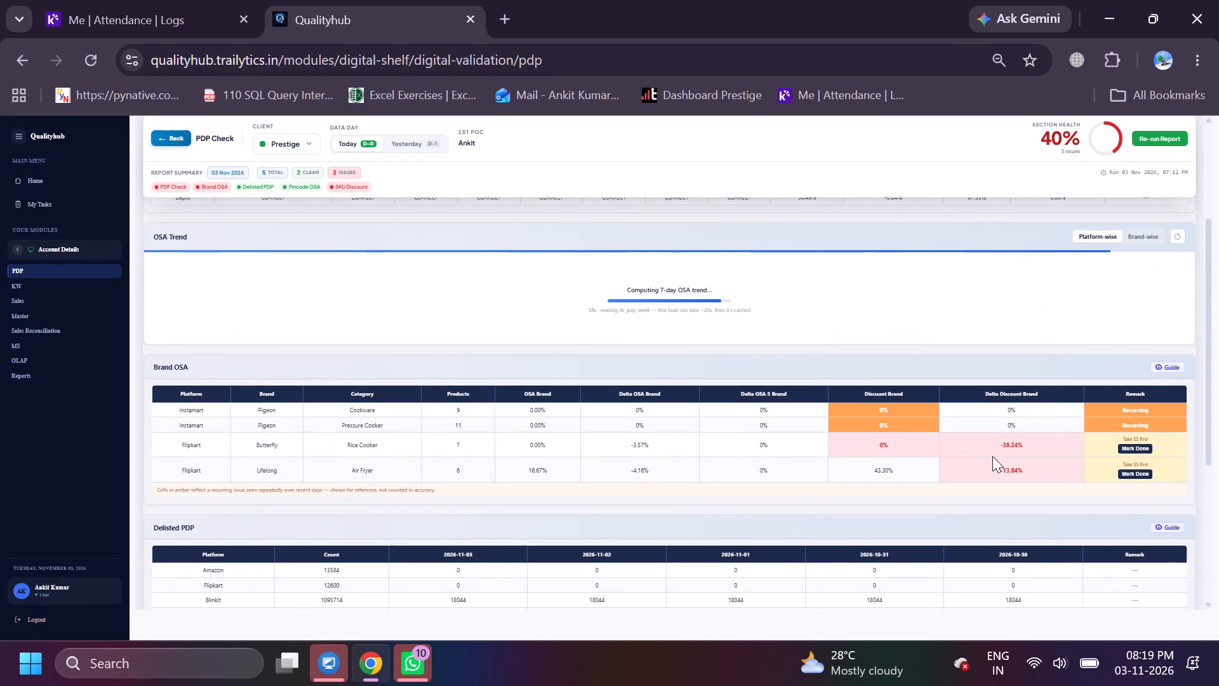
# Examine the platform-wise OSA Trend chart and the flagged Flipkart rows in the Brand OSA table of the Prestige report.
pyautogui.scroll(1, 992, 456)
pyautogui.scroll(-1, 992, 456)
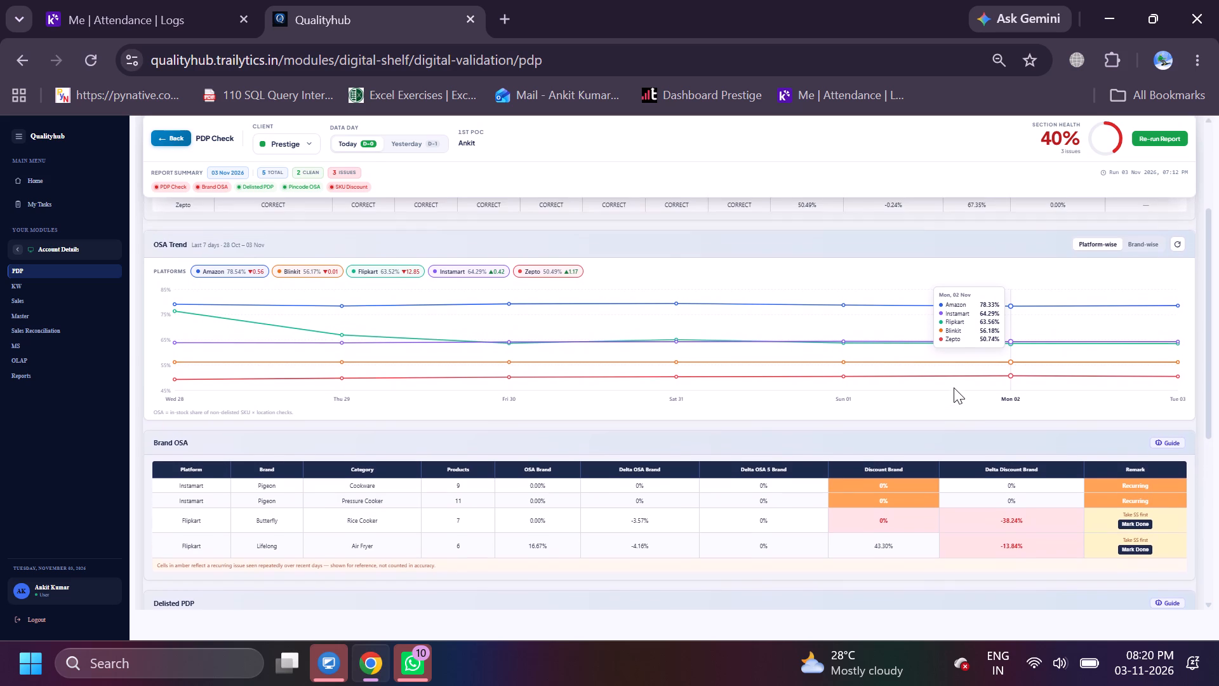
pyautogui.scroll(-1, 1060, 452)
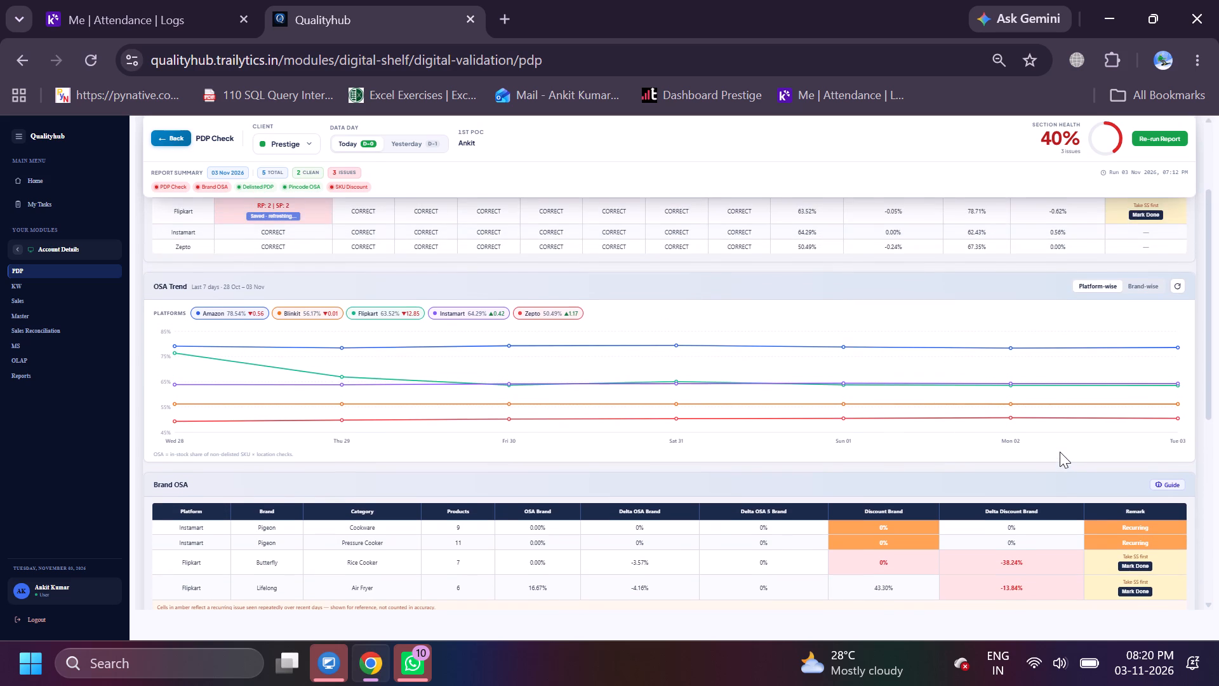
pyautogui.scroll(-1, 1060, 452)
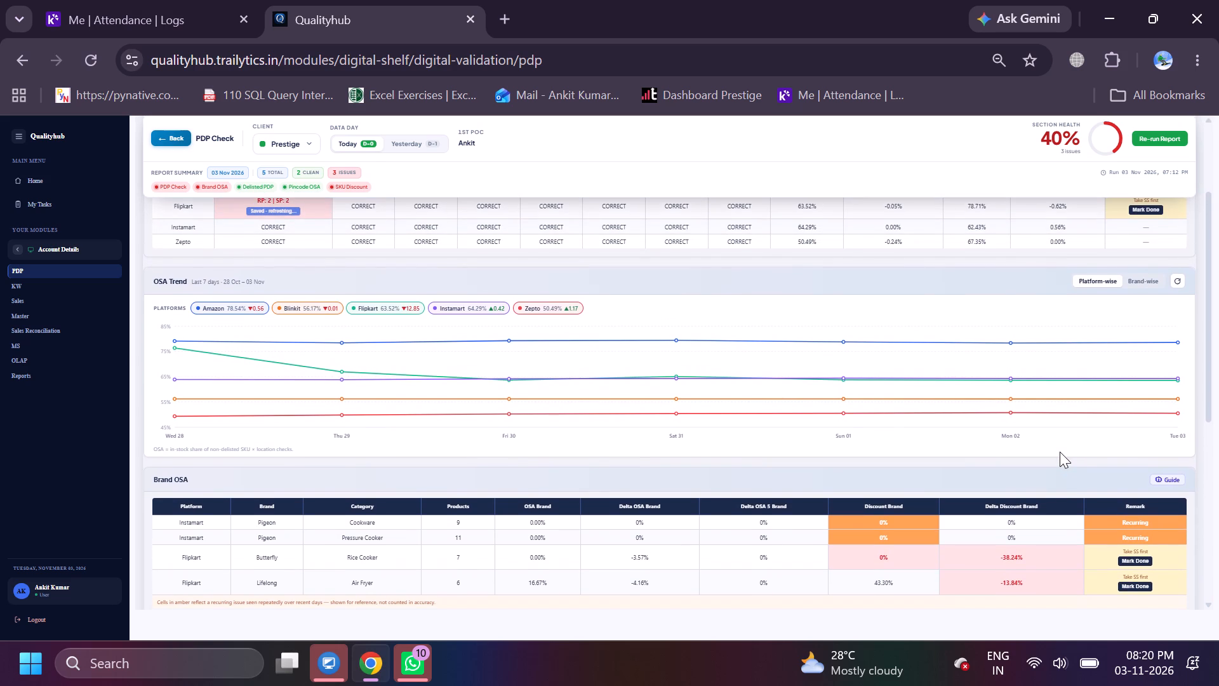
pyautogui.scroll(-1, 1060, 452)
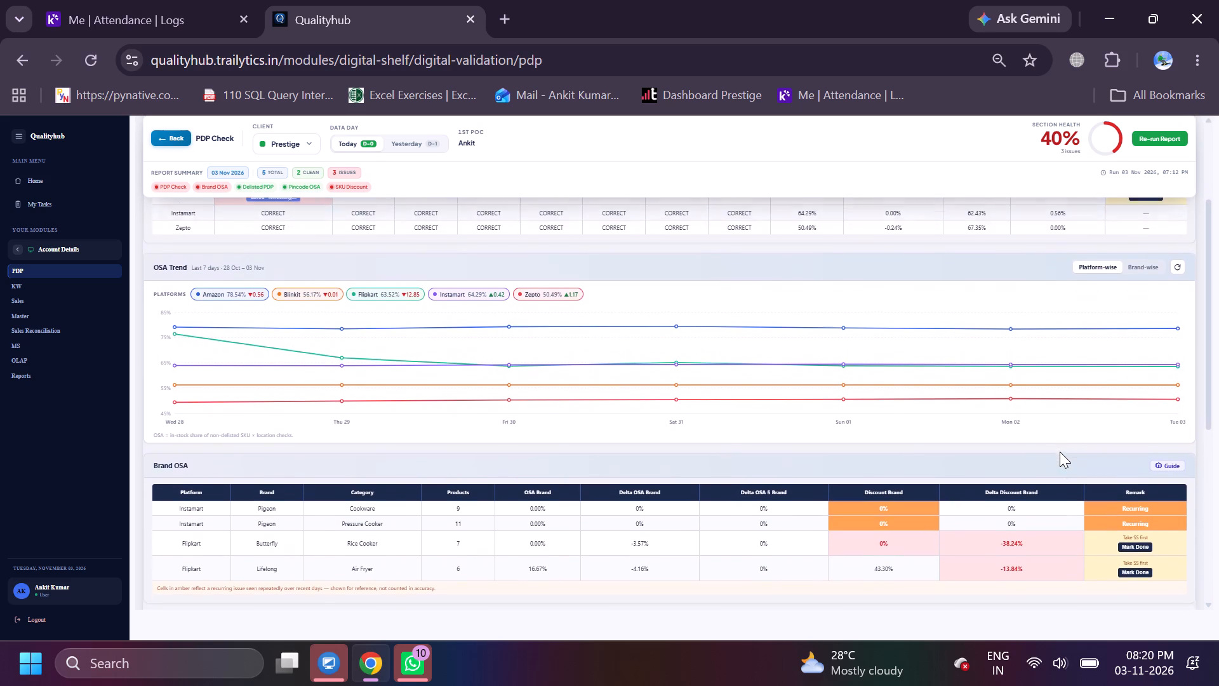
pyautogui.scroll(-1, 1060, 452)
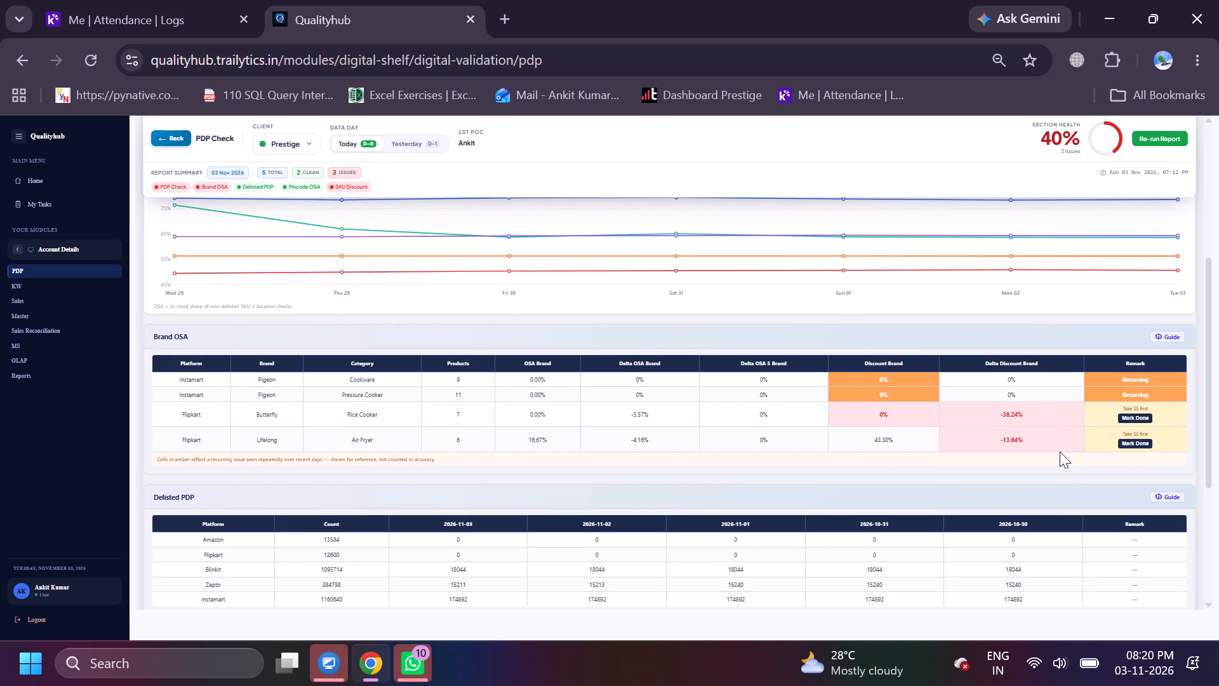
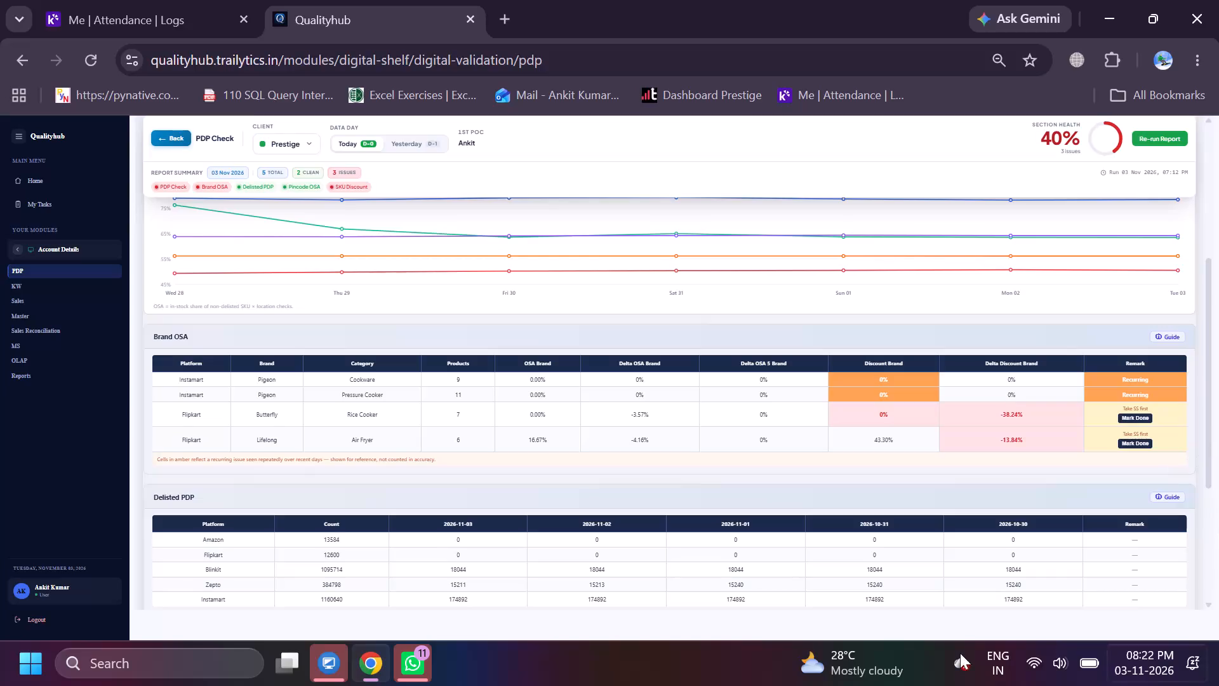
# Run the update for the flagged Flipkart price in the PDP Check table of the Prestige report.
pyautogui.scroll(-2, 818, 423)
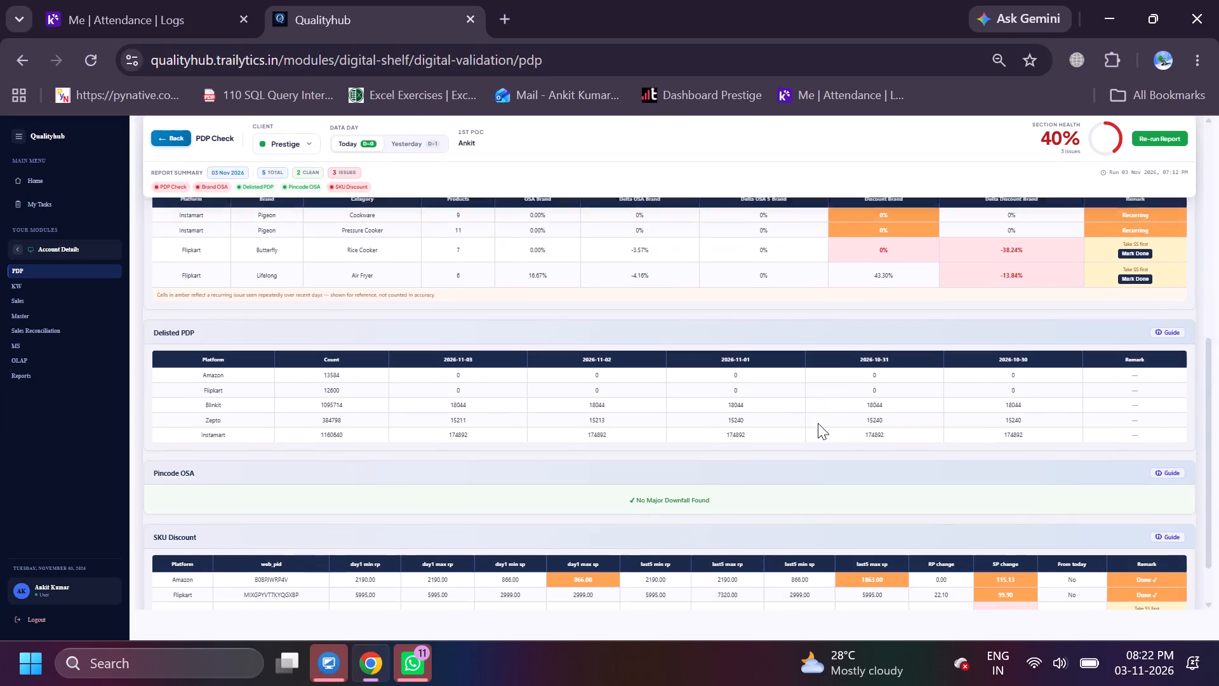
pyautogui.scroll(-3, 818, 423)
pyautogui.scroll(6, 818, 423)
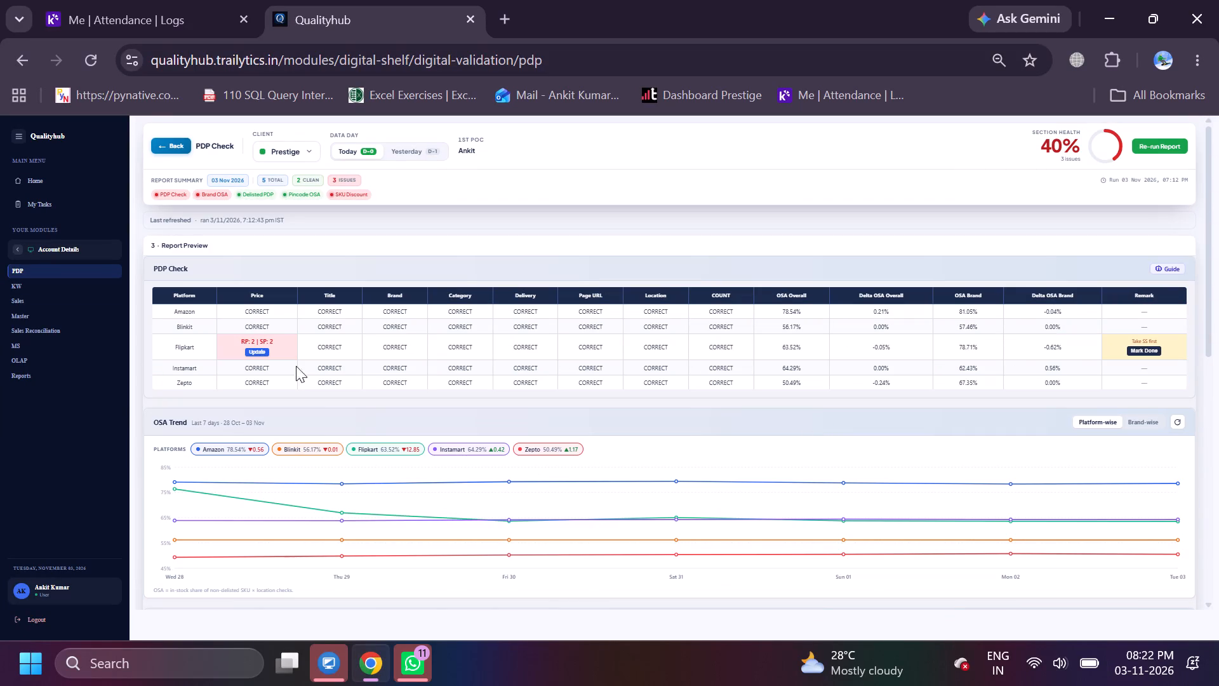
pyautogui.click(256, 353)
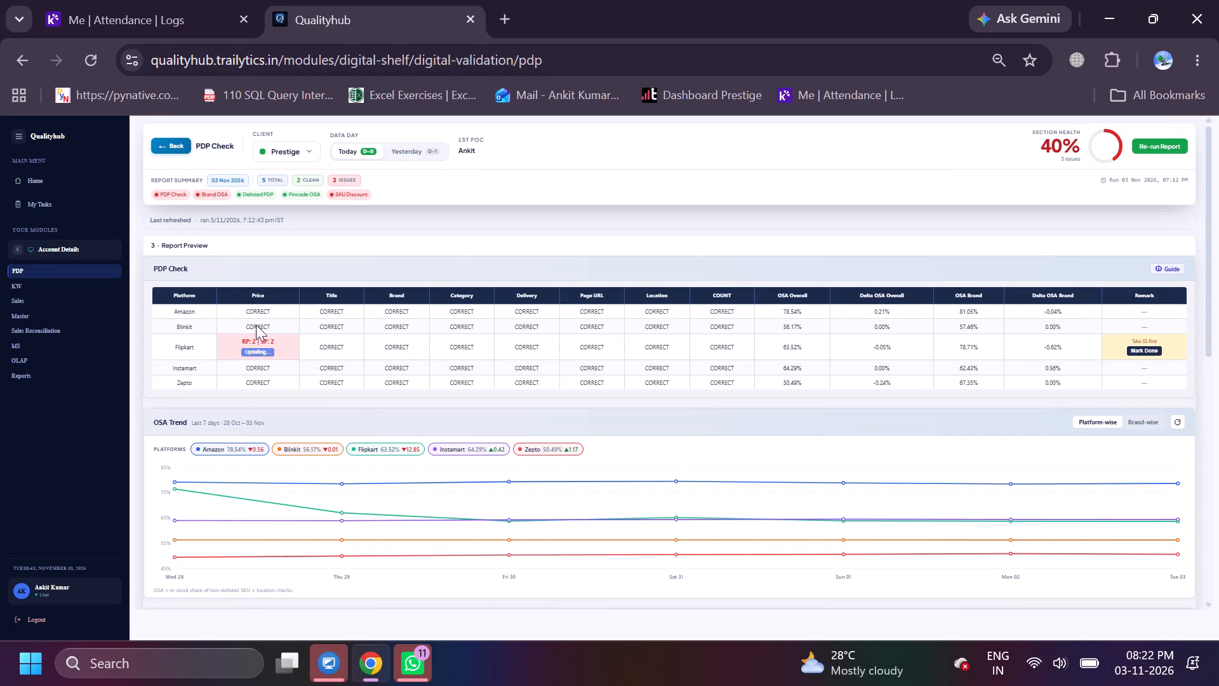
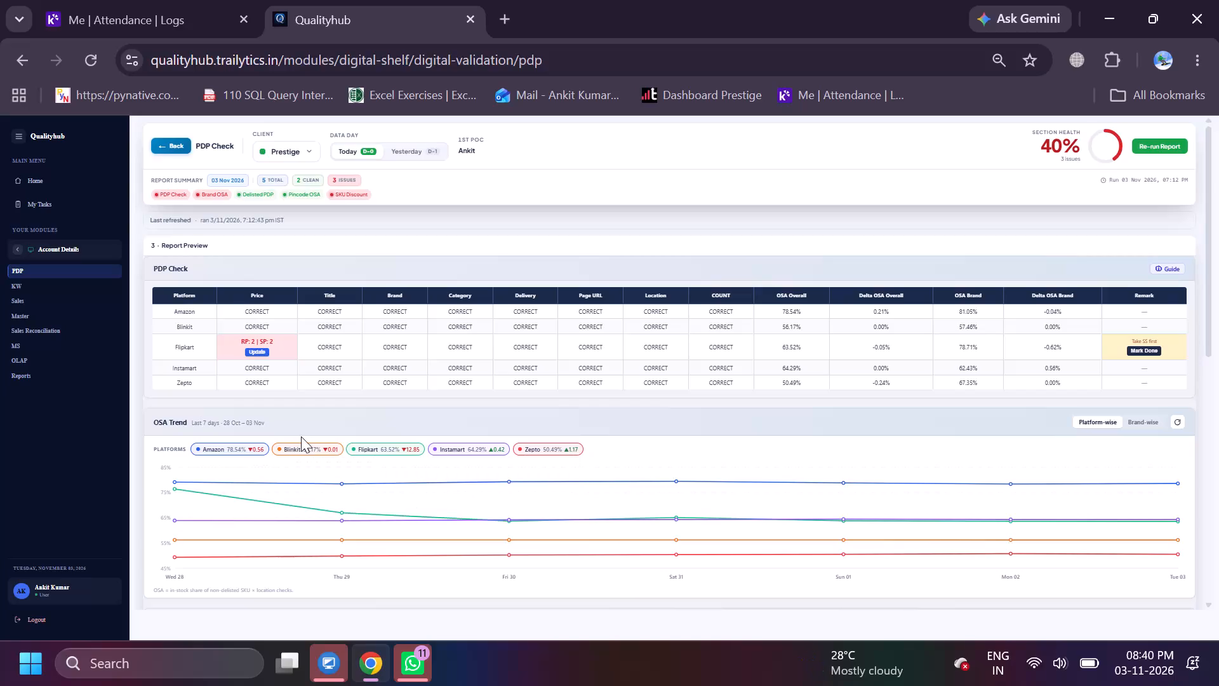
# Run the update for the flagged Flipkart price again in the PDP Check table.
pyautogui.scroll(-3, 0, 0)
pyautogui.rightClick(0, 685)
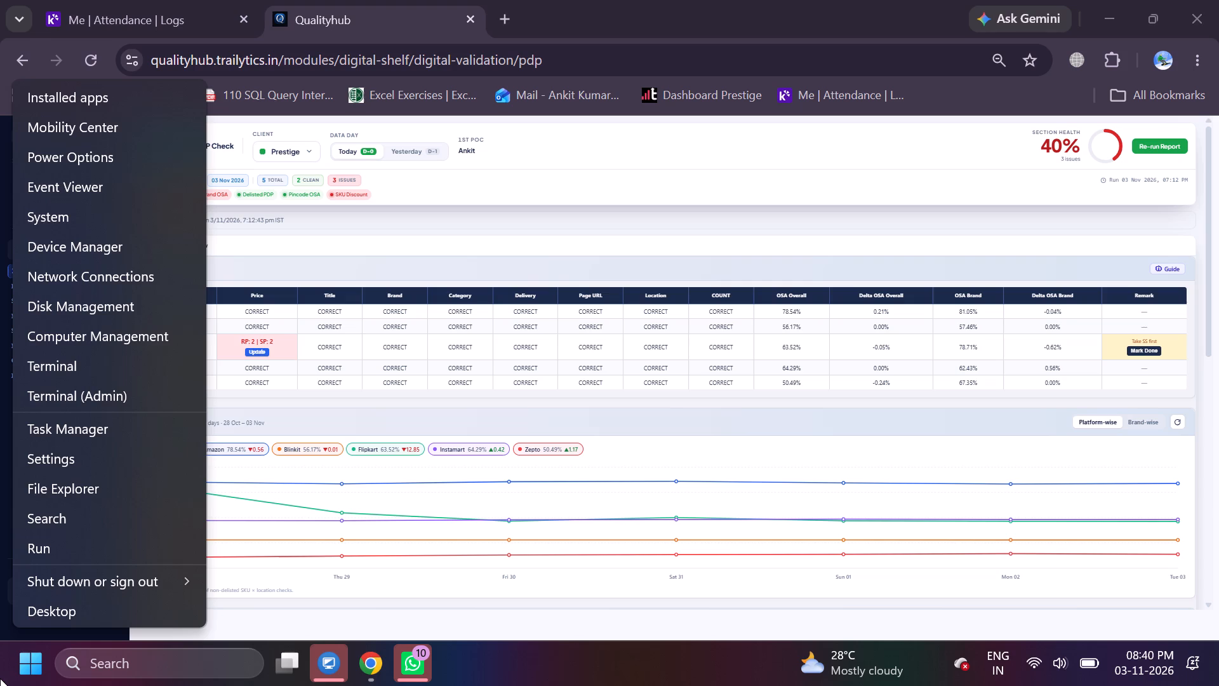
pyautogui.doubleClick(253, 356)
# Search the computer for the Kuro app.
pyautogui.click(236, 668)
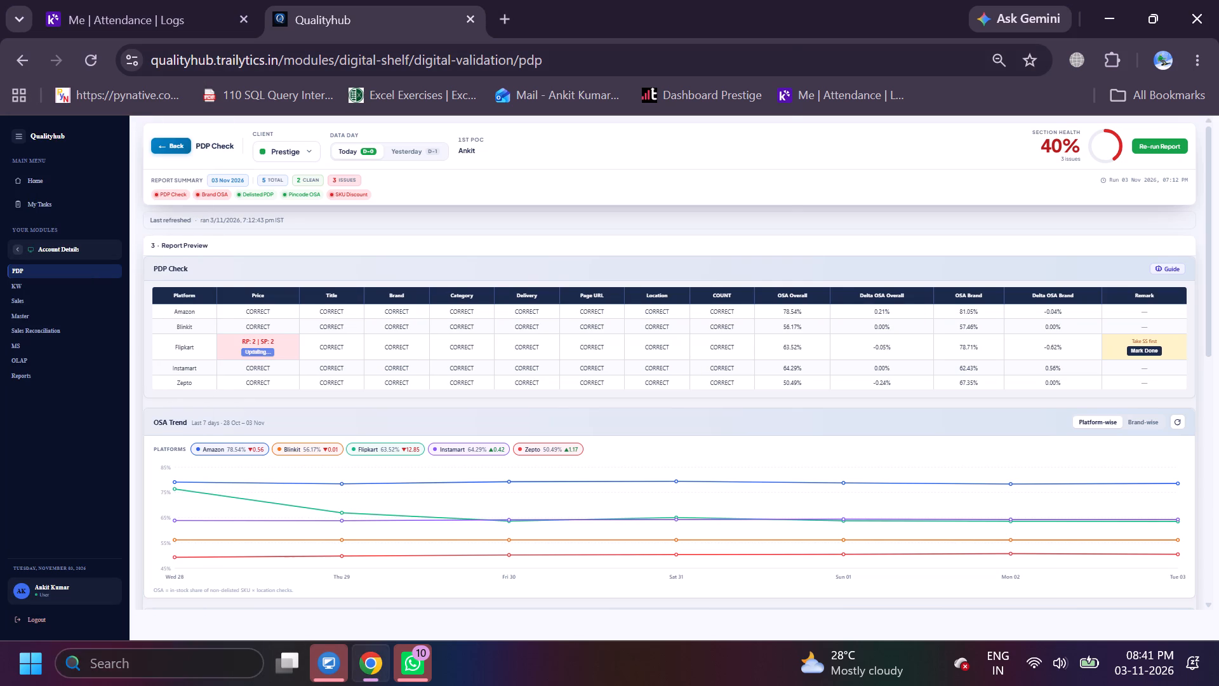
pyautogui.press('k')
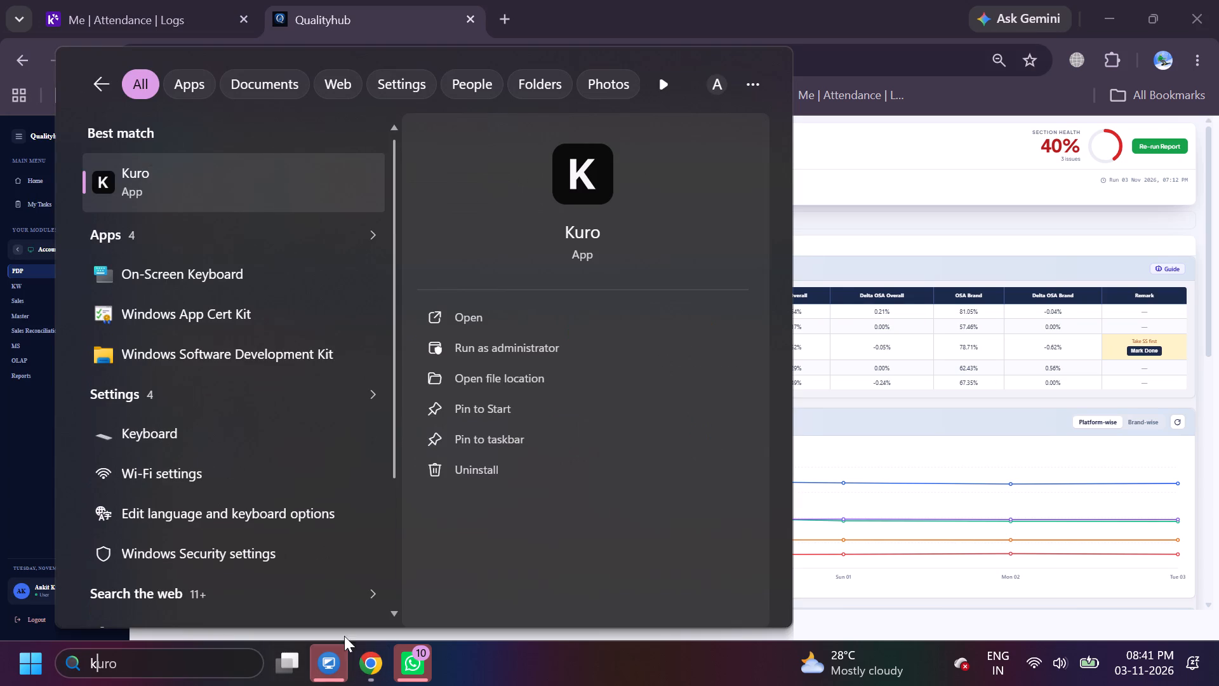
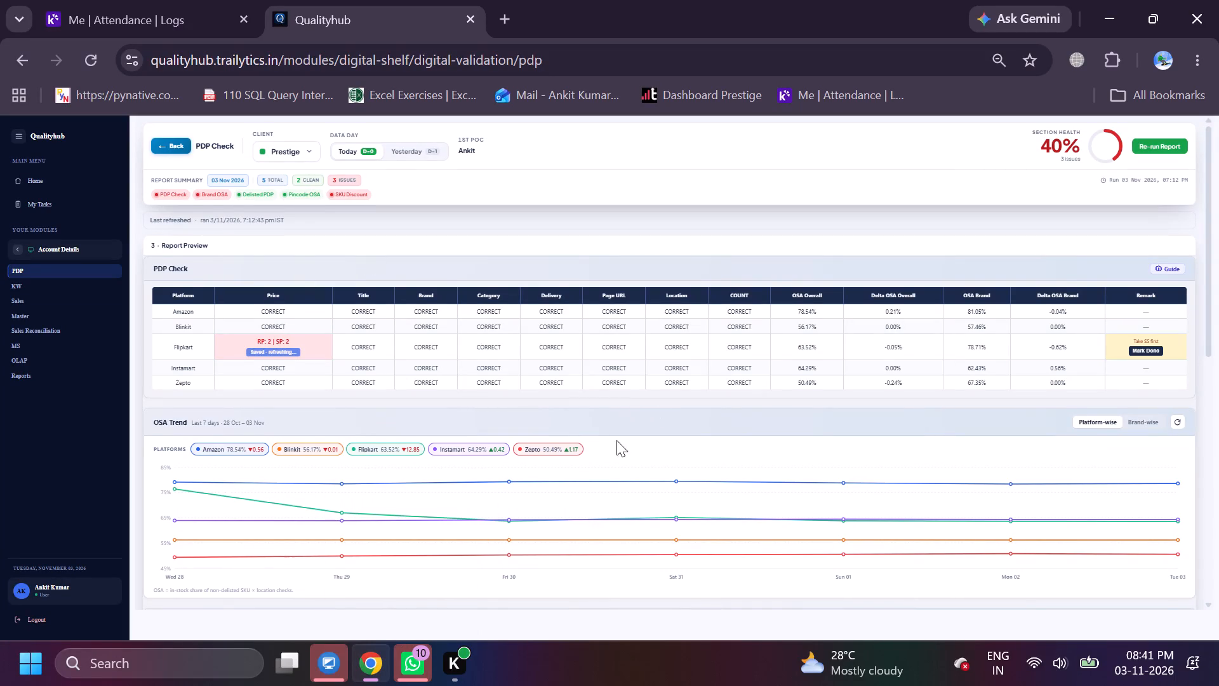
# Switch to SQLyog and run the prestige script's query that checks average OSA per platform from rb_pdp_week.
pyautogui.scroll(-2, 589, 467)
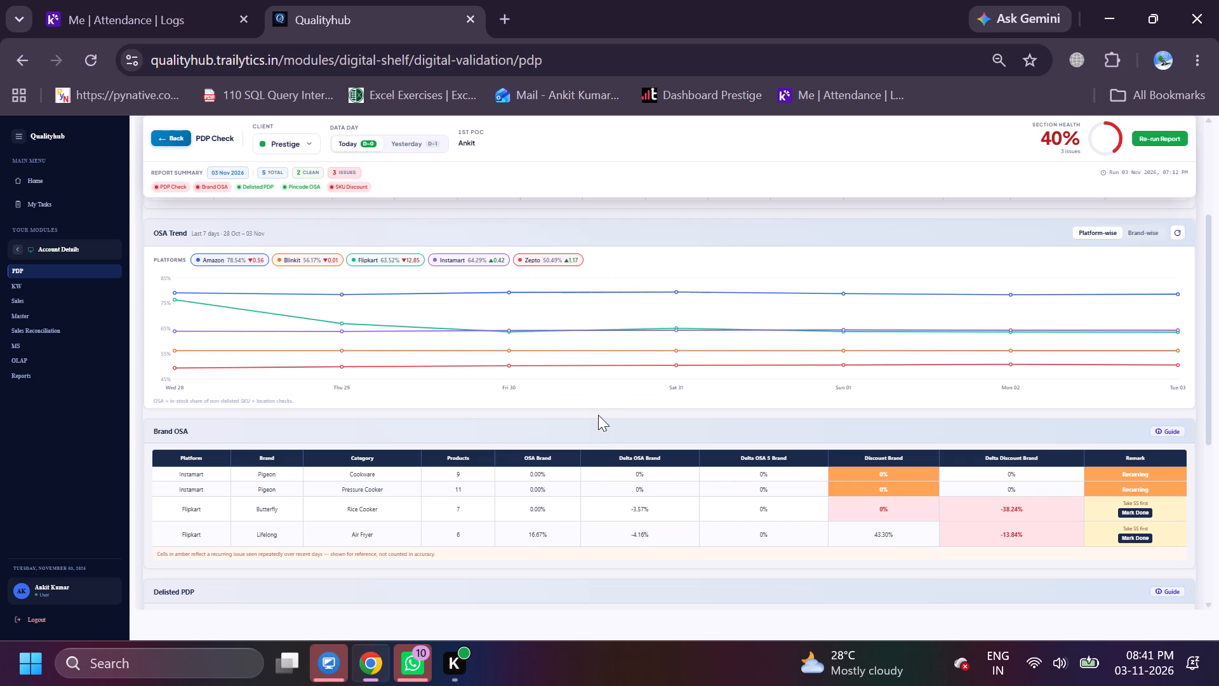
pyautogui.click(192, 665)
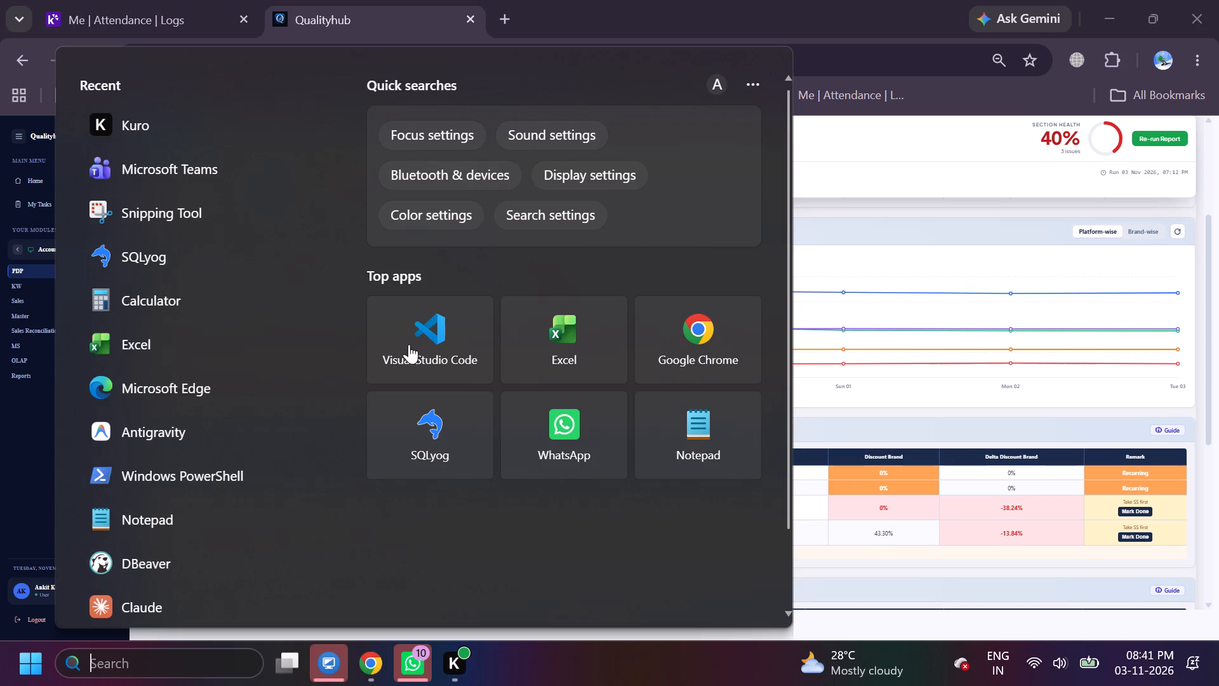
pyautogui.click(447, 423)
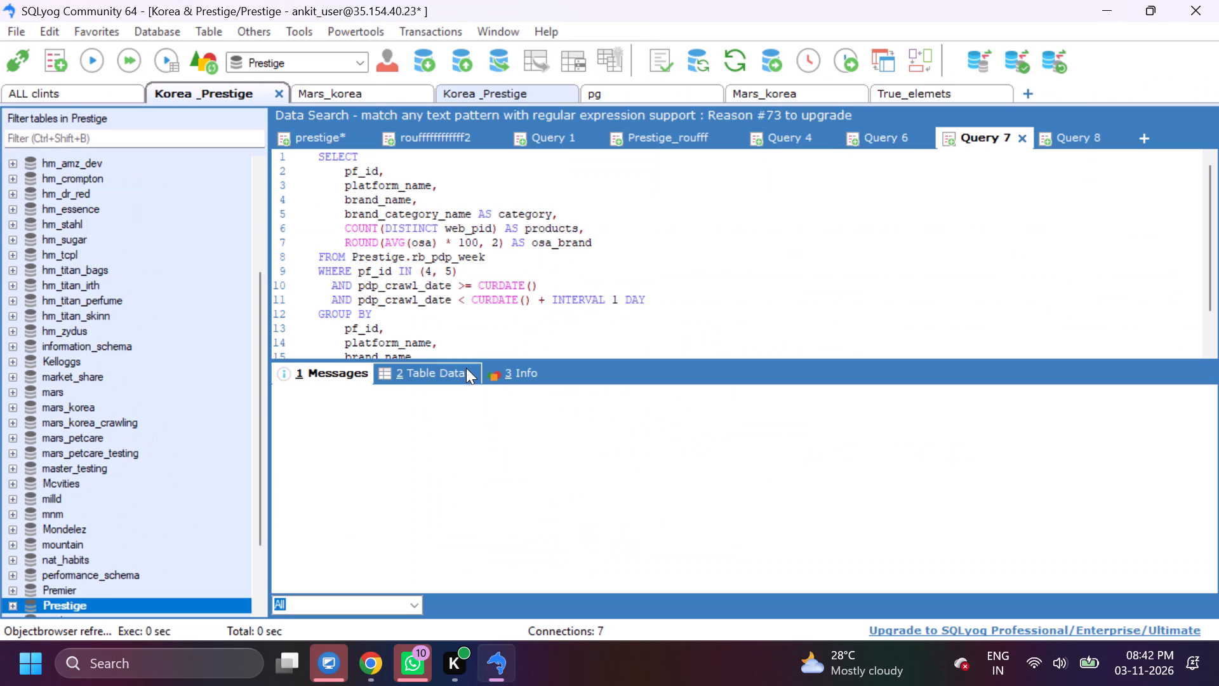
pyautogui.click(315, 137)
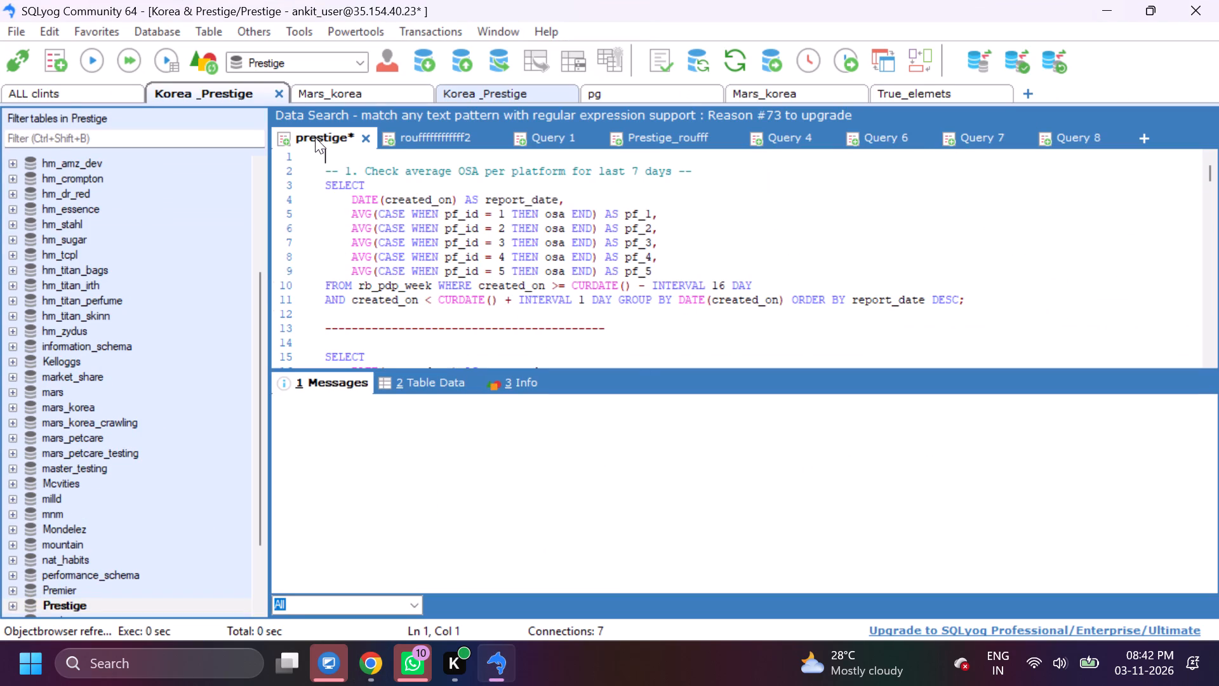
pyautogui.moveTo(1003, 295); pyautogui.dragTo(631, 265)
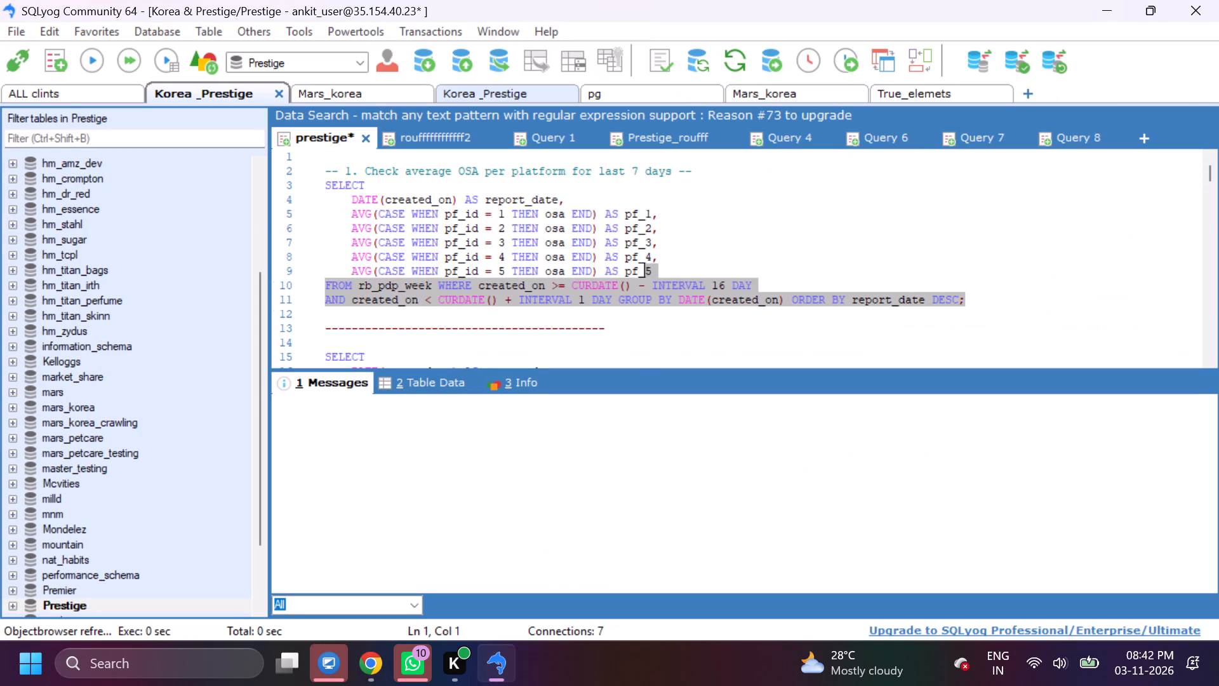
pyautogui.moveTo(631, 265); pyautogui.dragTo(269, 185)
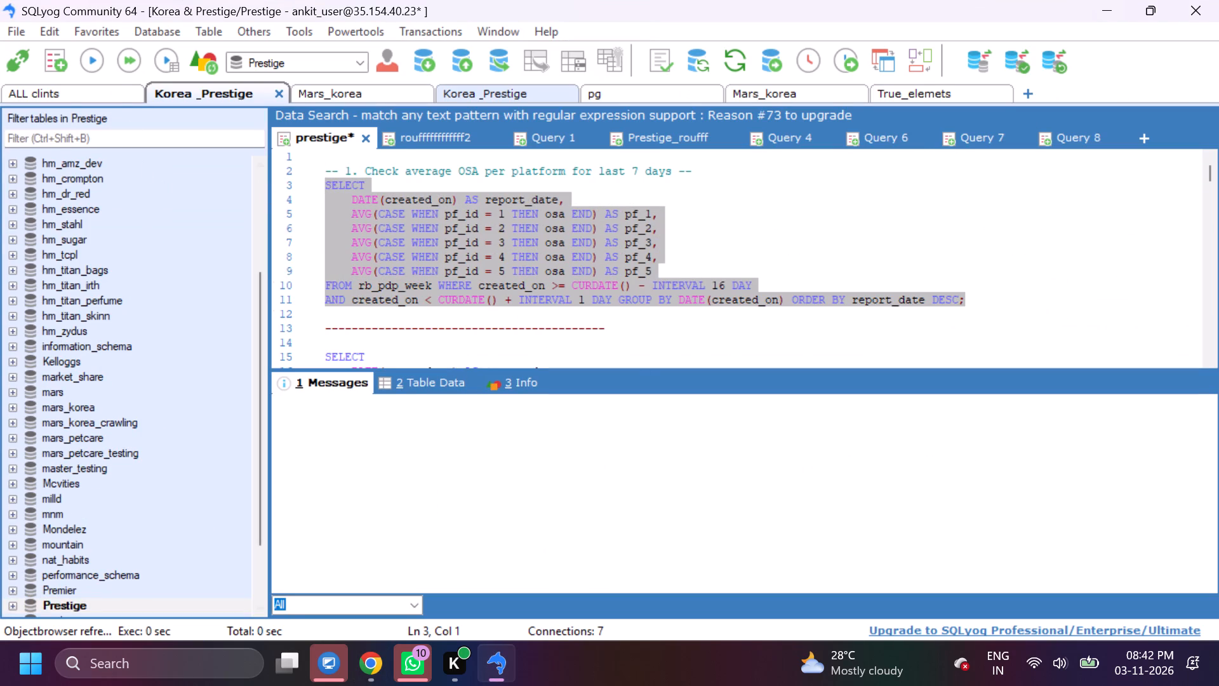
pyautogui.click(88, 60)
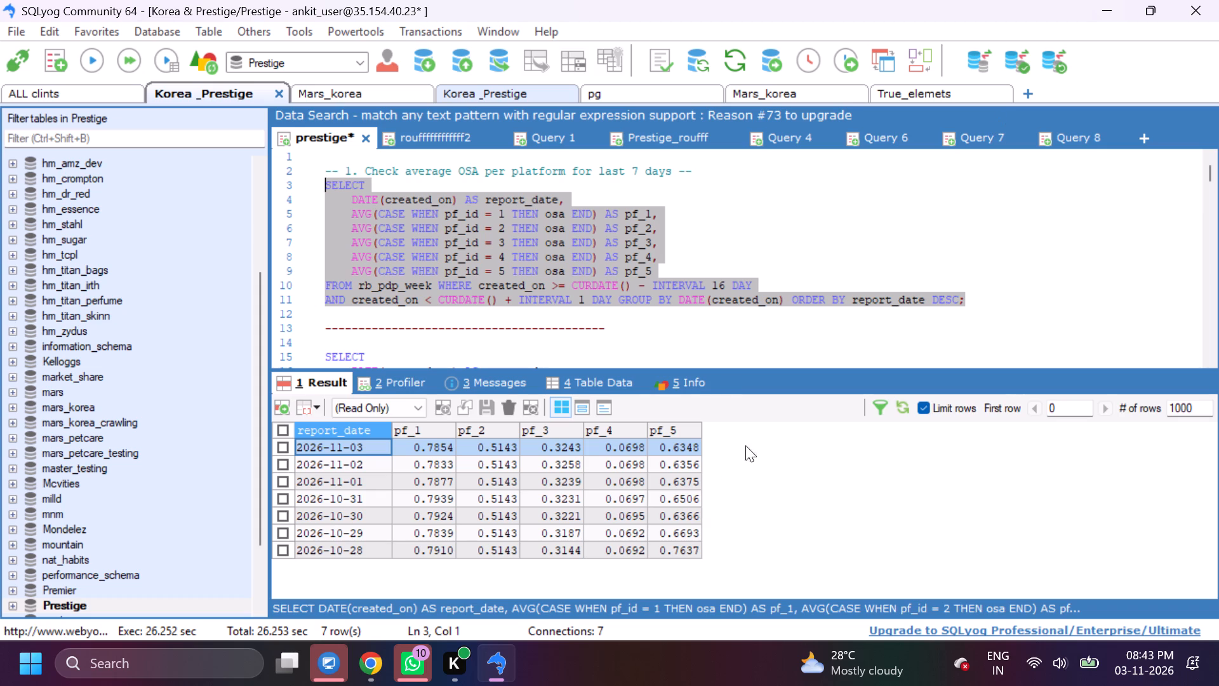
# In Query 8, end the rb_platform query with a semicolon and begin a new statement: INSERT INTO rb_pdp_week SELECT * FROM rb_pdp.
pyautogui.click(1073, 139)
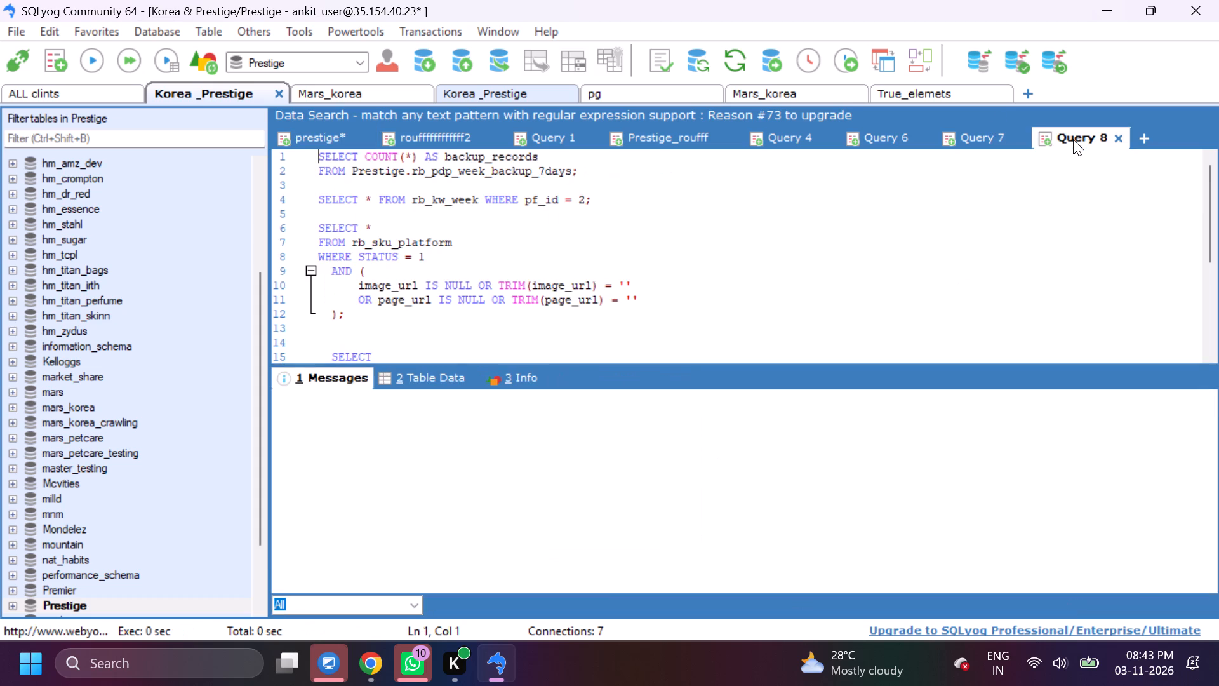
pyautogui.scroll(-3, 627, 310)
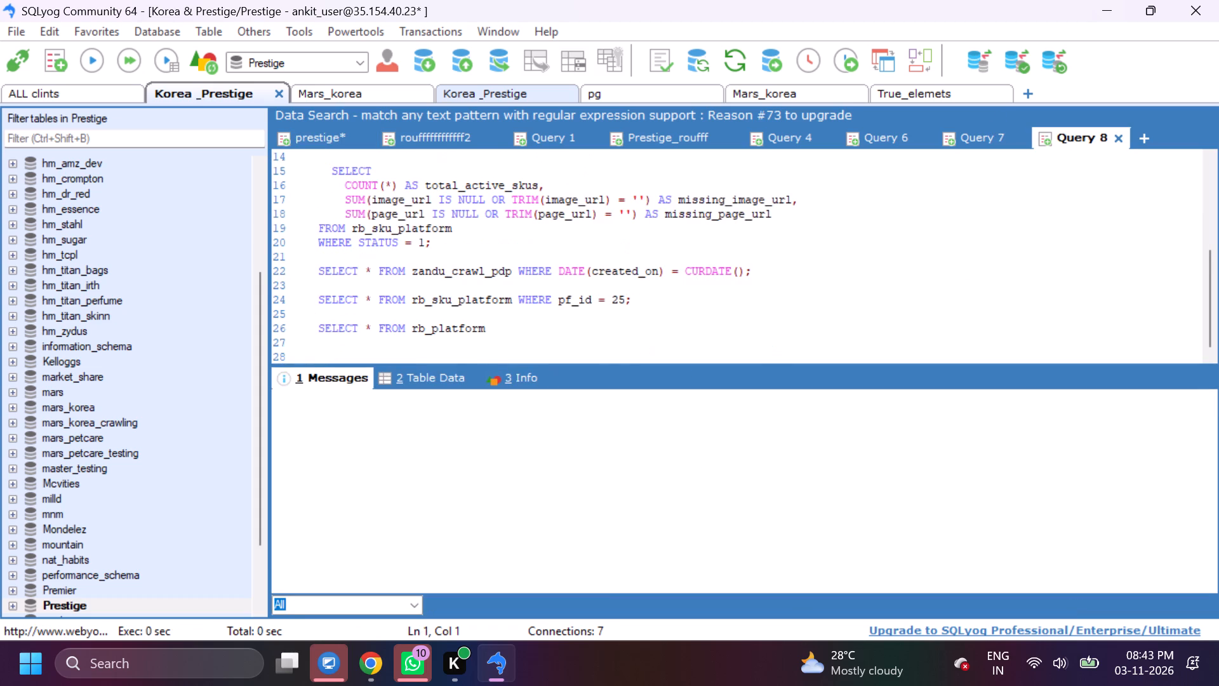
pyautogui.click(577, 324)
pyautogui.press(';')
pyautogui.press('Return')
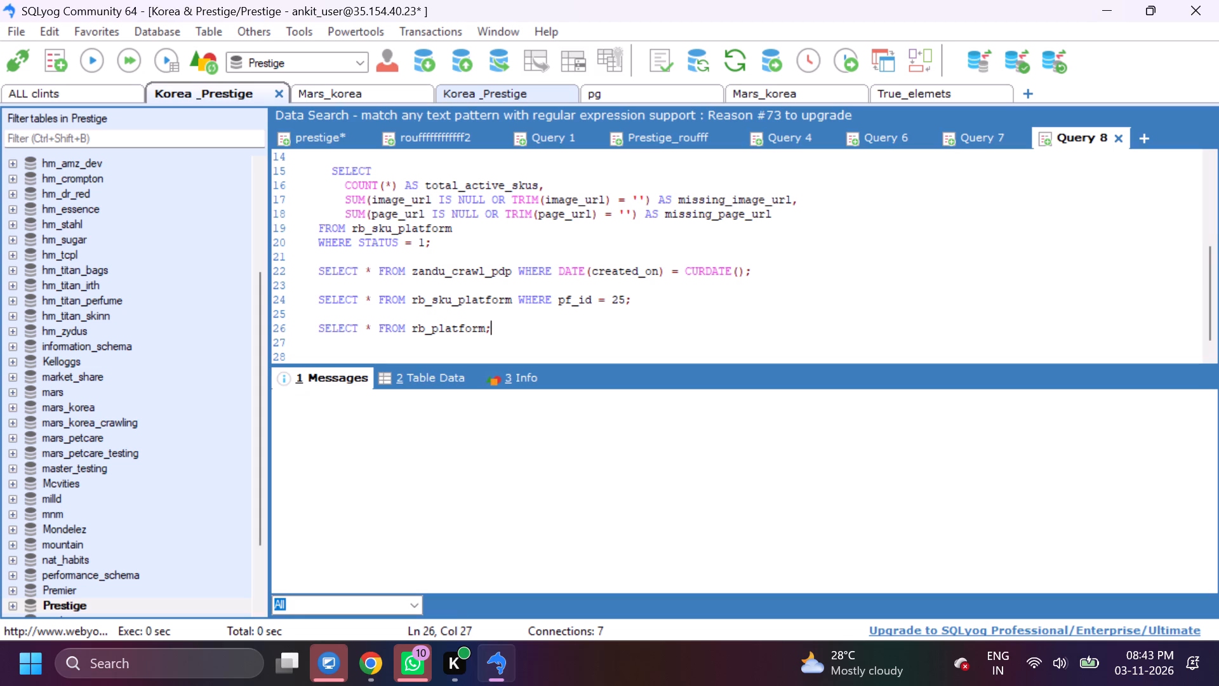
pyautogui.press('Return')
pyautogui.write('insert into')
pyautogui.press('space')
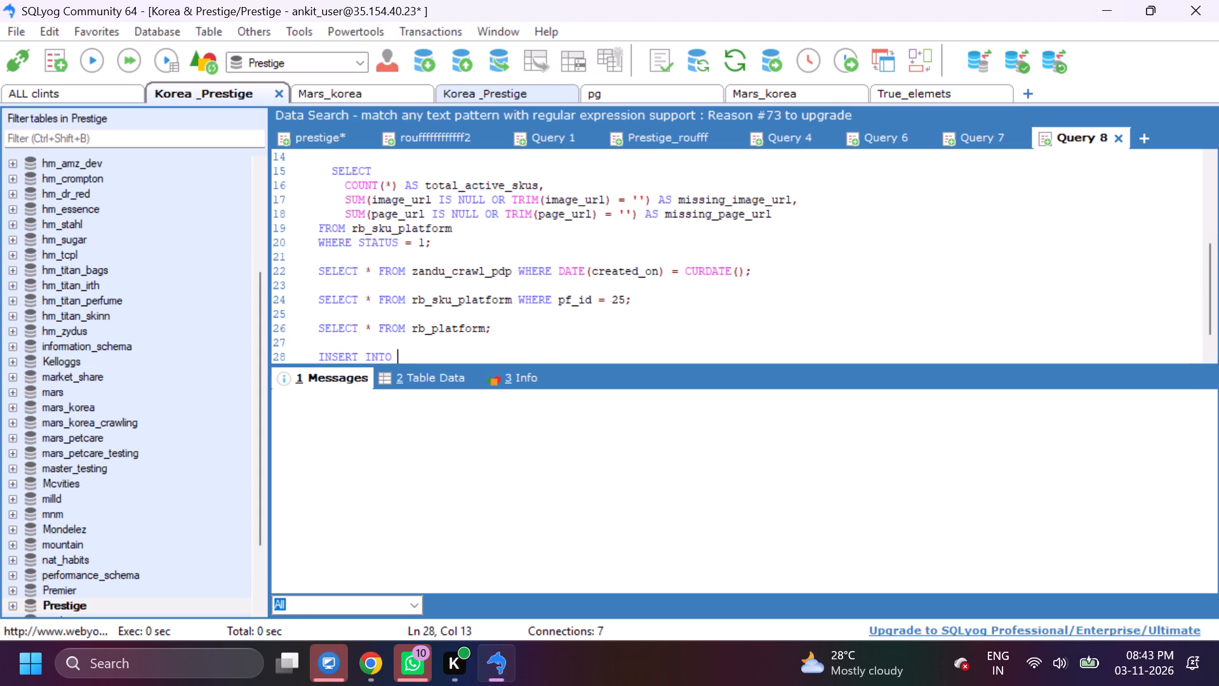
pyautogui.write('rb_pdp')
pyautogui.write('_week select')
pyautogui.press('space')
pyautogui.write('* fro')
pyautogui.press('space')
pyautogui.press('BackSpace')
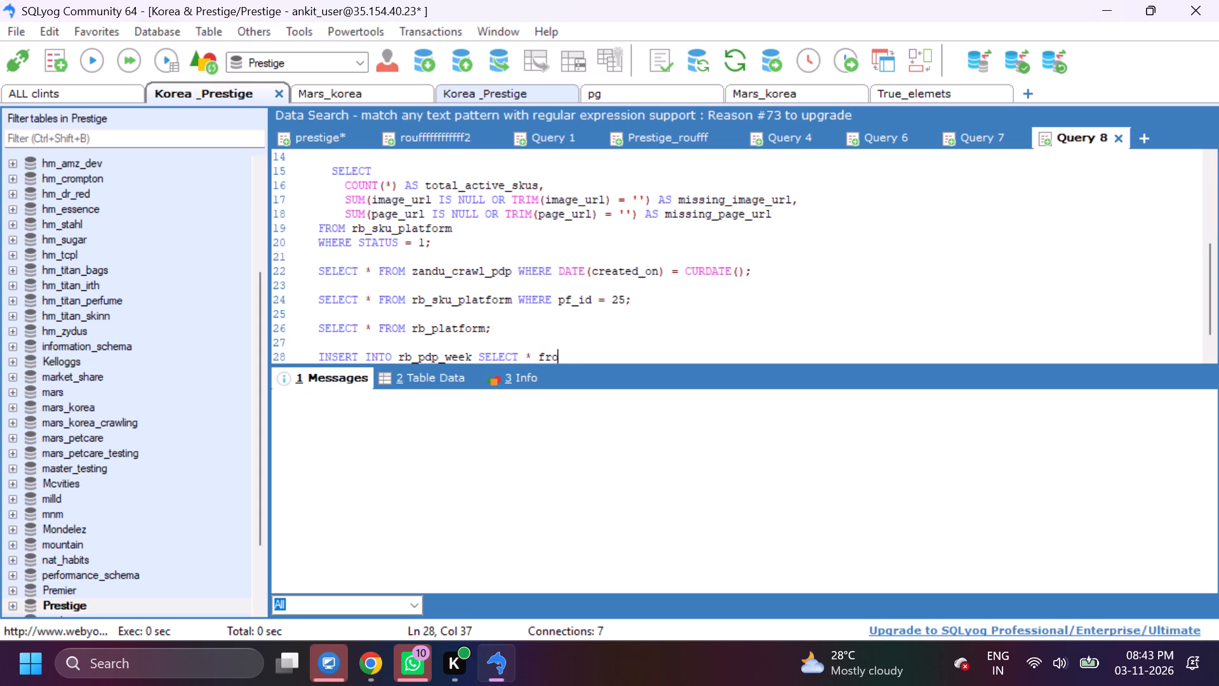
pyautogui.write('m rb_pdp')
pyautogui.press('space')
# Add a WHERE condition to the insert statement on DATE(created_on) BETWEEN, with '2026-10-18' as the start date.
pyautogui.write('where date')
pyautogui.write('(created_on)')
pyautogui.press('space')
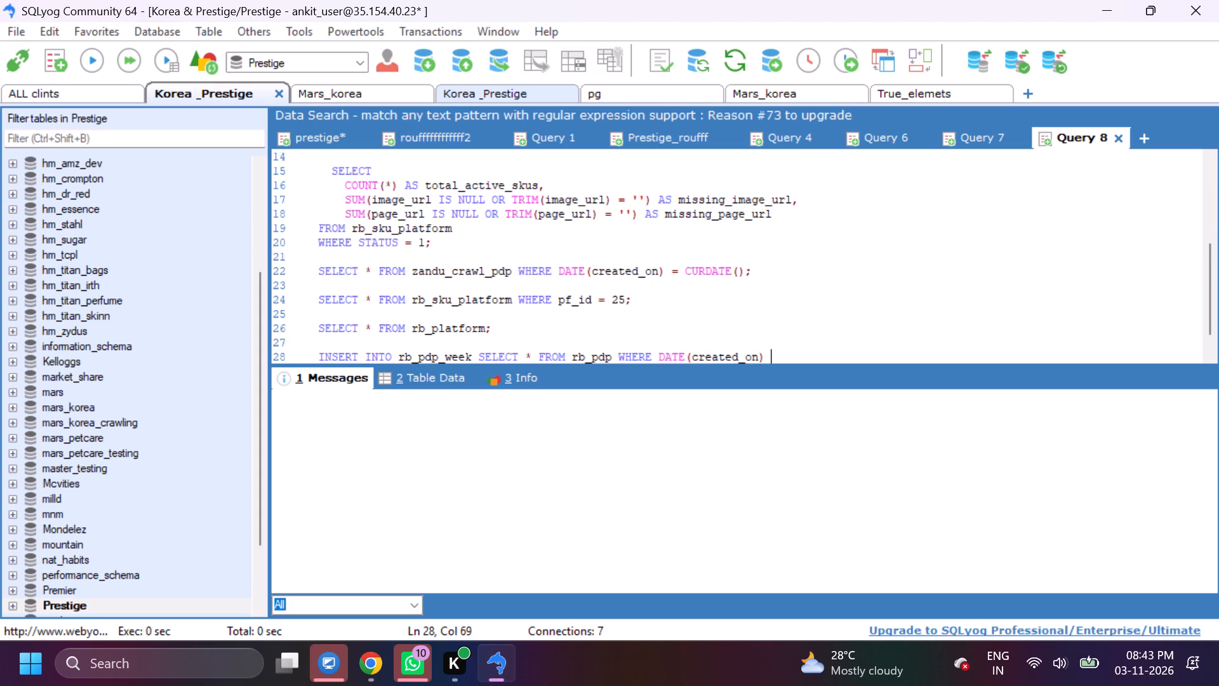
pyautogui.write('between')
pyautogui.press('space')
pyautogui.write("'2-")
pyautogui.press('BackSpace')
pyautogui.write('026-1')
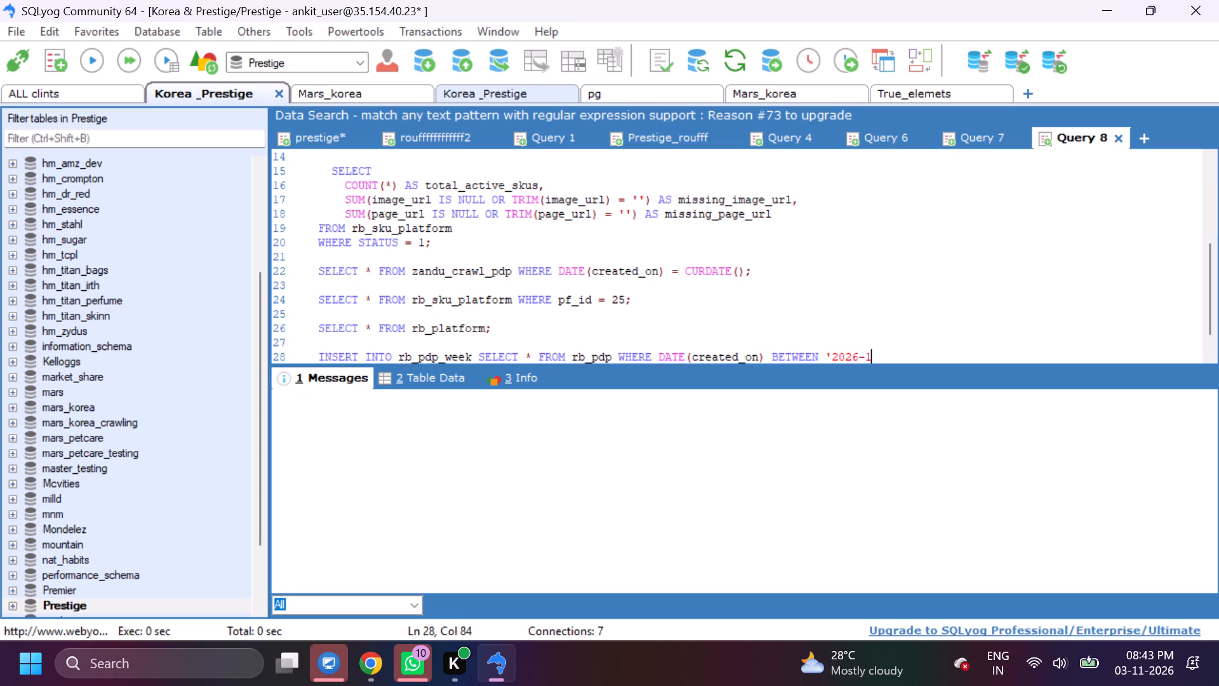
pyautogui.write('0-')
pyautogui.press('1')
pyautogui.press('8')
pyautogui.press("'")
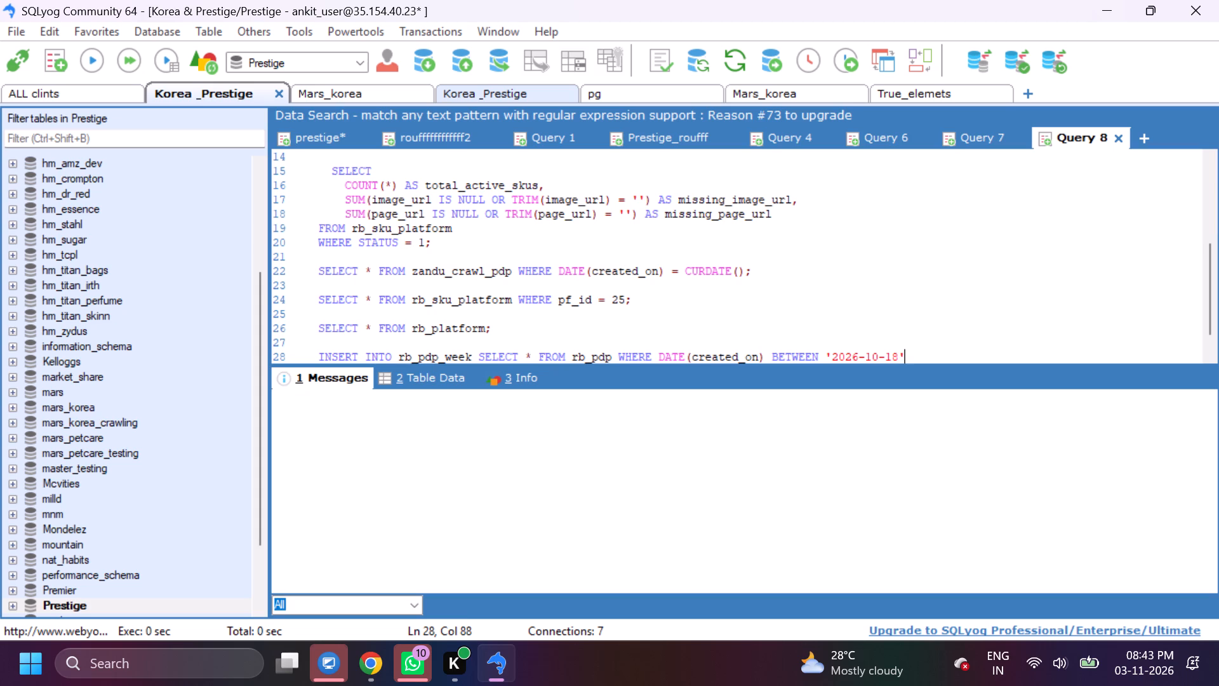
# Complete the date range with the end date '2026-10-27', checking the report dates in the prestige query's result.
pyautogui.press('space')
pyautogui.write('and')
pyautogui.press('space')
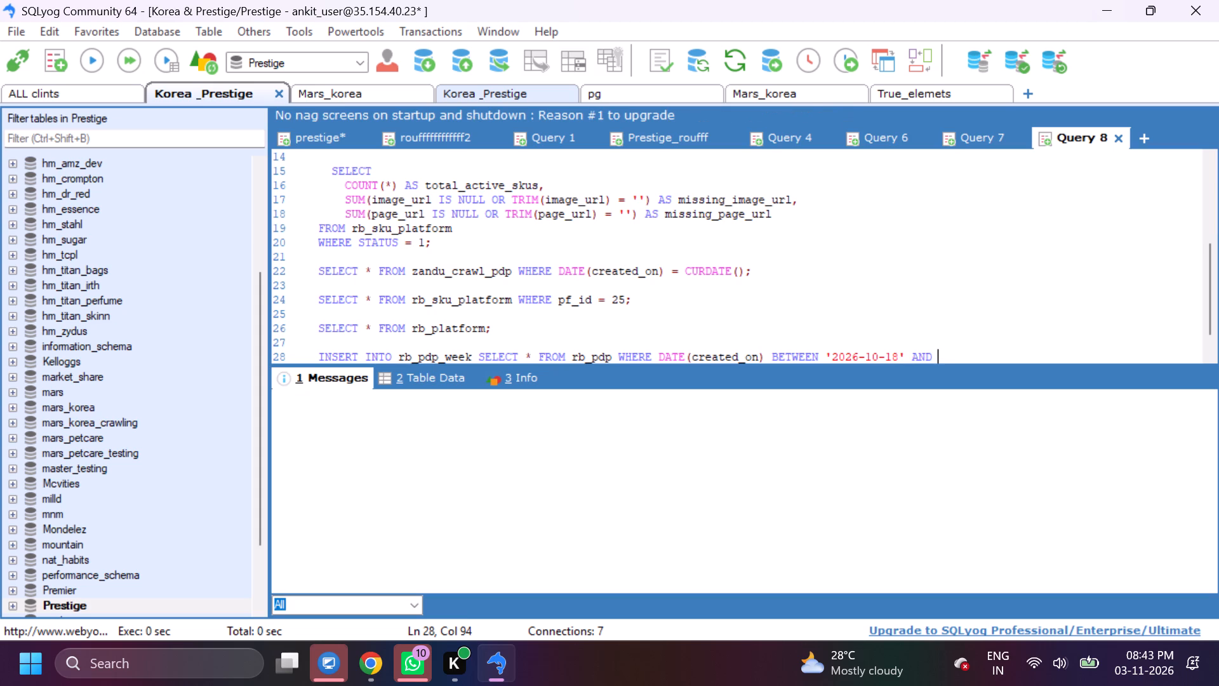
pyautogui.write("'2025")
pyautogui.press('BackSpace')
pyautogui.write('6-11')
pyautogui.press('-')
pyautogui.press('BackSpace')
pyautogui.press('BackSpace')
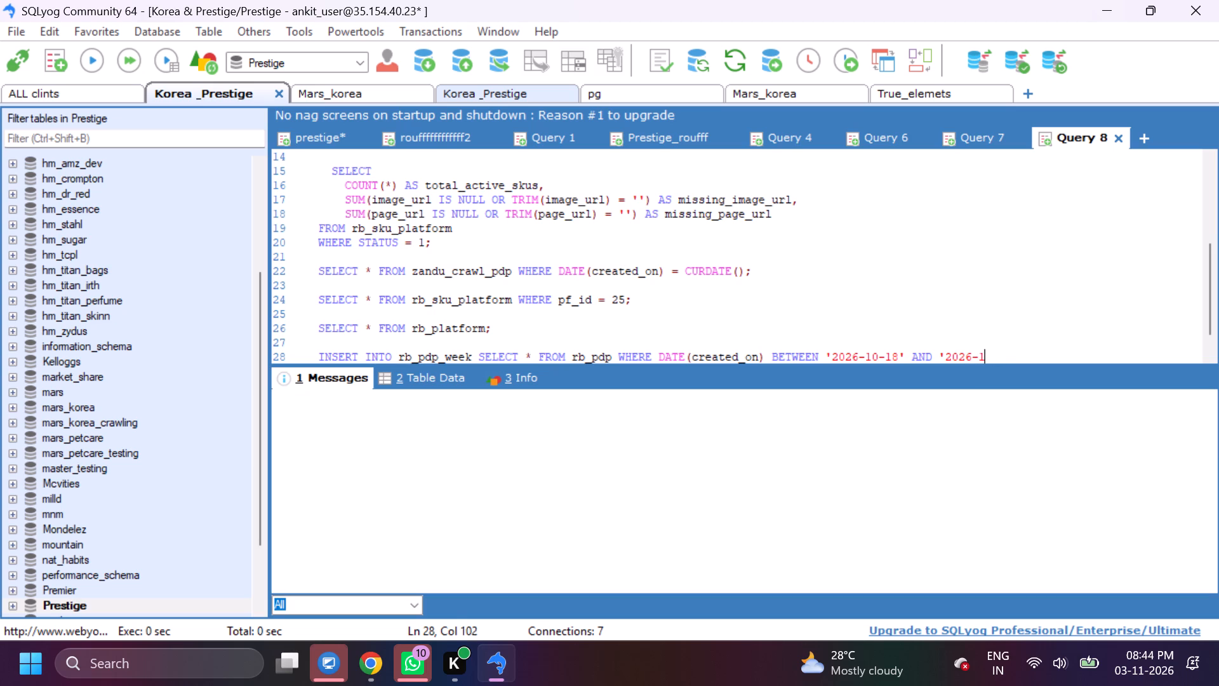
pyautogui.press('0')
pyautogui.press('-')
pyautogui.click(317, 131)
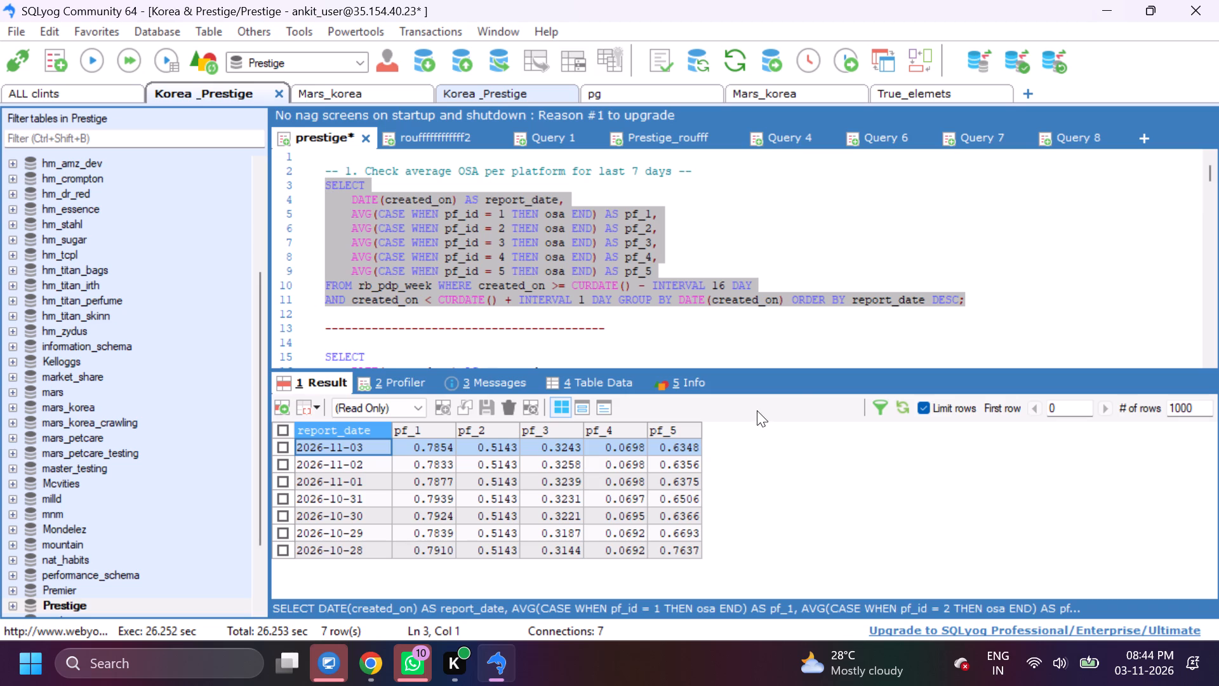
pyautogui.click(1051, 137)
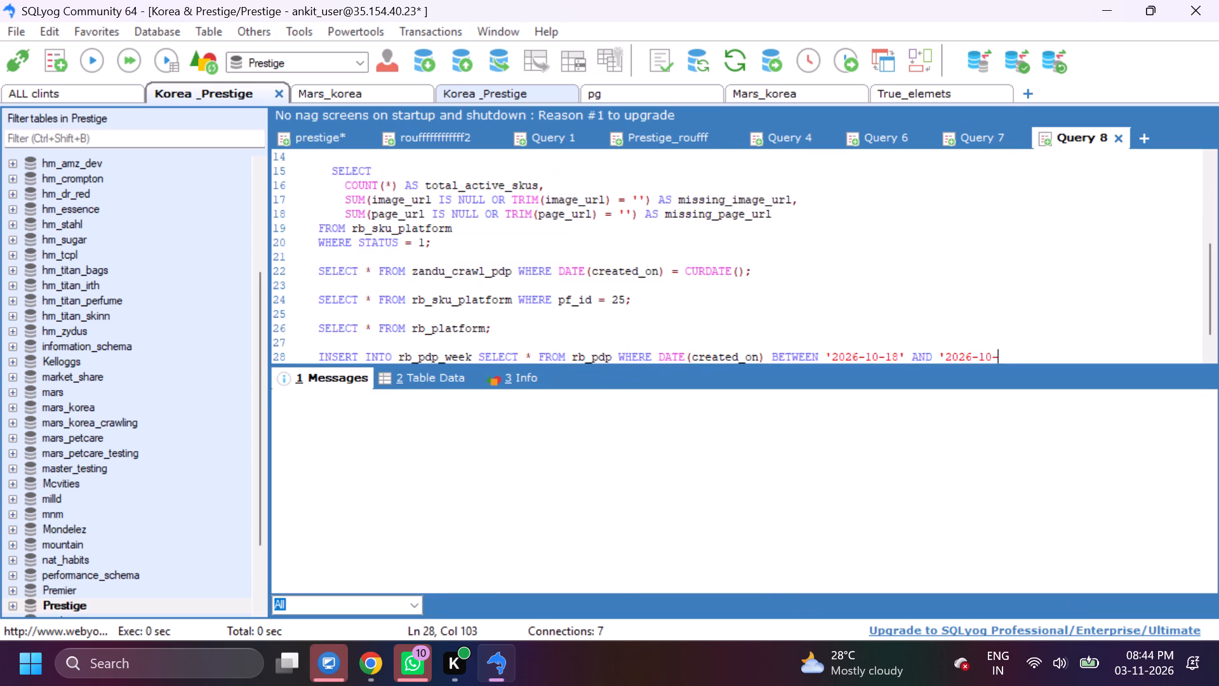
pyautogui.write("27'")
pyautogui.click(1032, 358)
pyautogui.moveTo(1032, 358); pyautogui.dragTo(314, 359)
pyautogui.hotkey('ctrl', 'c')
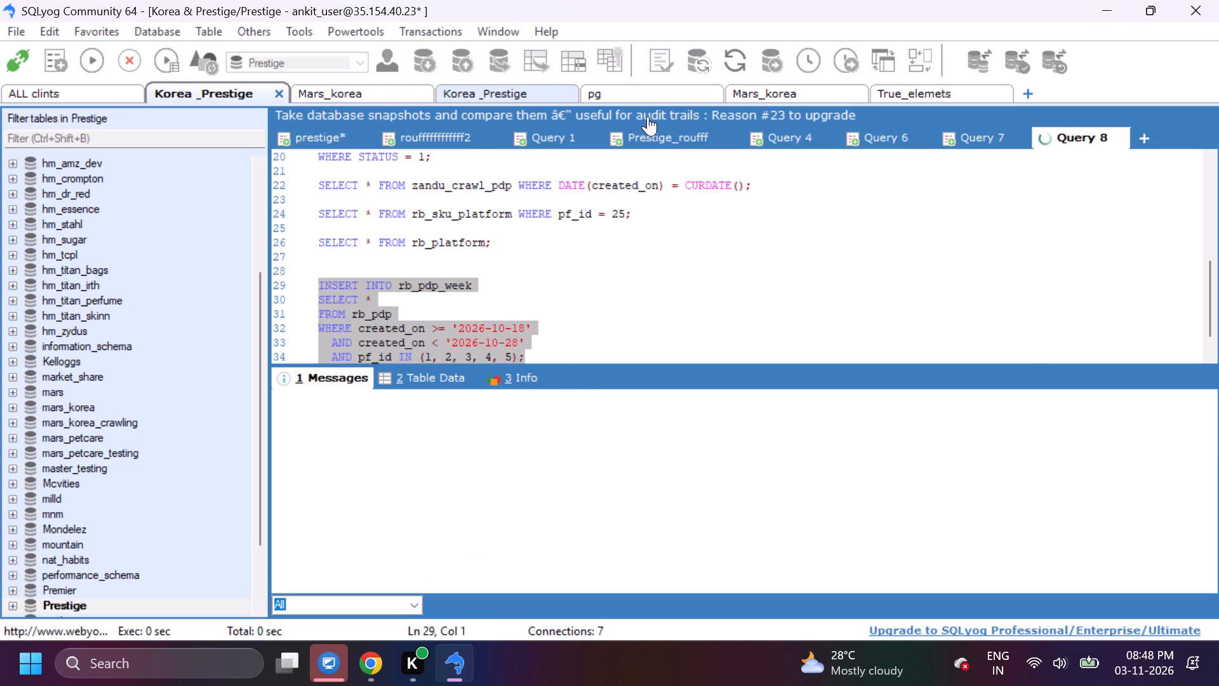
pyautogui.click(504, 93)
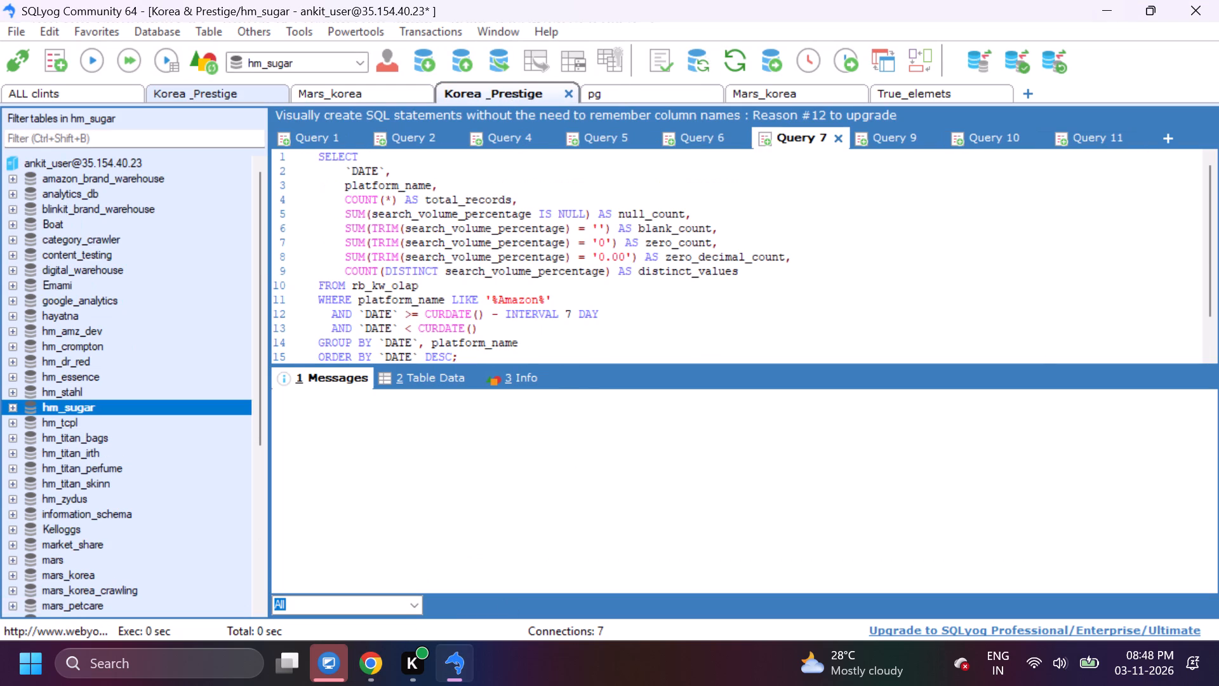
pyautogui.scroll(-3, 575, 339)
pyautogui.click(575, 339)
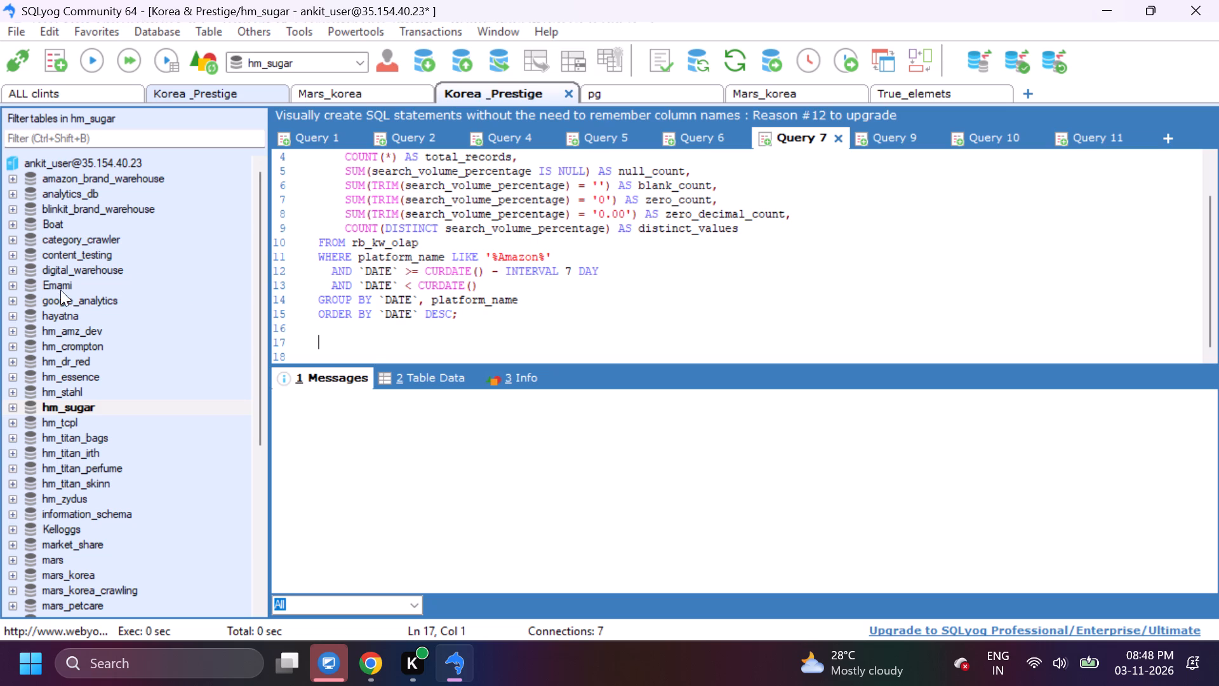
pyautogui.scroll(3, 74, 323)
pyautogui.scroll(-1, 91, 284)
pyautogui.scroll(3, 46, 383)
pyautogui.scroll(-1, 87, 526)
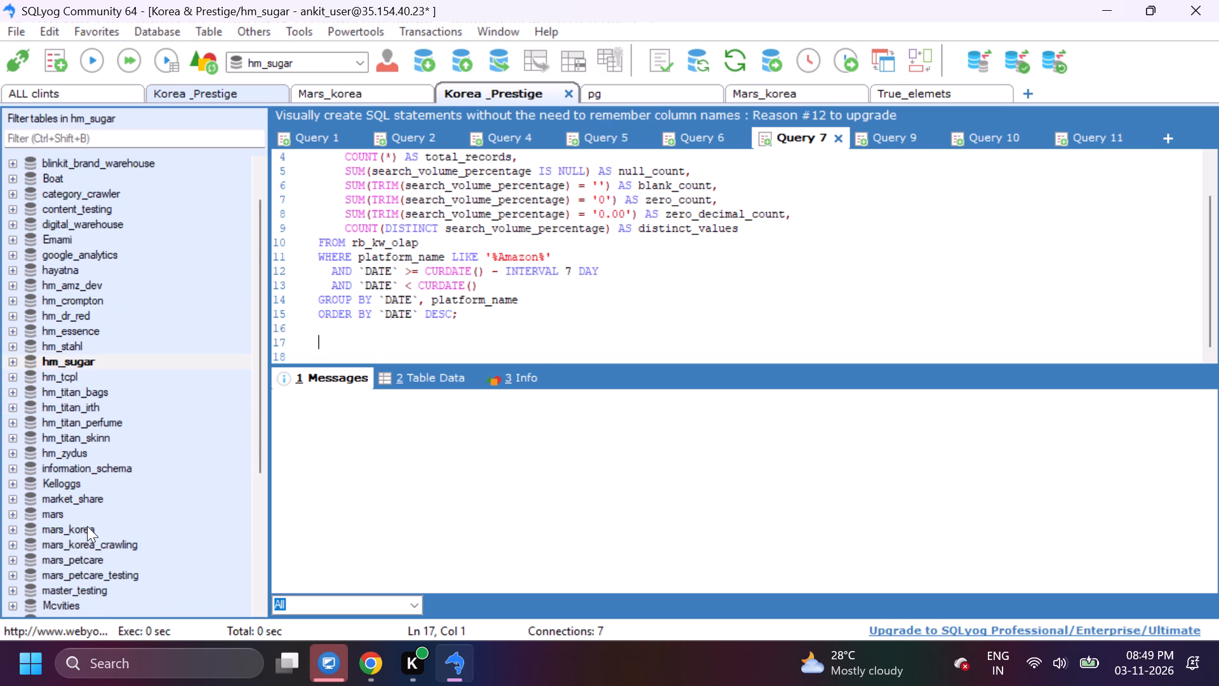
pyautogui.scroll(-2, 87, 526)
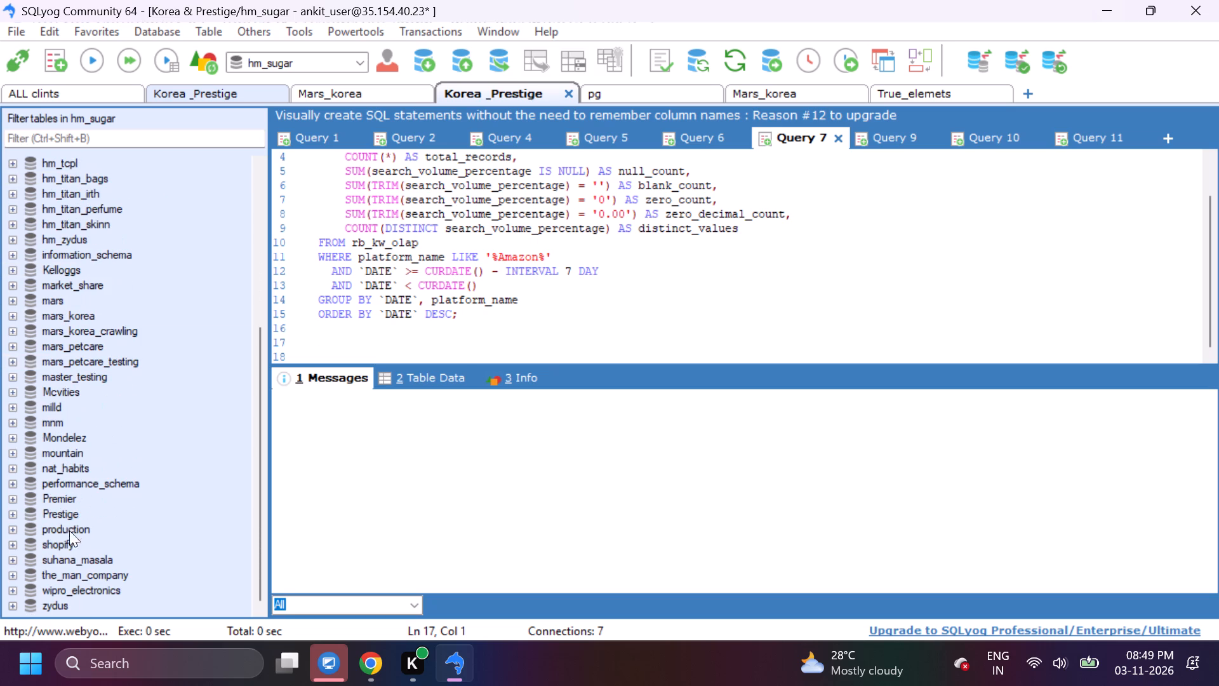
pyautogui.click(63, 510)
# Paste the copied rb_pdp_week query below the existing statement in Query 7 and execute only that query.
pyautogui.click(402, 346)
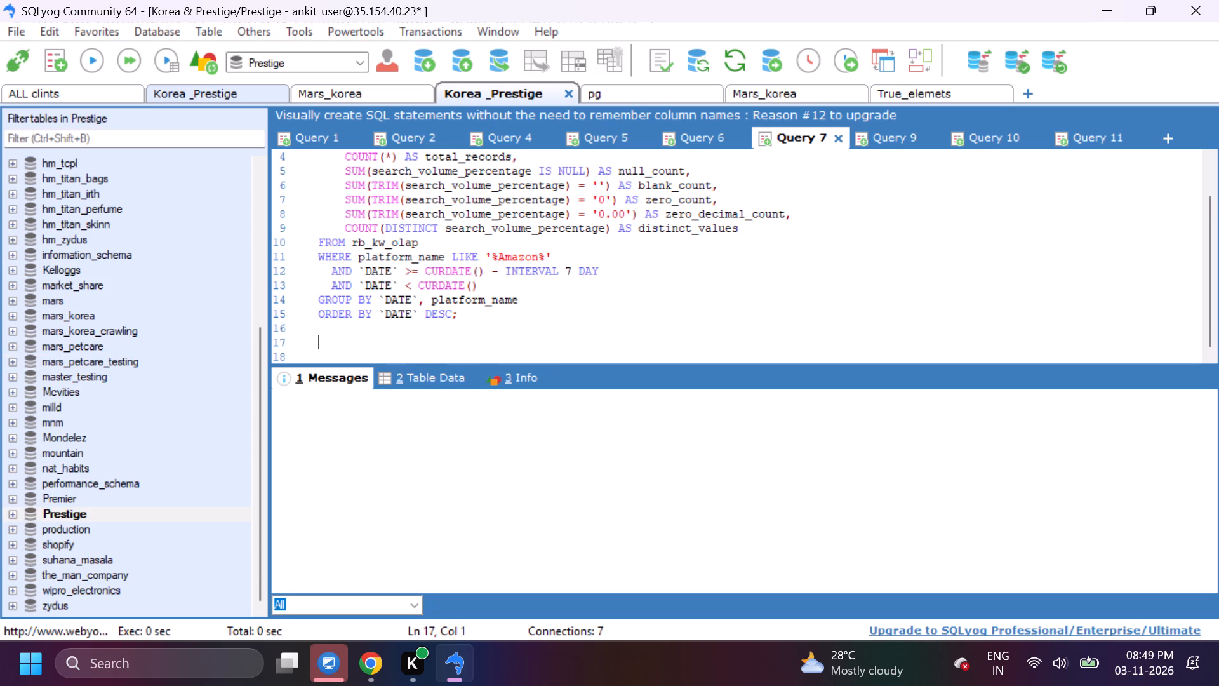
pyautogui.press('Return')
pyautogui.hotkey('ctrl', 'v')
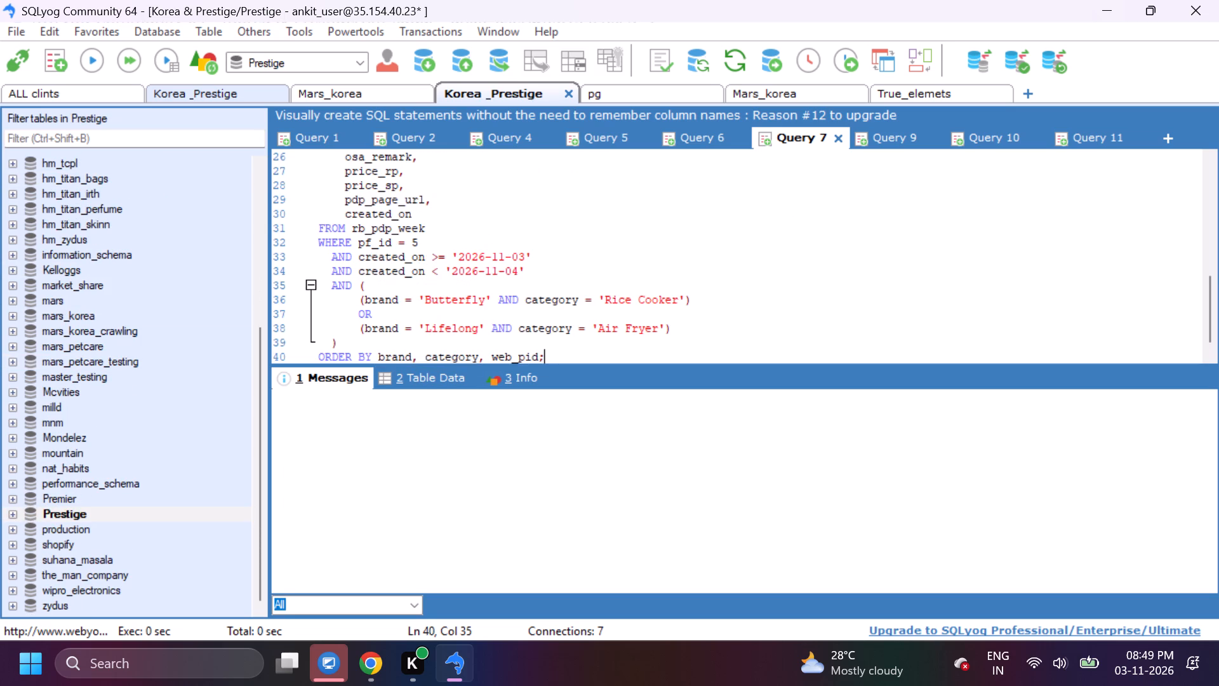
pyautogui.moveTo(560, 353); pyautogui.dragTo(311, 157)
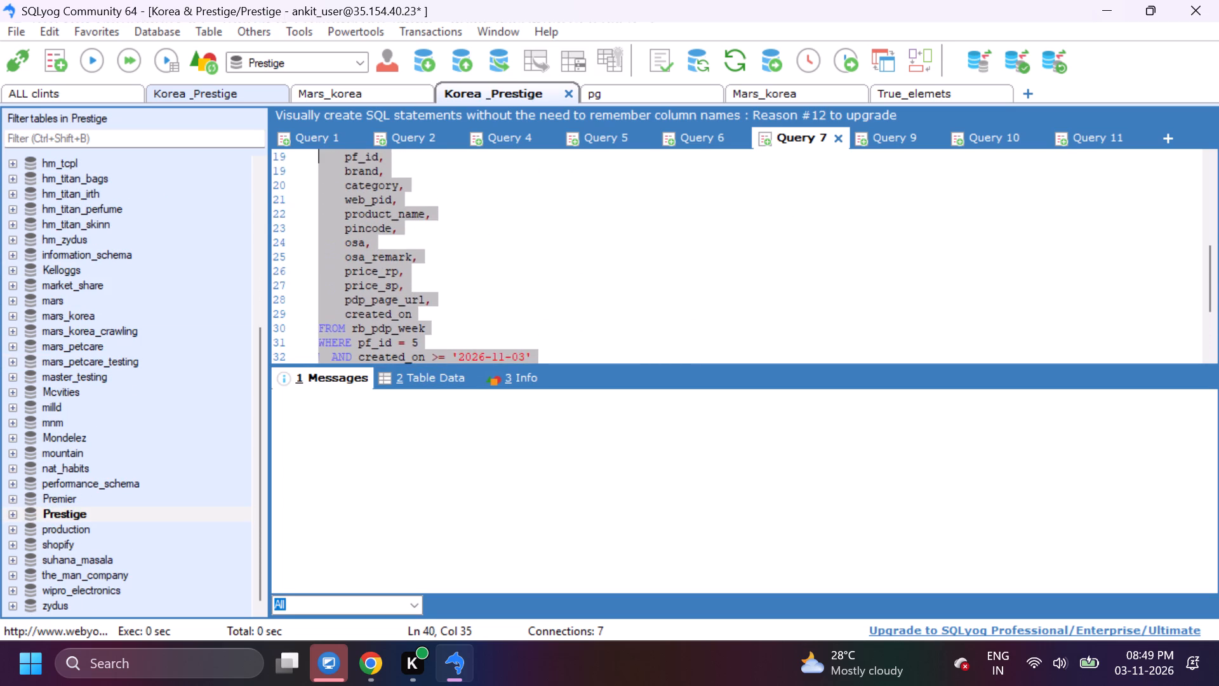
pyautogui.moveTo(311, 157); pyautogui.dragTo(309, 155)
pyautogui.click(126, 57)
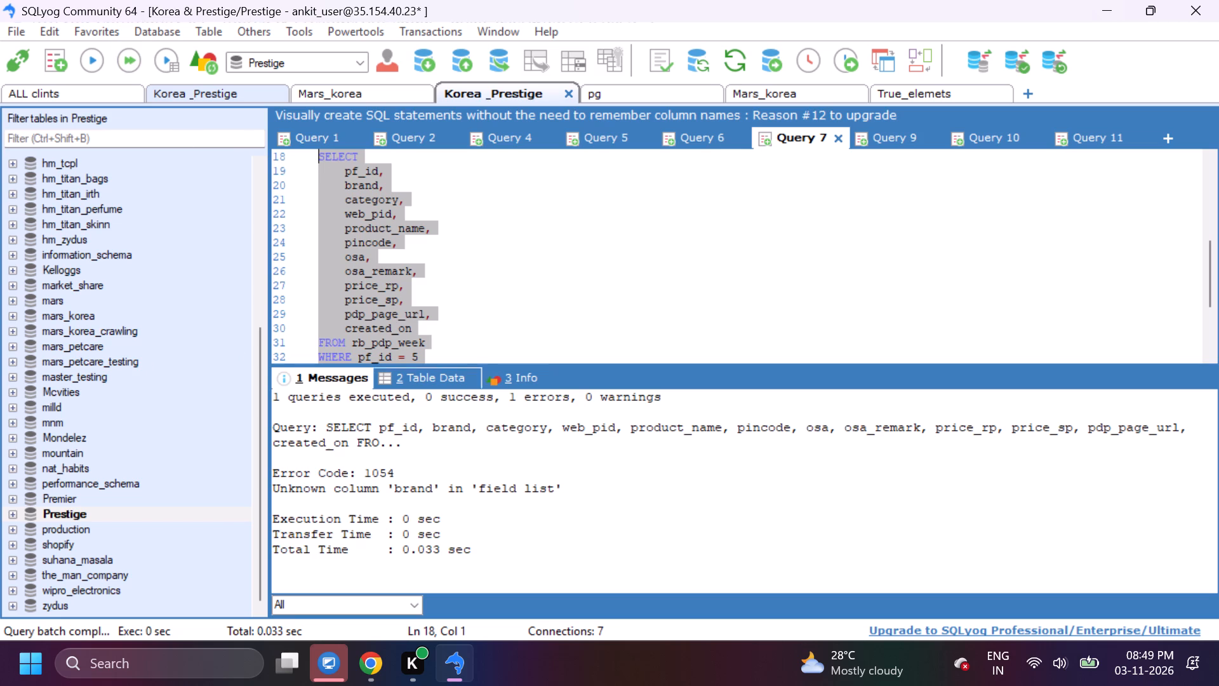
# Change the brand column to brand_name in the SELECT list of the rb_pdp_week query in Query 7.
pyautogui.moveTo(493, 555); pyautogui.dragTo(489, 553)
pyautogui.moveTo(489, 553); pyautogui.dragTo(259, 383)
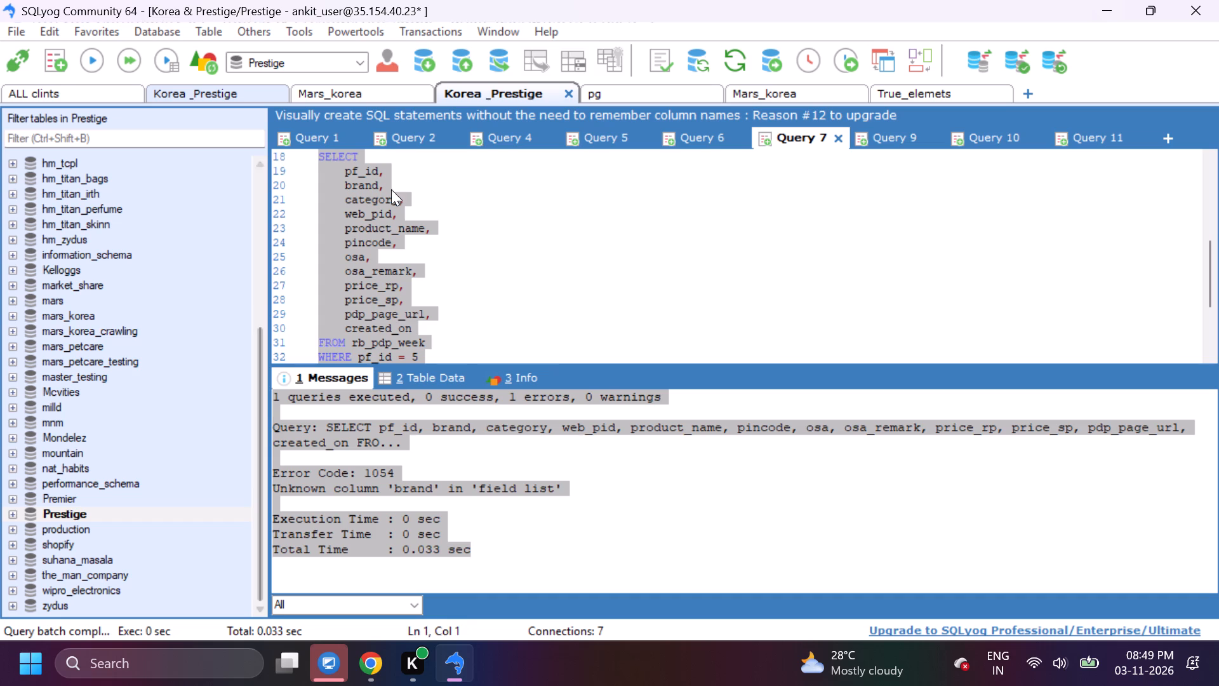
pyautogui.click(385, 186)
pyautogui.click(378, 182)
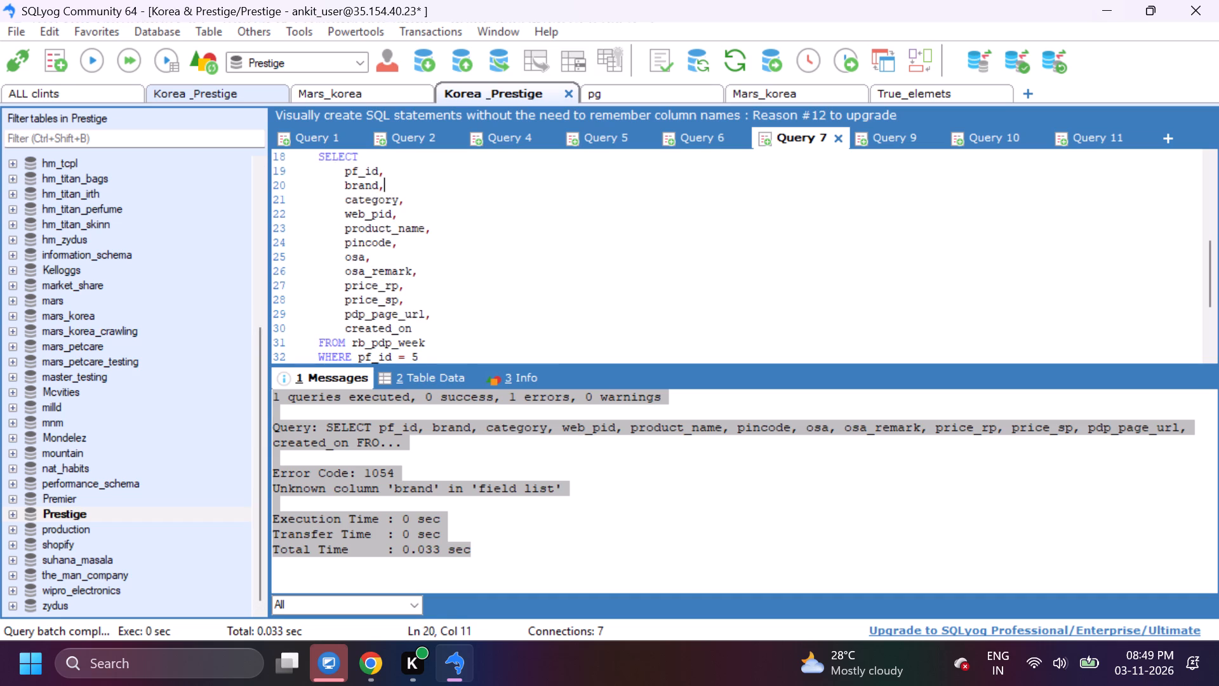
pyautogui.write('_name')
# Change brand to brand_name in the Butterfly and Lifelong conditions and in the ORDER BY clause.
pyautogui.scroll(-2, 372, 247)
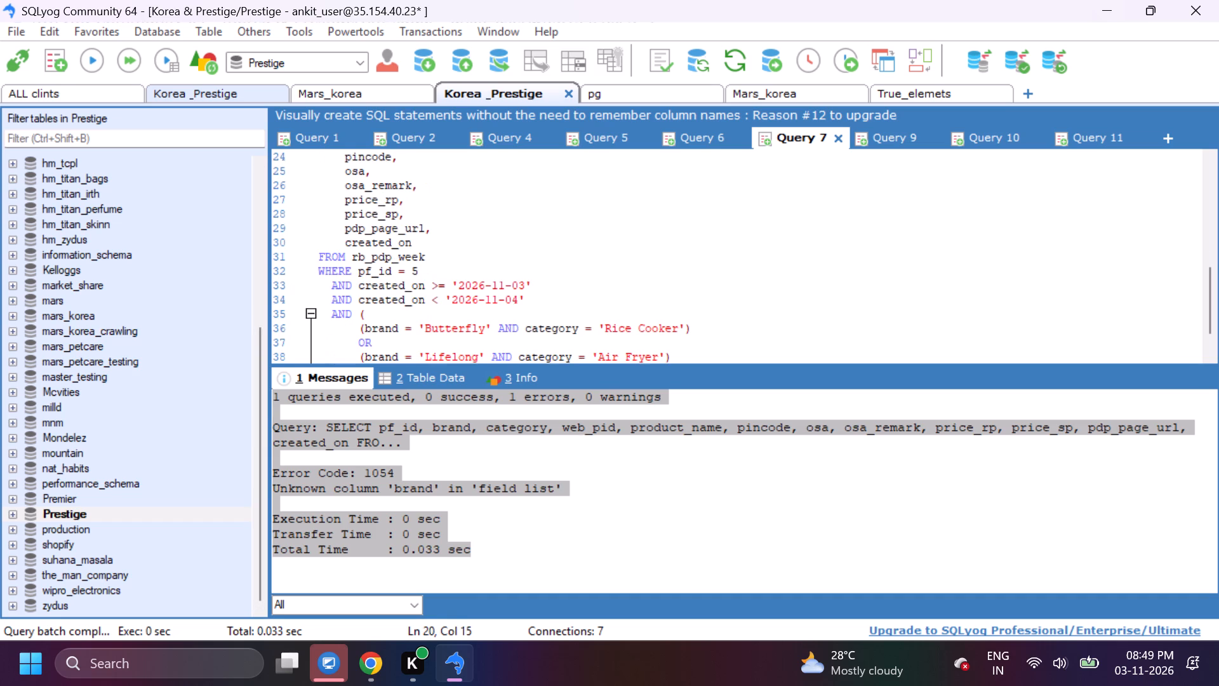
pyautogui.click(399, 283)
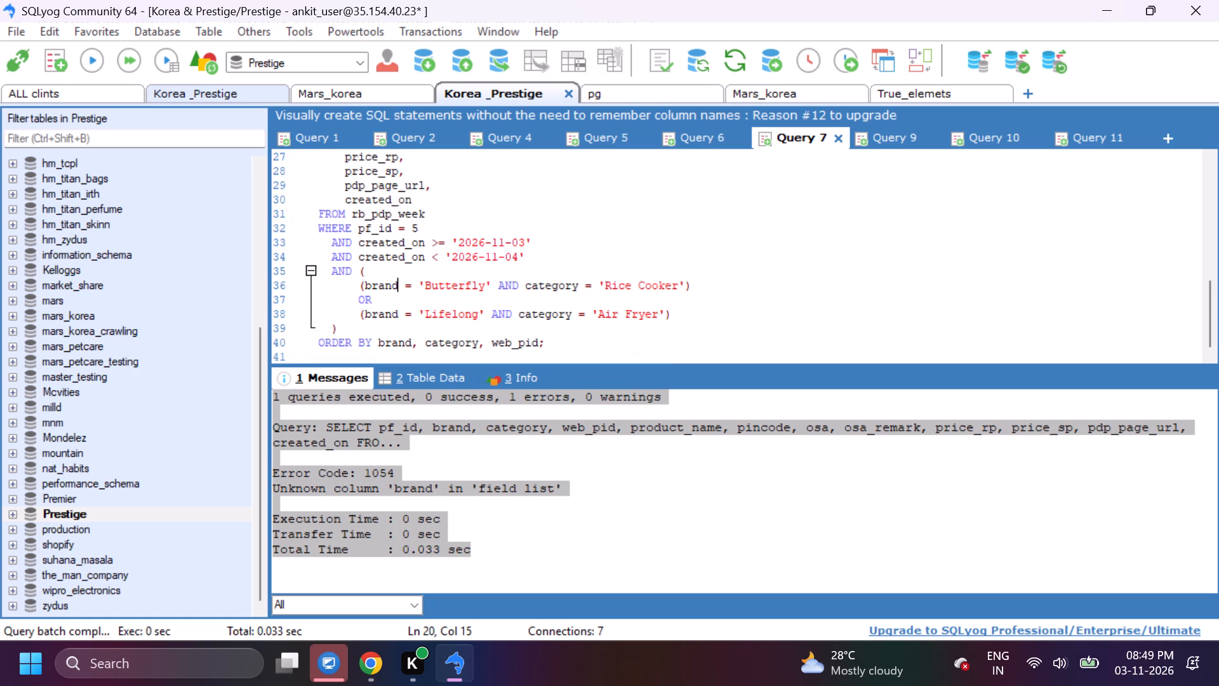
pyautogui.press('Left')
pyautogui.write('_nae')
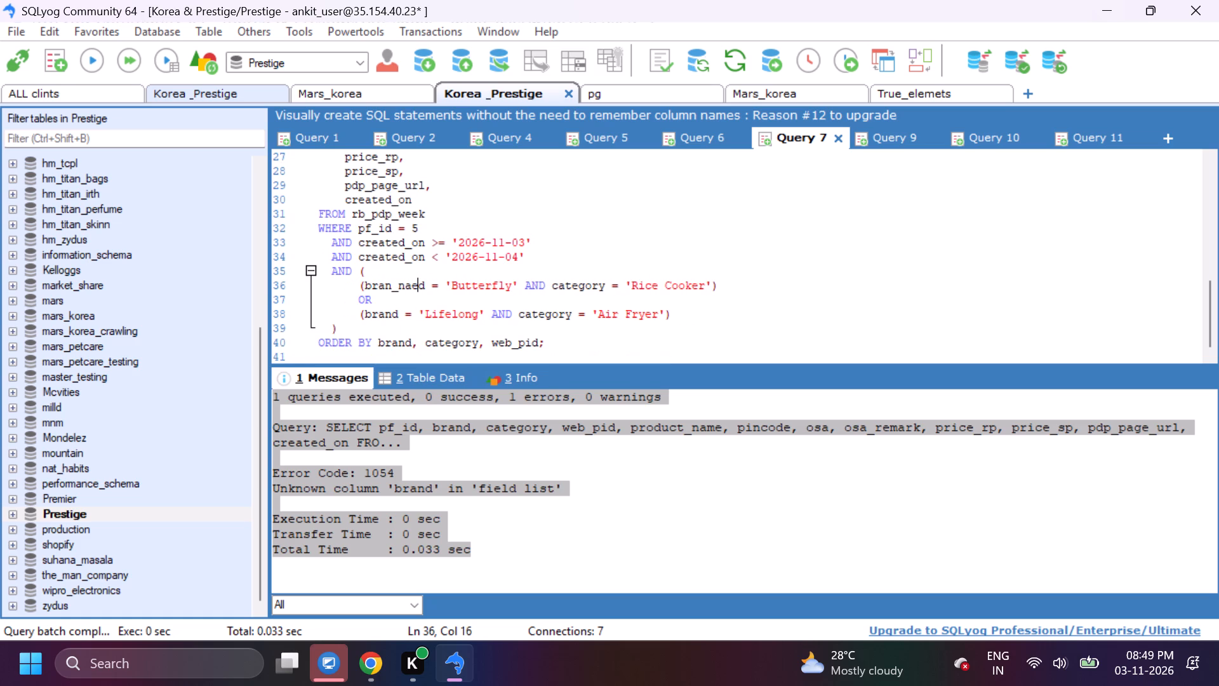
pyautogui.press('BackSpace')
pyautogui.press('BackSpace')
pyautogui.press('BackSpace')
pyautogui.press('BackSpace')
pyautogui.press('Right')
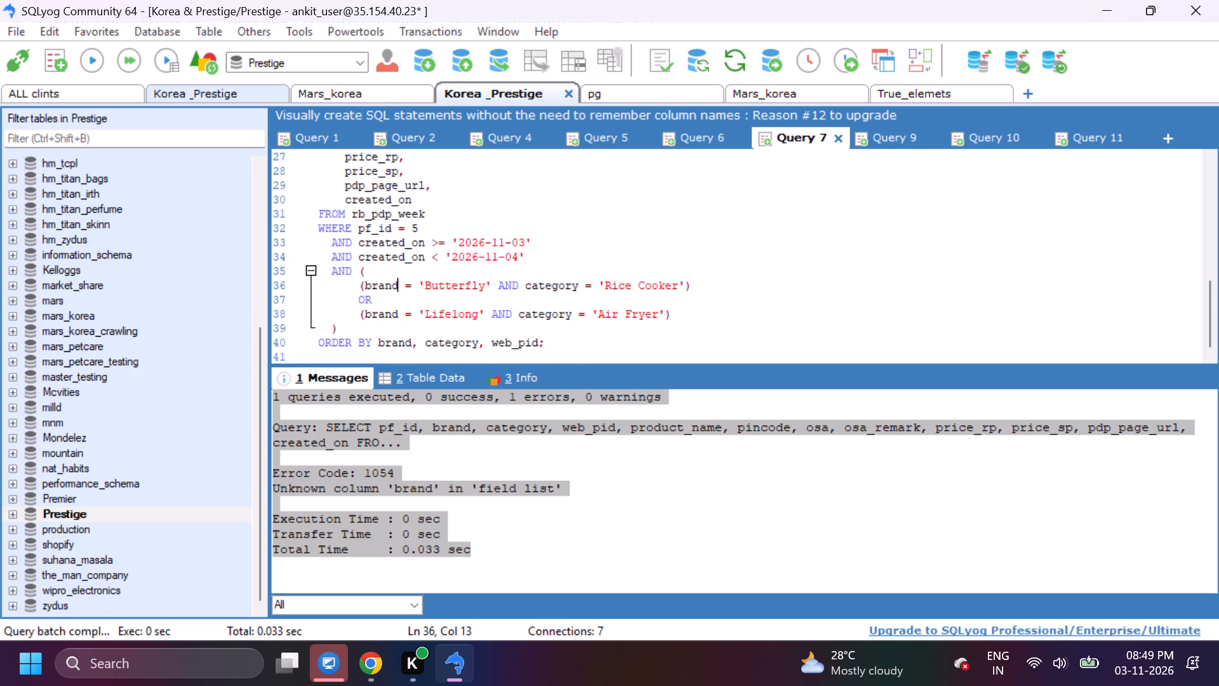
pyautogui.write('_name')
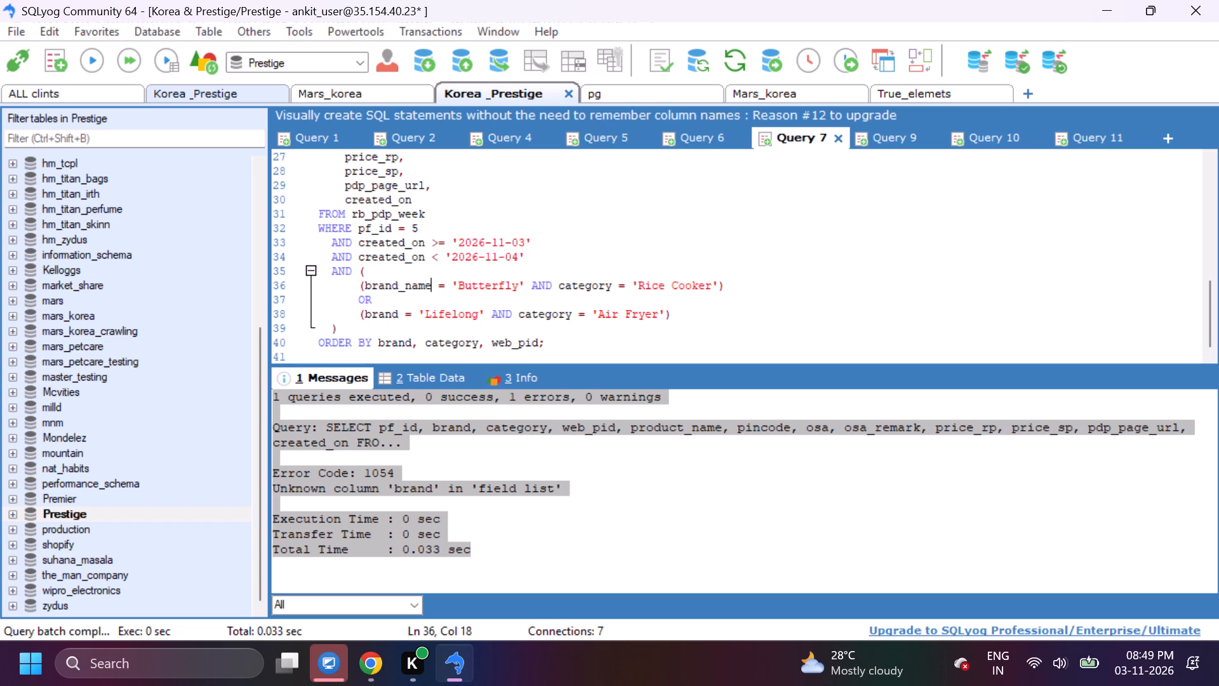
pyautogui.click(412, 337)
pyautogui.write('_name')
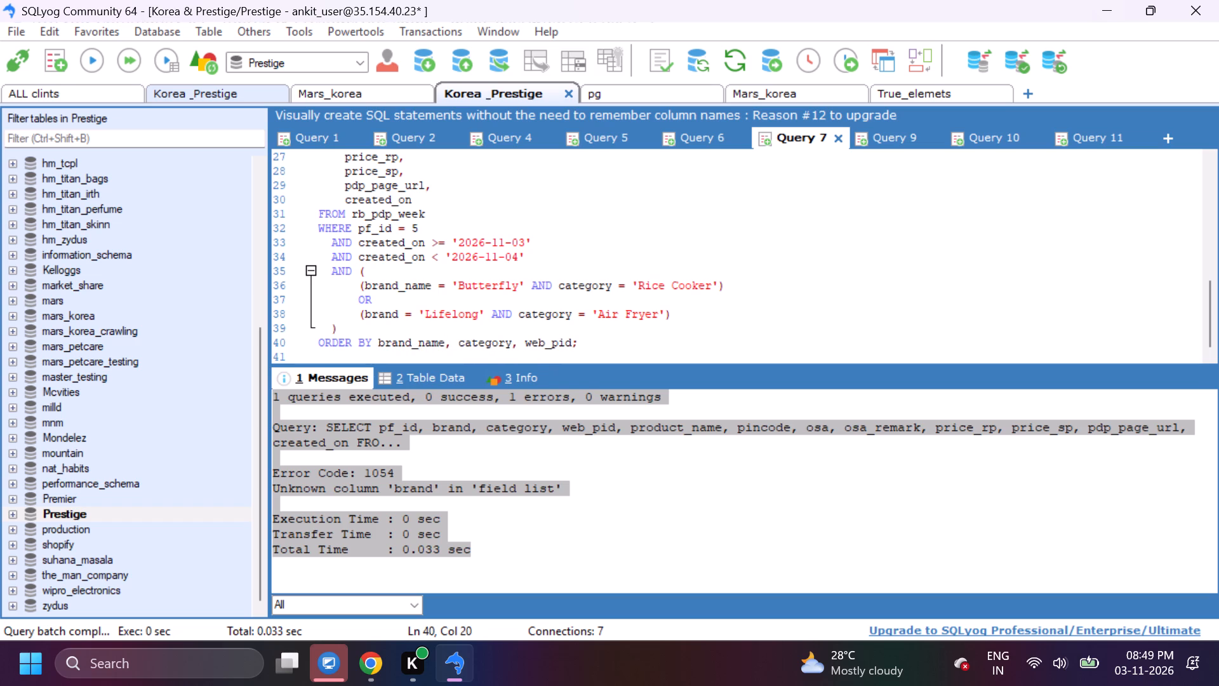
pyautogui.click(396, 311)
pyautogui.write('_name')
# Execute only the edited rb_pdp_week query, leaving out the rb_kw_olap statement above it.
pyautogui.scroll(-3, 517, 311)
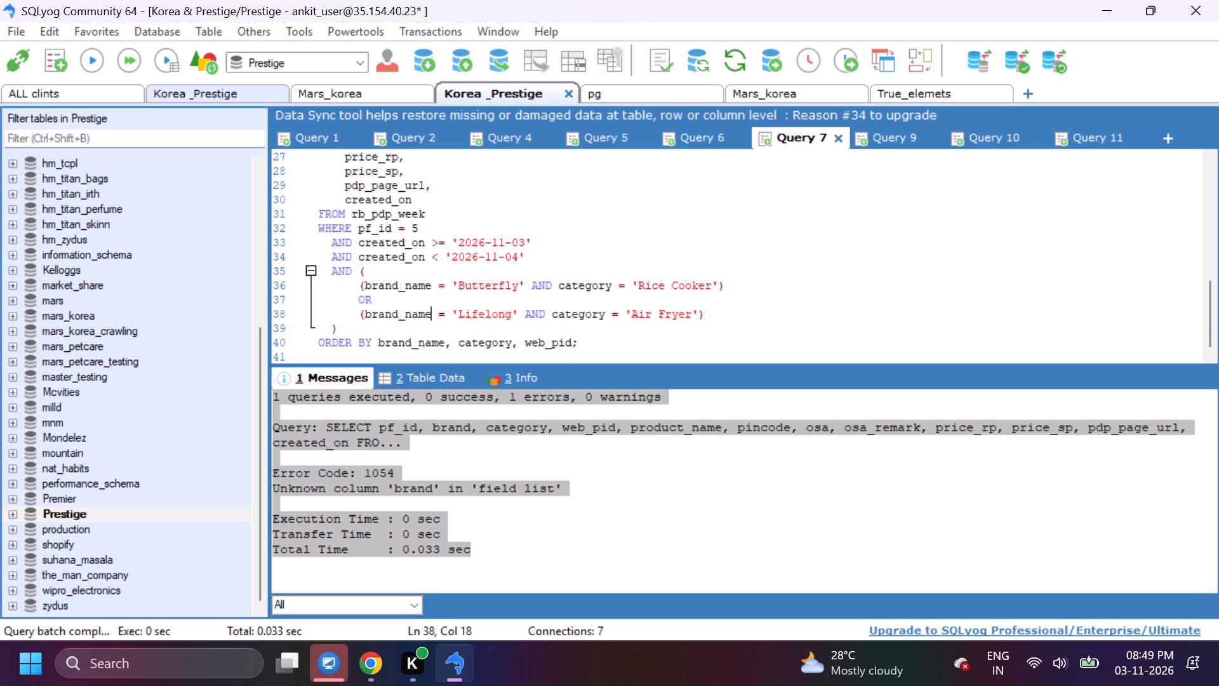
pyautogui.moveTo(616, 345); pyautogui.dragTo(295, 326)
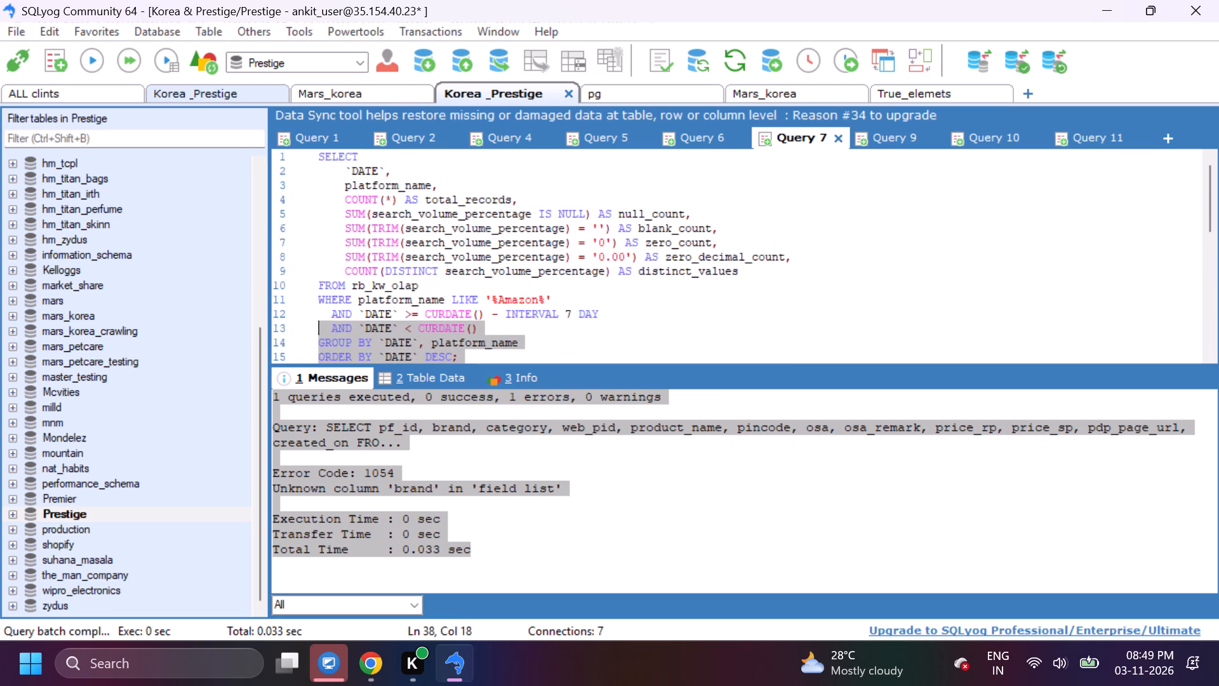
pyautogui.moveTo(295, 326); pyautogui.dragTo(293, 208)
pyautogui.click(93, 59)
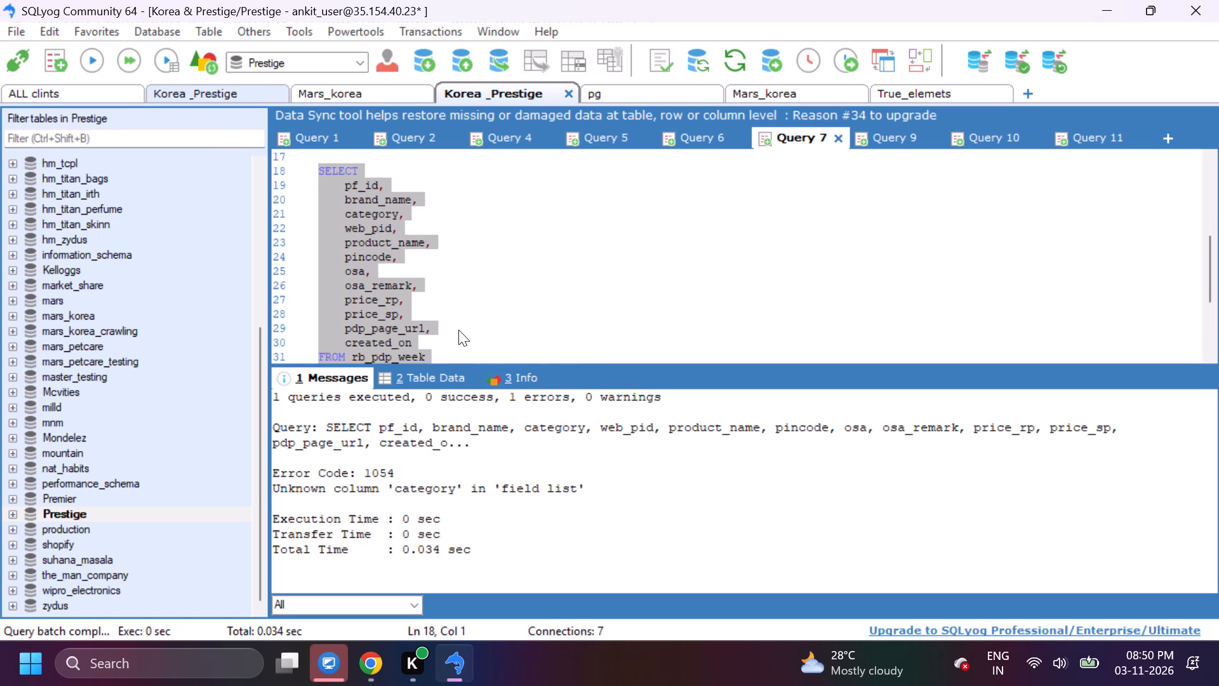
# Add SELECT * FROM rb_pdp_week LIMIT 4 below the existing queries and execute only that statement.
pyautogui.click(345, 213)
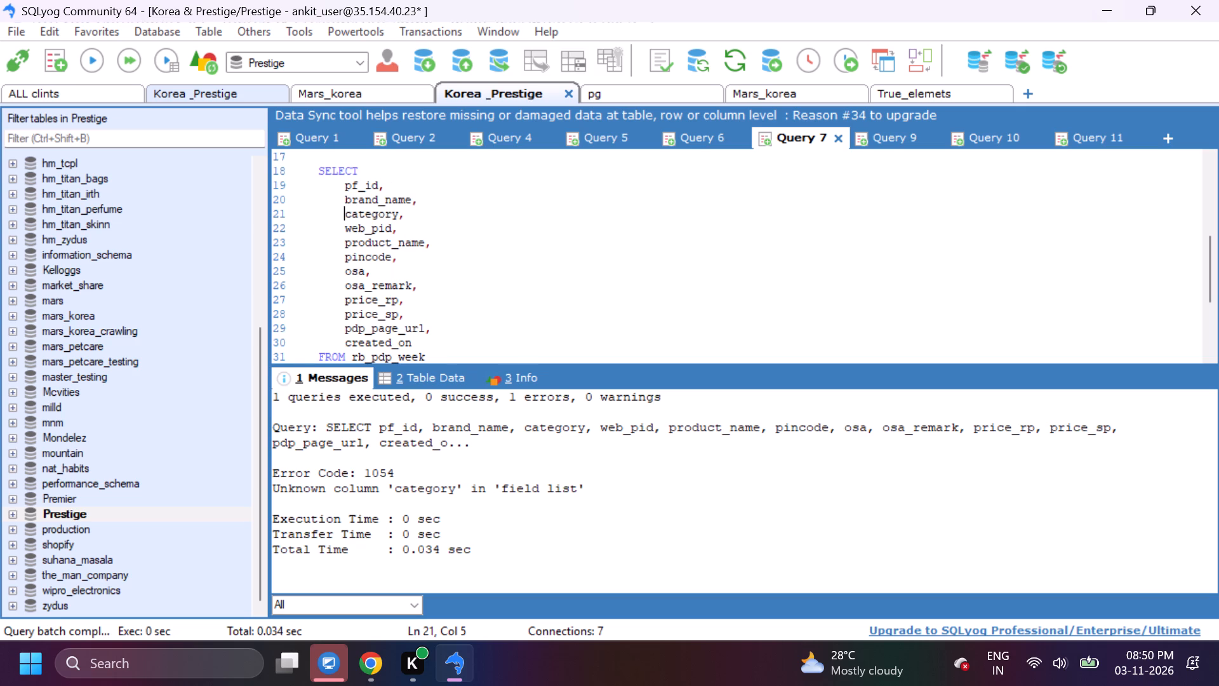
pyautogui.scroll(-2, 442, 307)
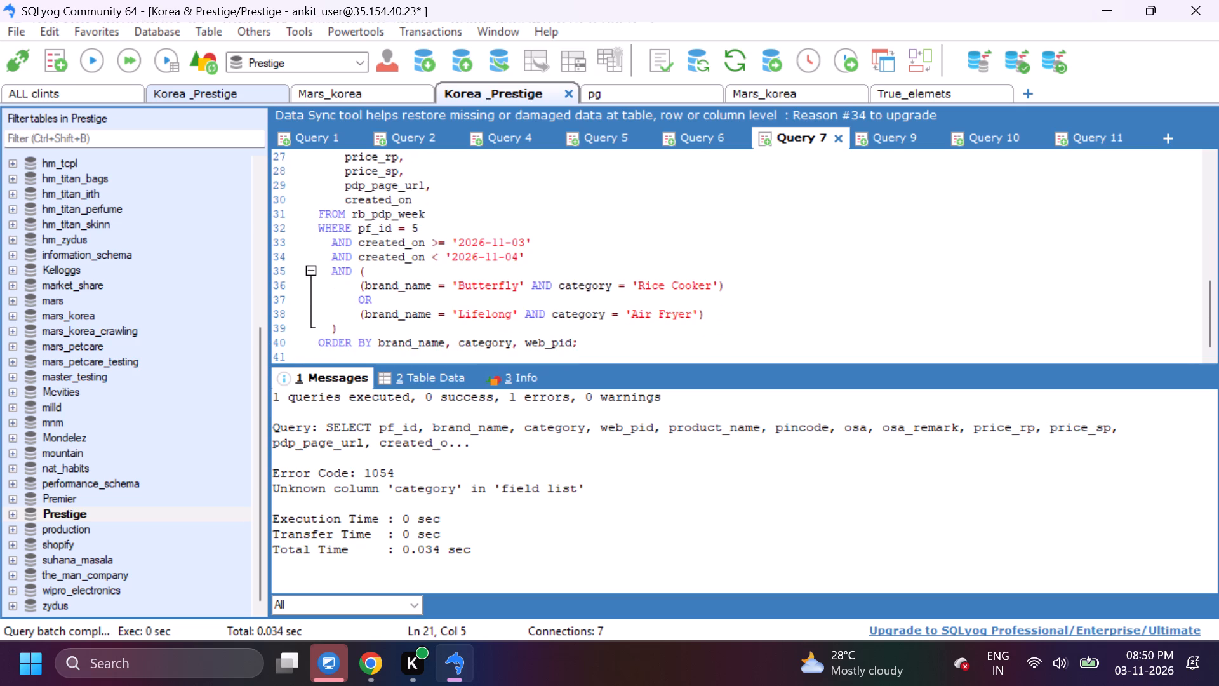
pyautogui.scroll(-1, 442, 307)
pyautogui.click(586, 353)
pyautogui.press('Return')
pyautogui.write('select * from')
pyautogui.press('space')
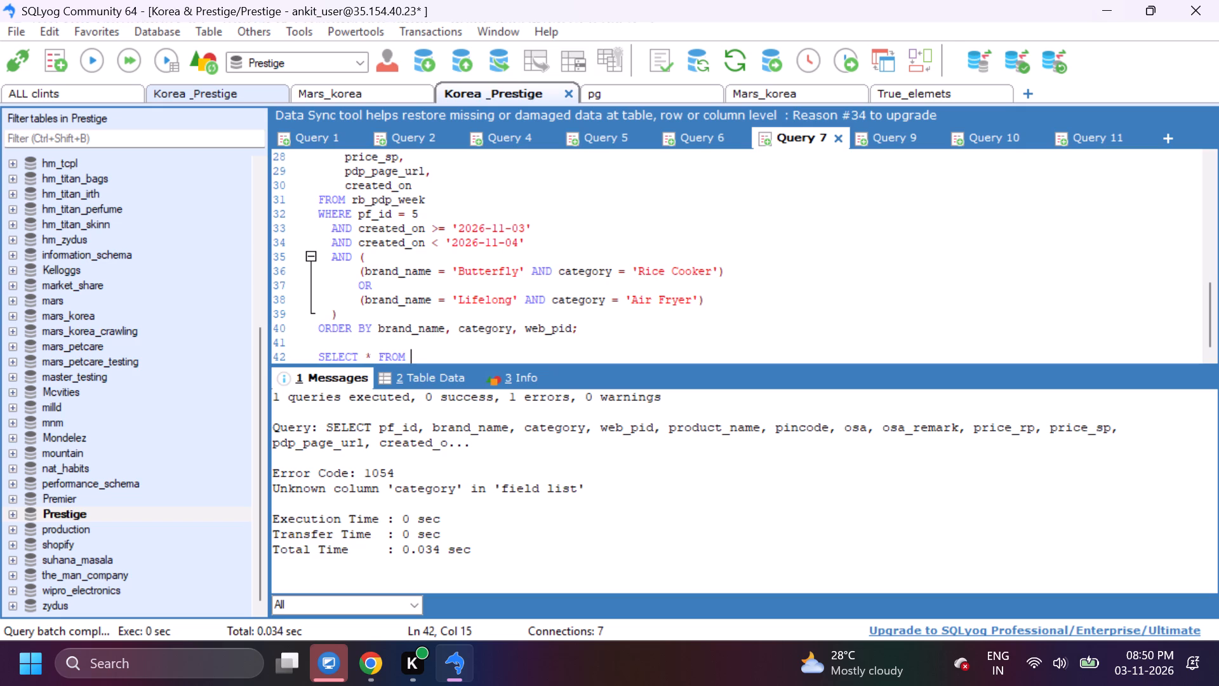
pyautogui.write('rb_pdp')
pyautogui.write('_week limit 4')
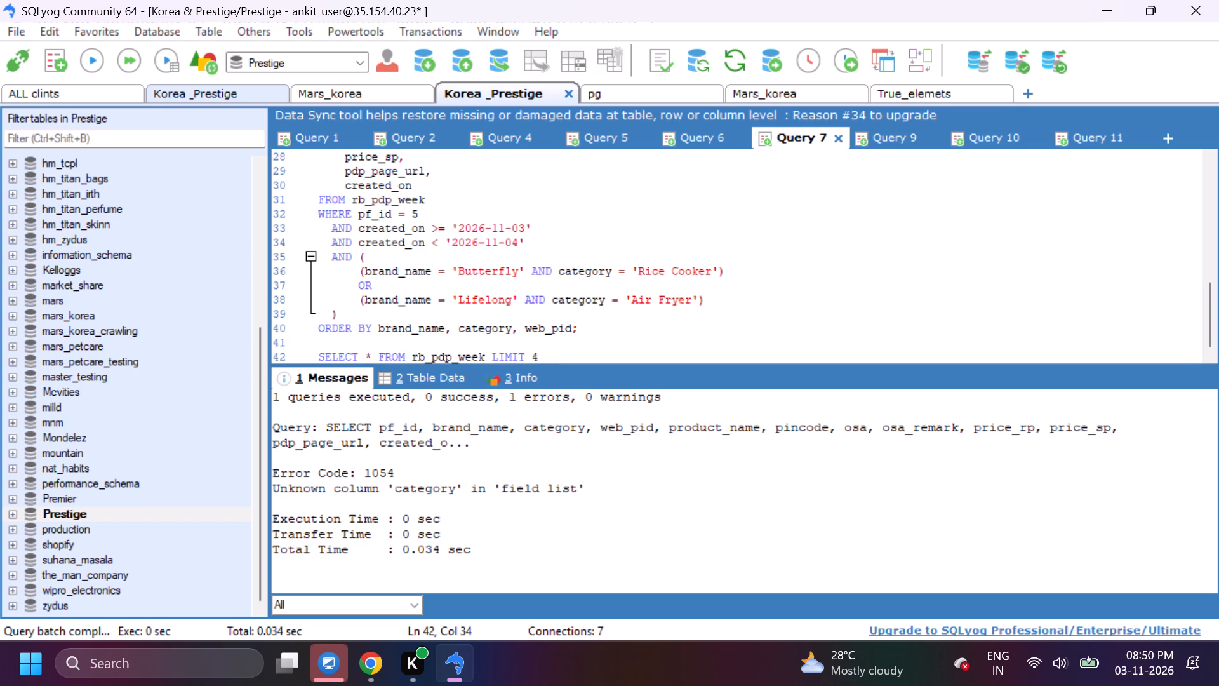
pyautogui.moveTo(584, 353); pyautogui.dragTo(287, 354)
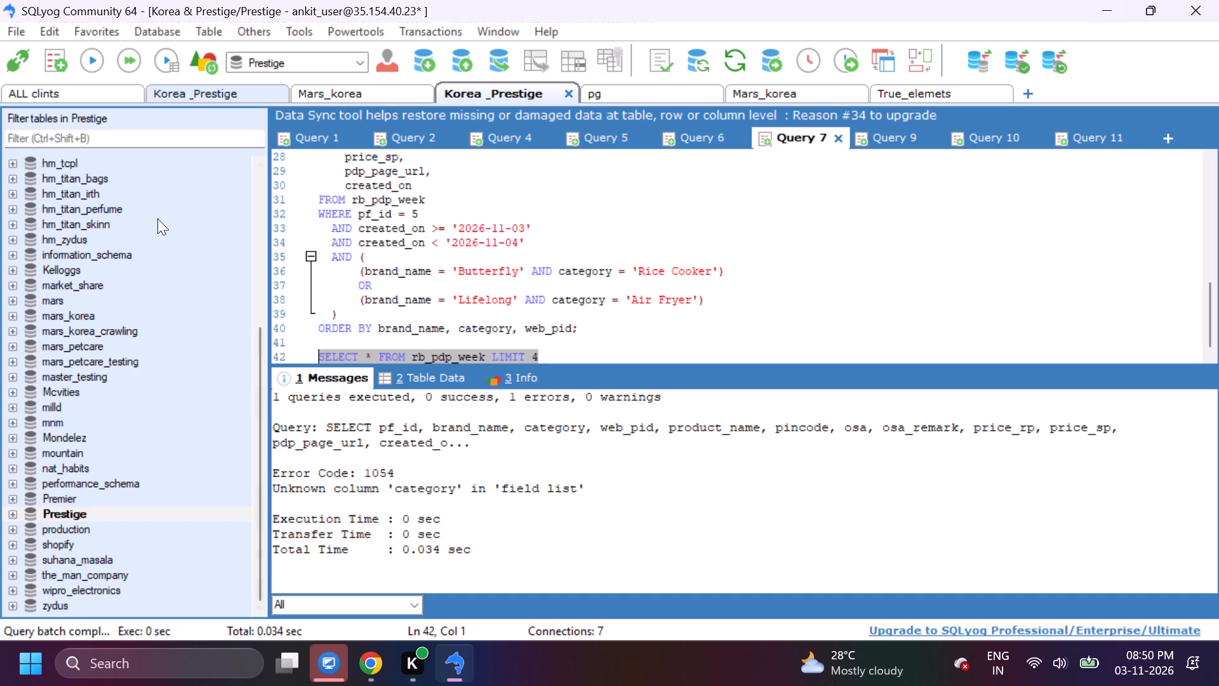
pyautogui.click(93, 60)
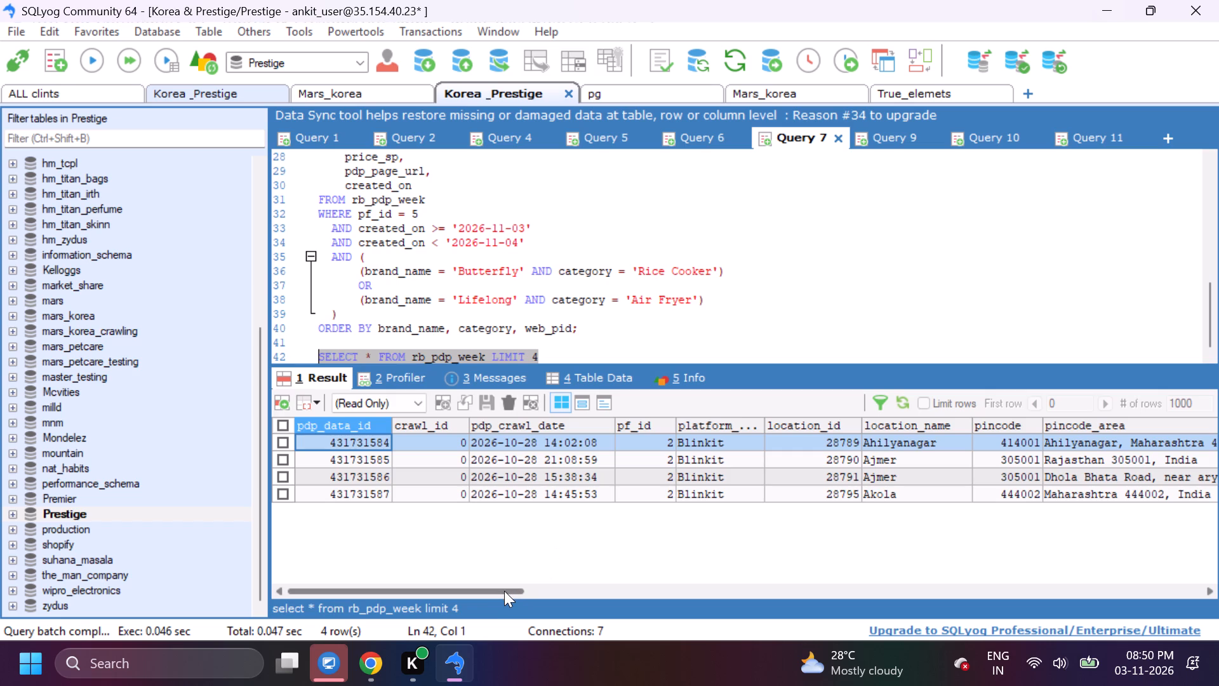
# Check the sample rows for the category column's name and change category to brand_category_name in the Butterfly condition.
pyautogui.moveTo(504, 590); pyautogui.dragTo(549, 588)
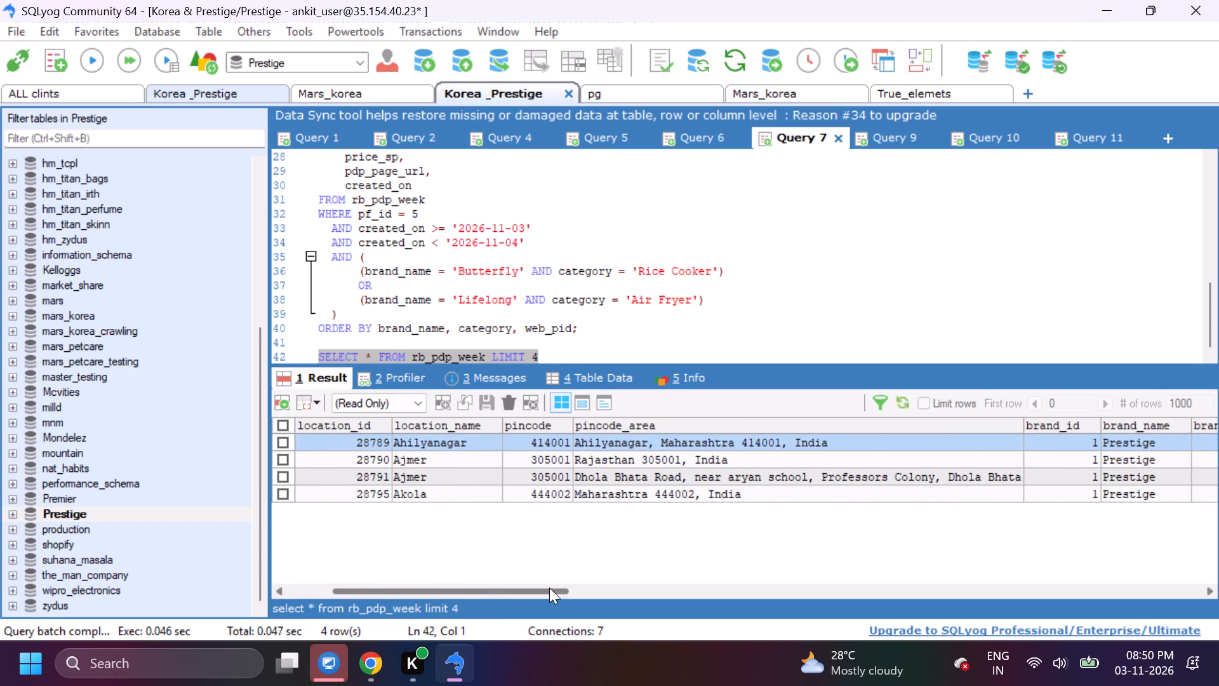
pyautogui.moveTo(549, 588); pyautogui.dragTo(608, 574)
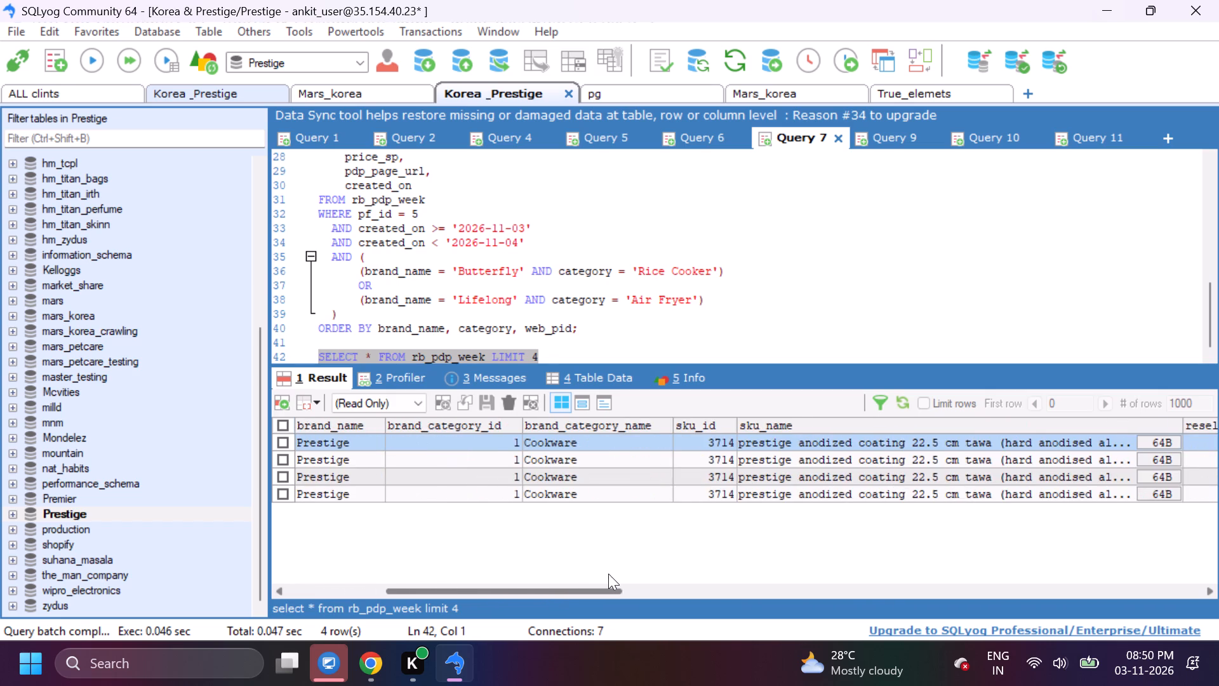
pyautogui.moveTo(608, 574); pyautogui.dragTo(586, 571)
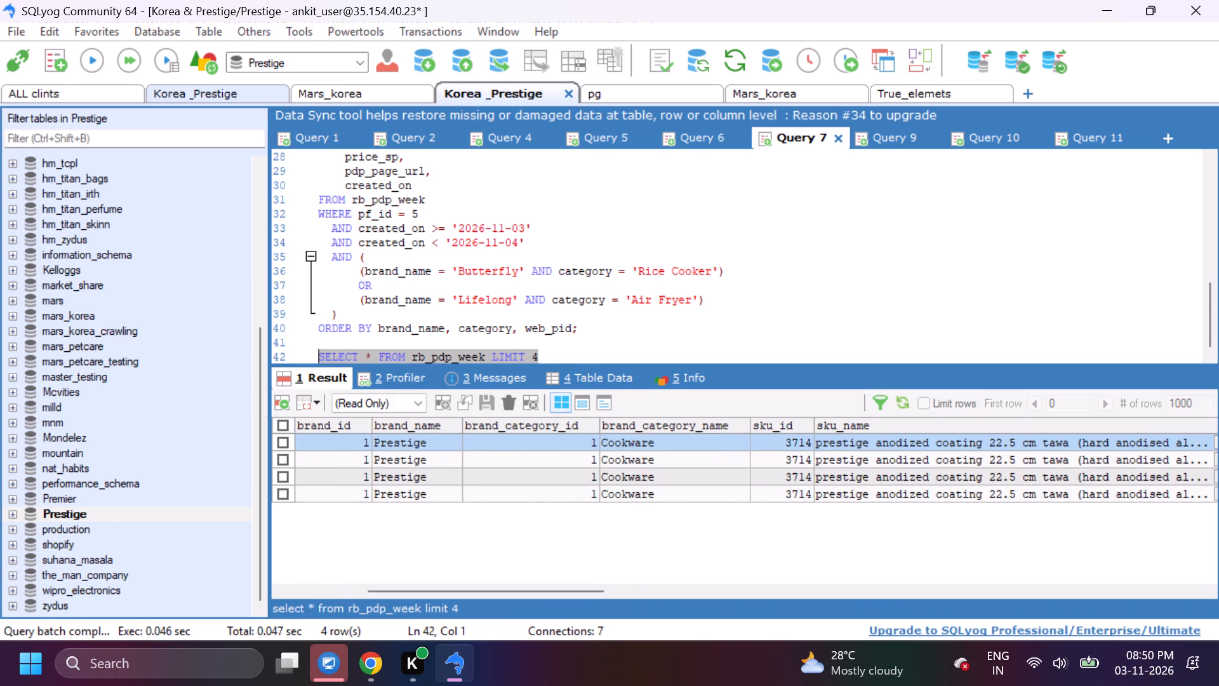
pyautogui.click(558, 267)
pyautogui.write('brand')
pyautogui.hotkey('shift', '_')
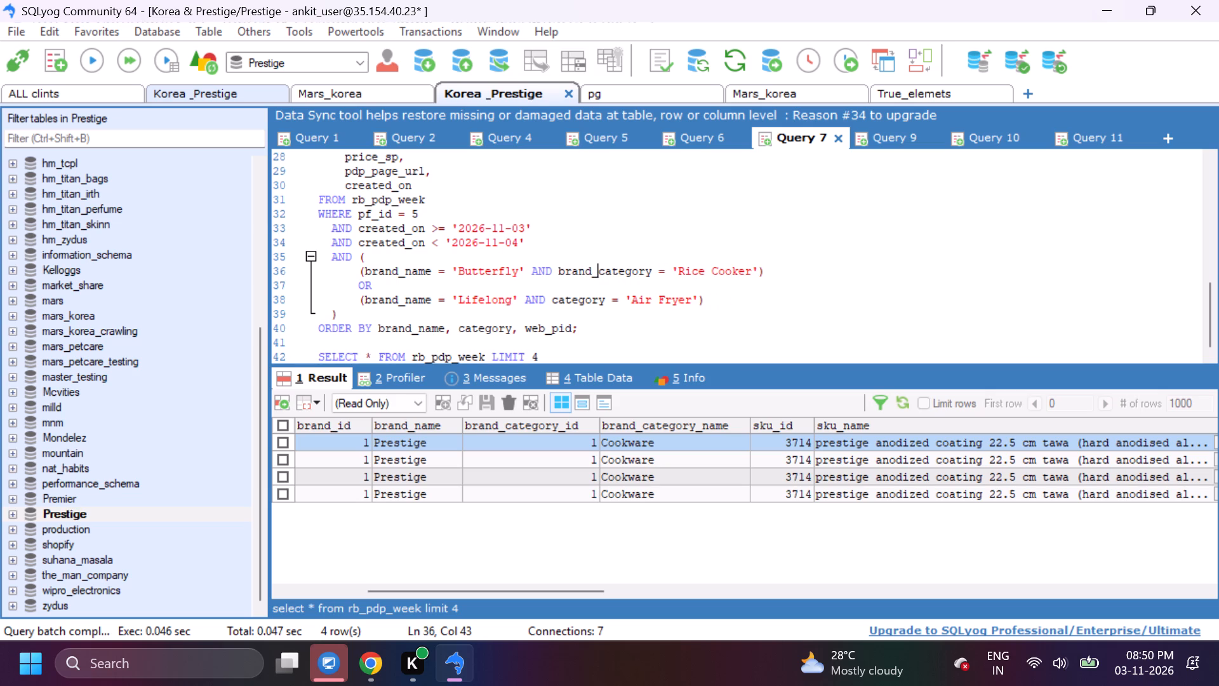
pyautogui.click(649, 271)
pyautogui.write('_name')
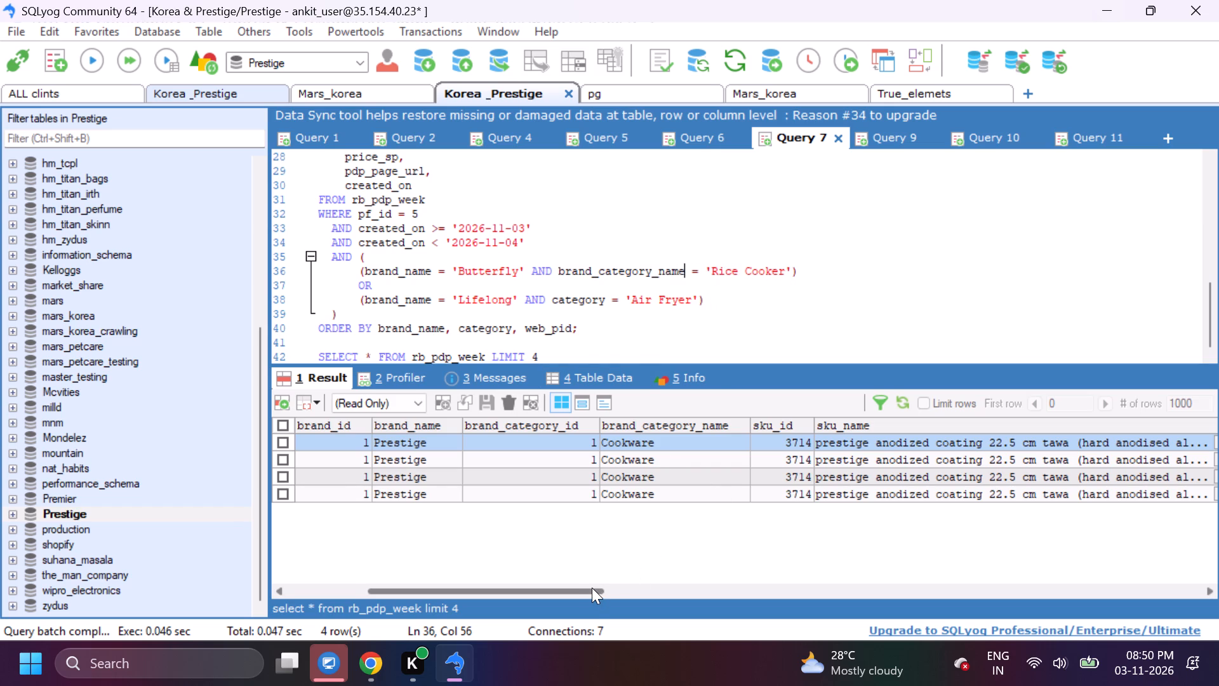
# Copy brand_category_name from the Butterfly condition and replace category with it in the Lifelong condition and the ORDER BY clause.
pyautogui.moveTo(592, 588); pyautogui.dragTo(675, 585)
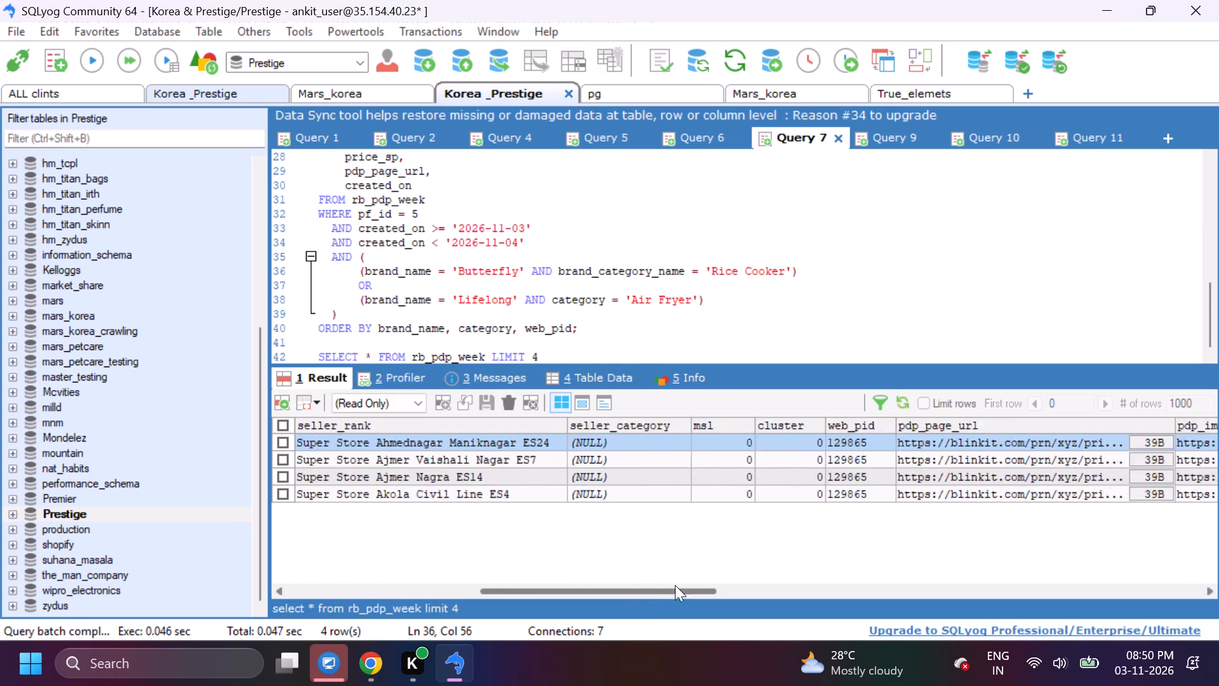
pyautogui.moveTo(675, 585); pyautogui.dragTo(604, 586)
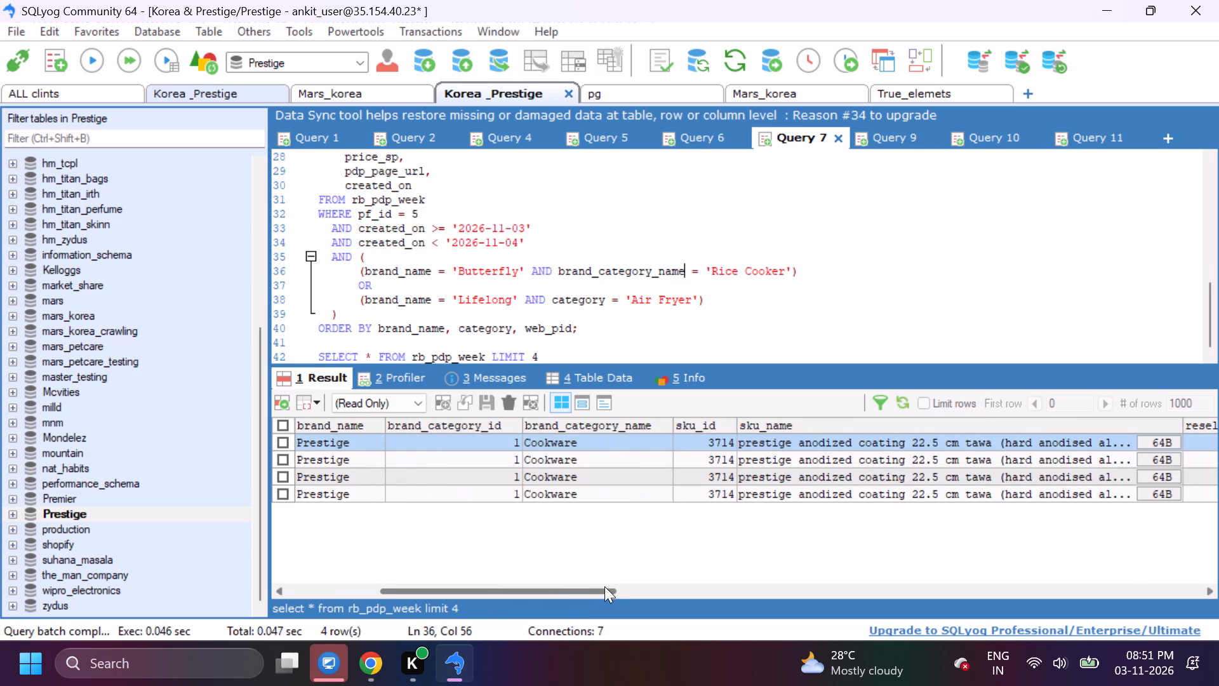
pyautogui.moveTo(604, 586); pyautogui.dragTo(646, 582)
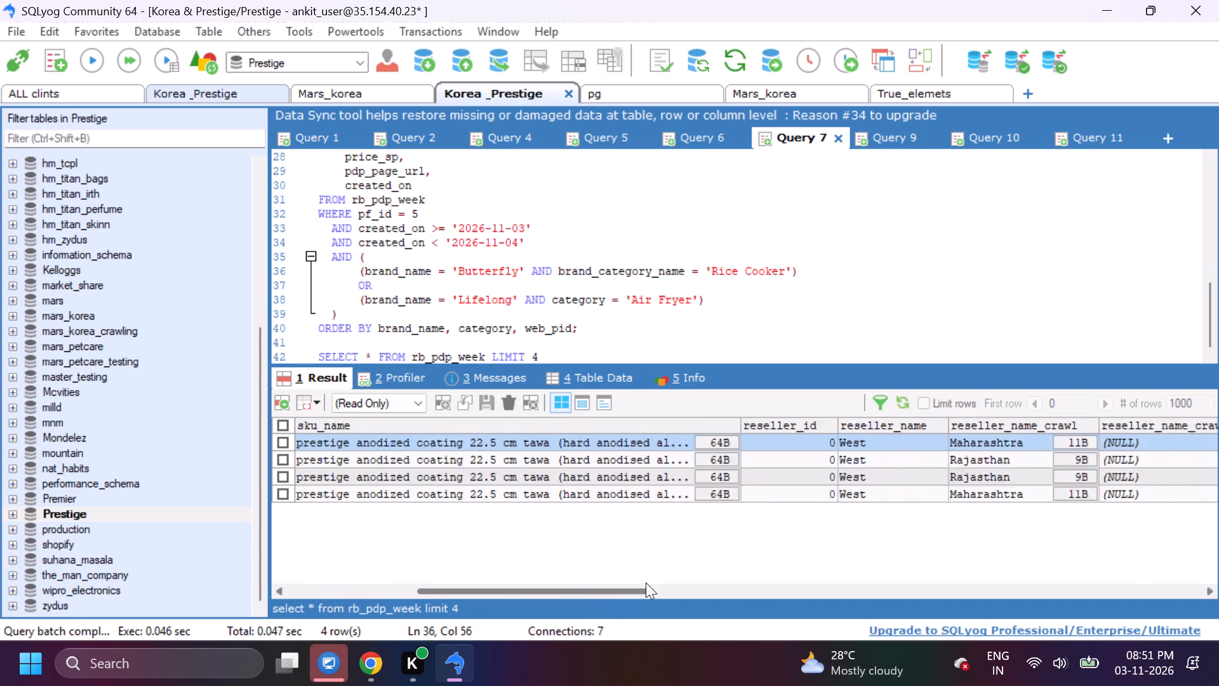
pyautogui.moveTo(646, 582); pyautogui.dragTo(681, 586)
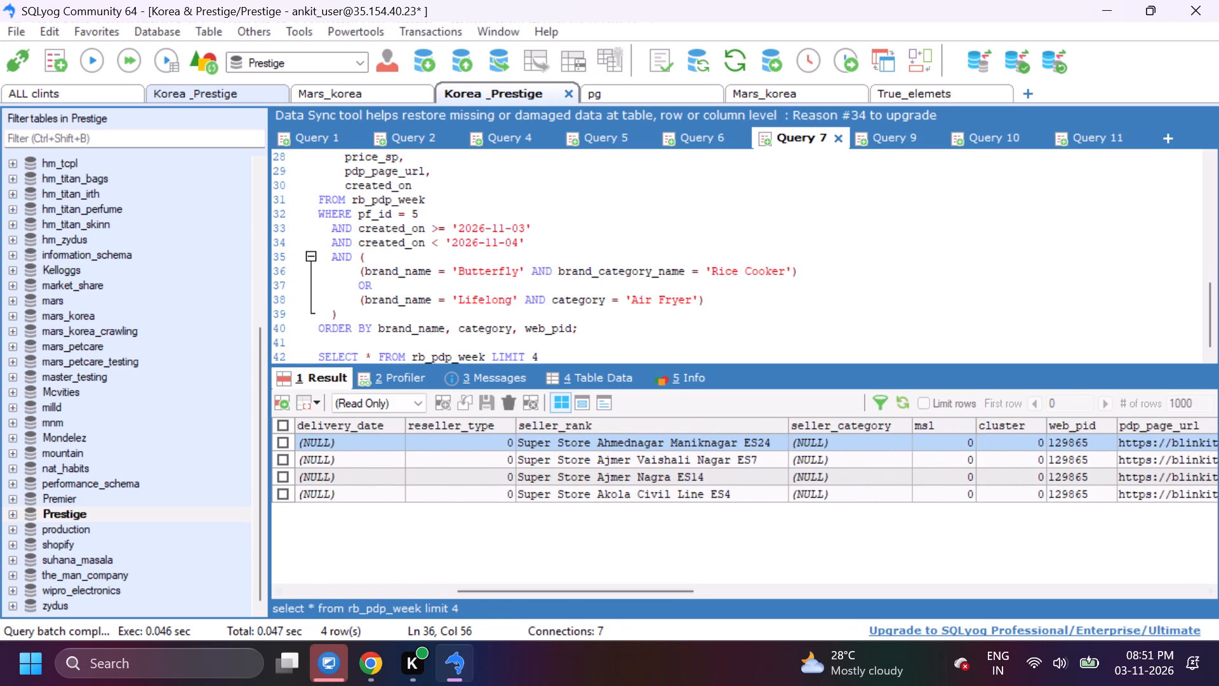
pyautogui.moveTo(584, 331); pyautogui.dragTo(371, 220)
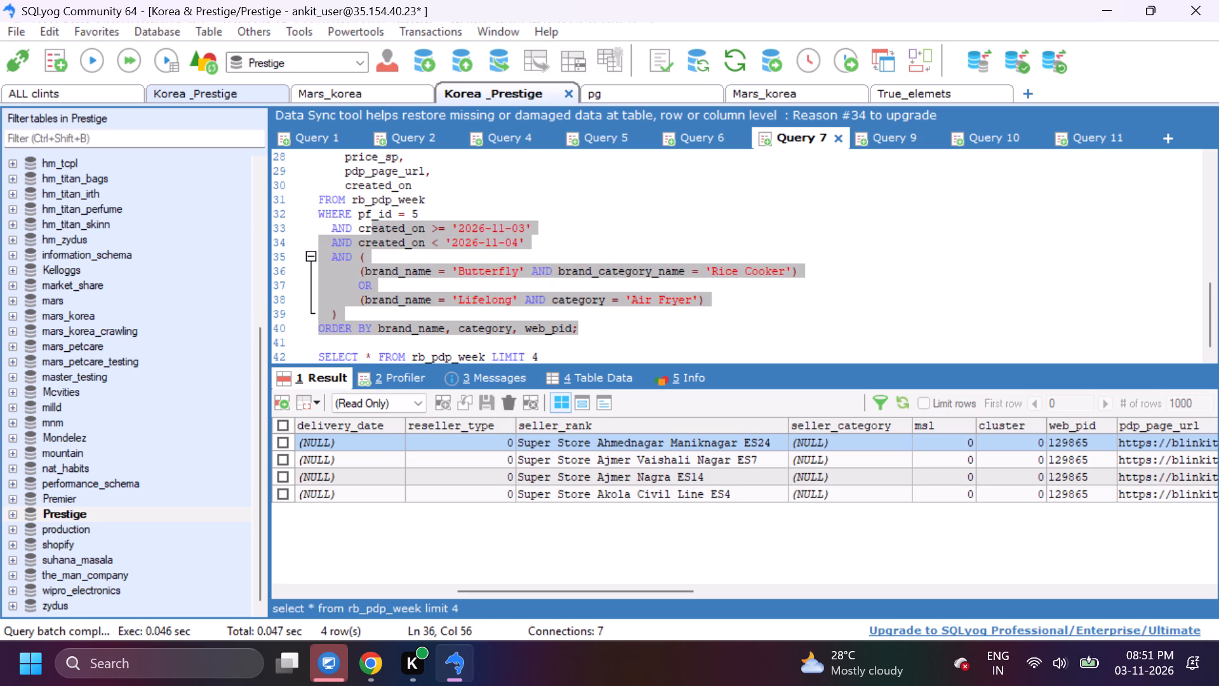
pyautogui.moveTo(371, 220); pyautogui.dragTo(354, 203)
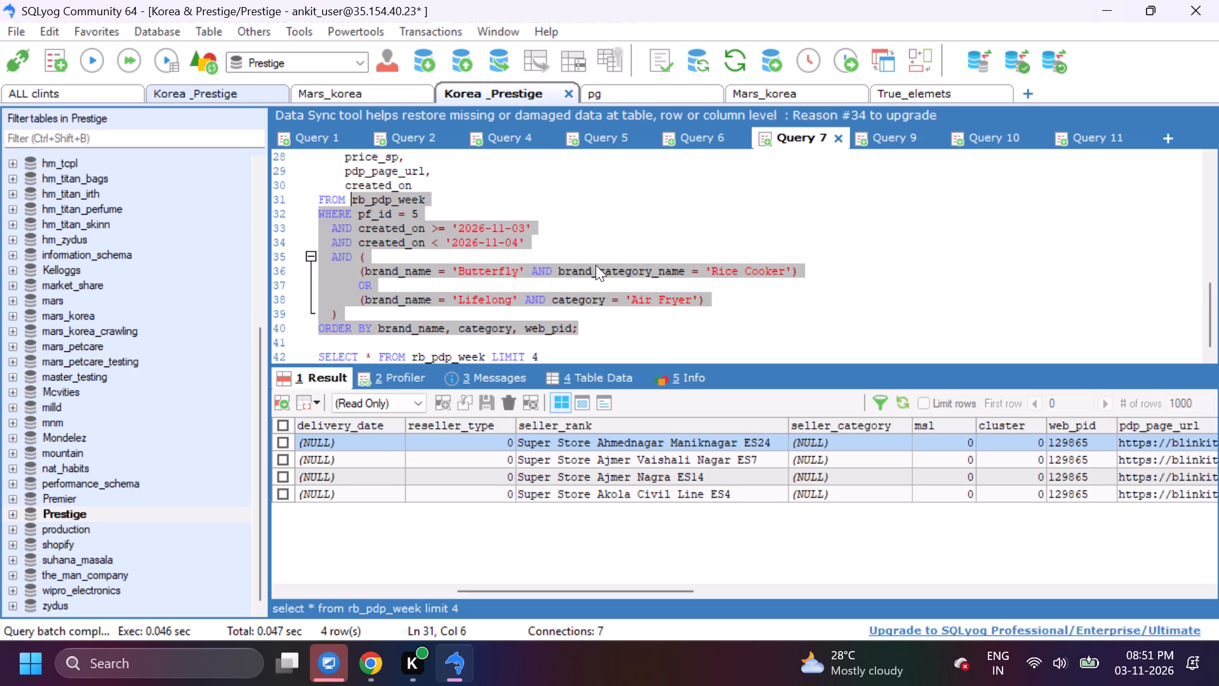
pyautogui.doubleClick(596, 265)
pyautogui.hotkey('ctrl', 'c')
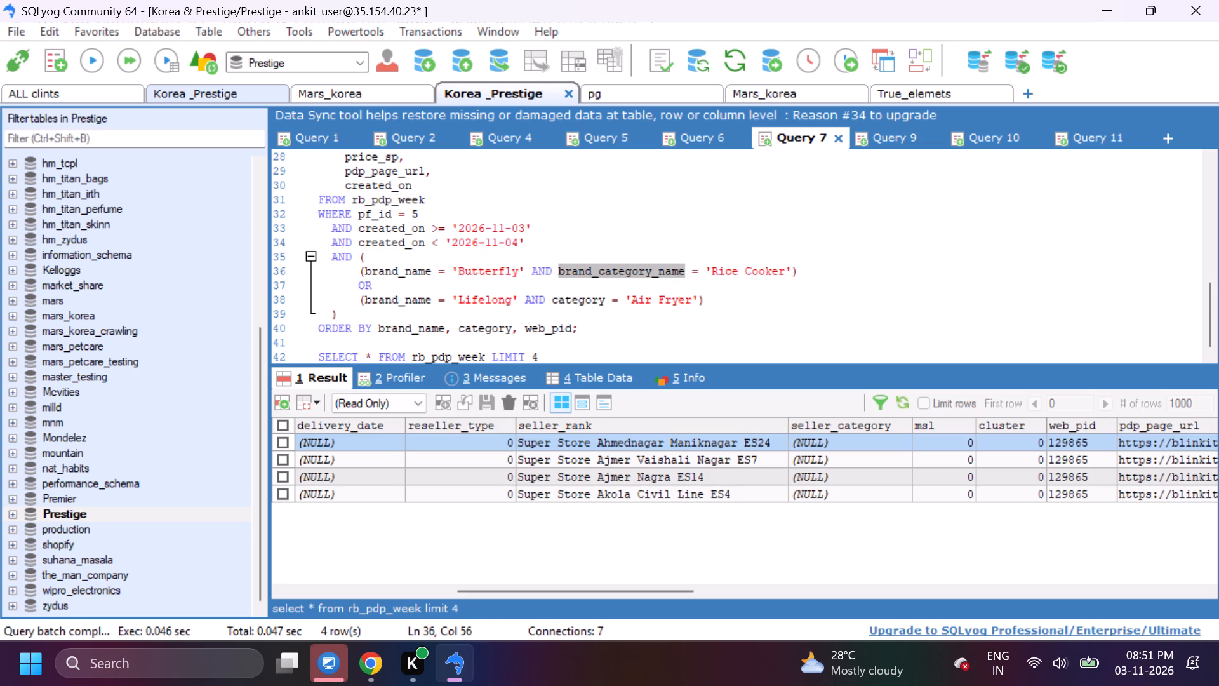
pyautogui.doubleClick(556, 301)
pyautogui.hotkey('ctrl', 'v')
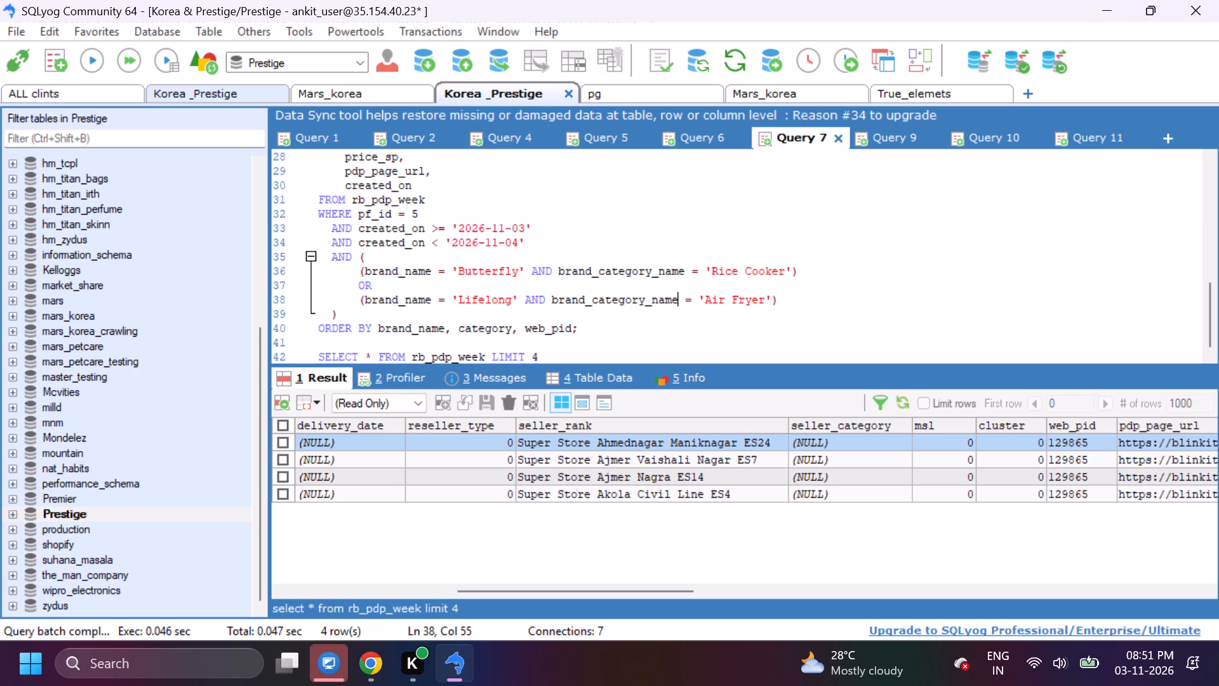
pyautogui.doubleClick(479, 327)
pyautogui.hotkey('ctrl', 'v')
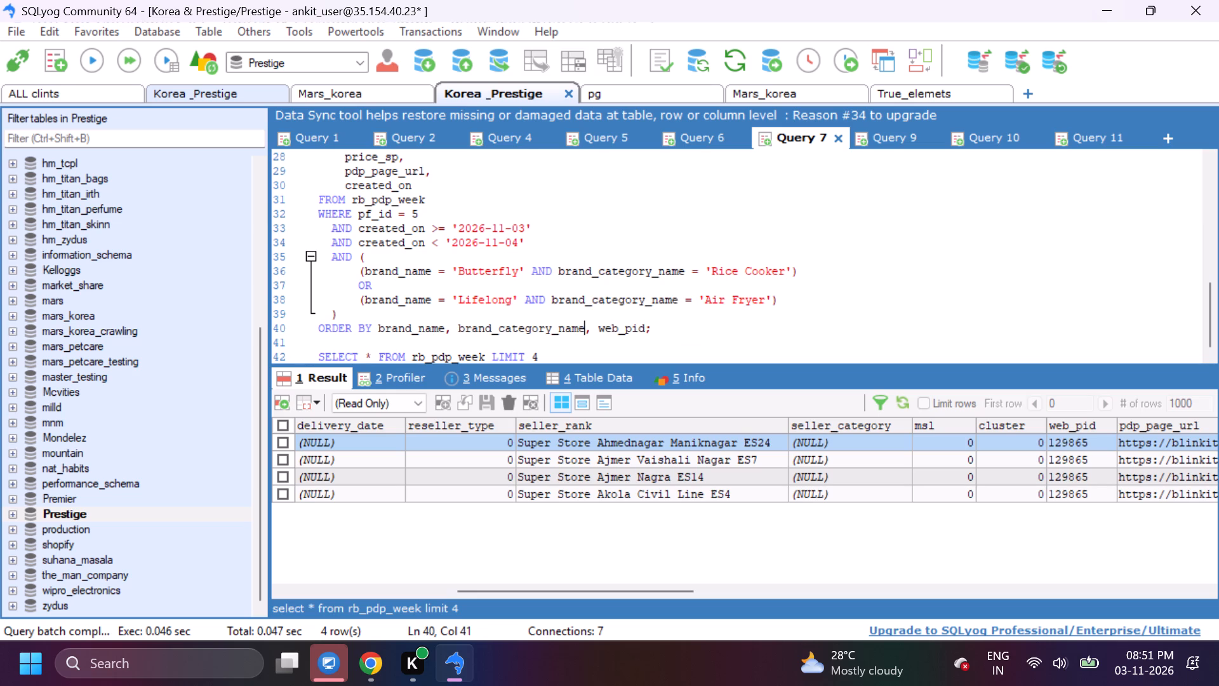
# Locate the category column in the SELECT list of the rb_pdp_week query.
pyautogui.scroll(3, 438, 292)
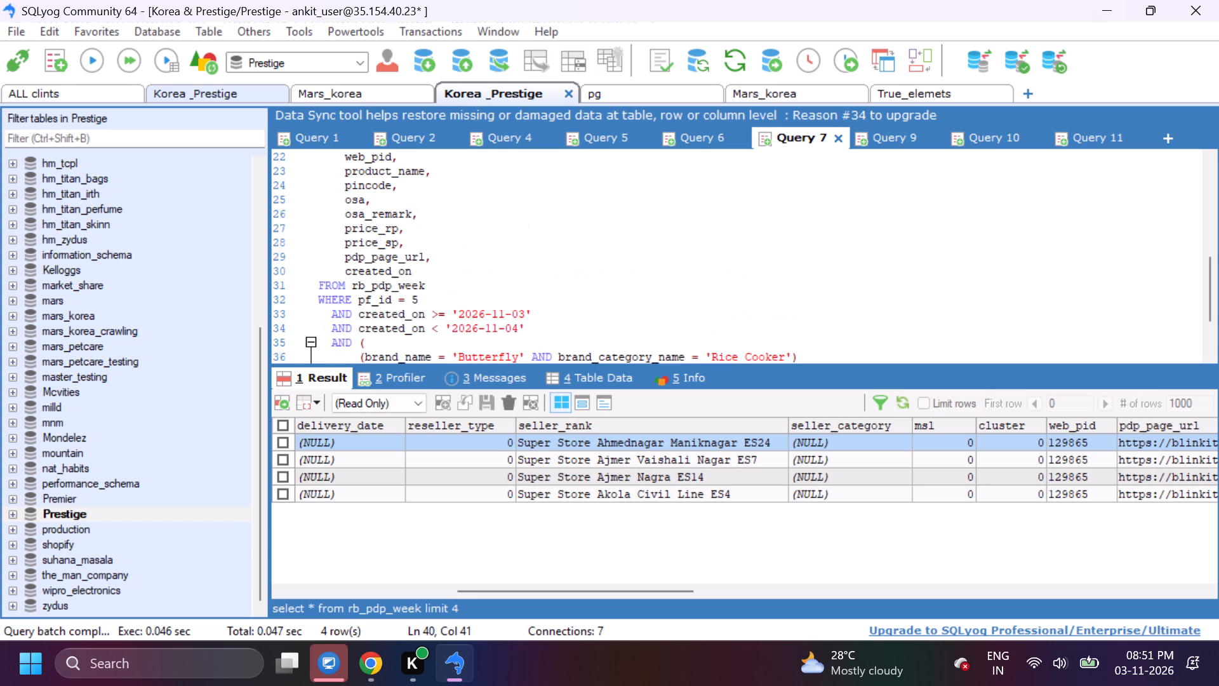
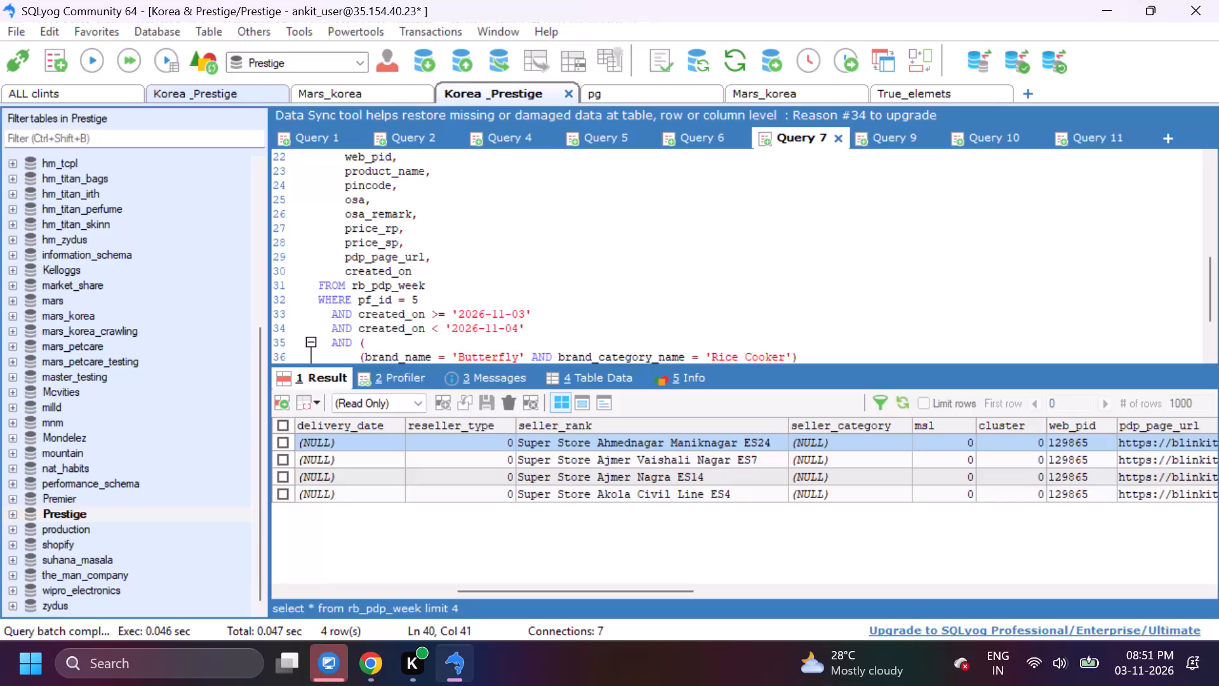
# Replace category with the copied brand_category_name in the SELECT list of the rb_pdp_week query.
pyautogui.scroll(2, 407, 238)
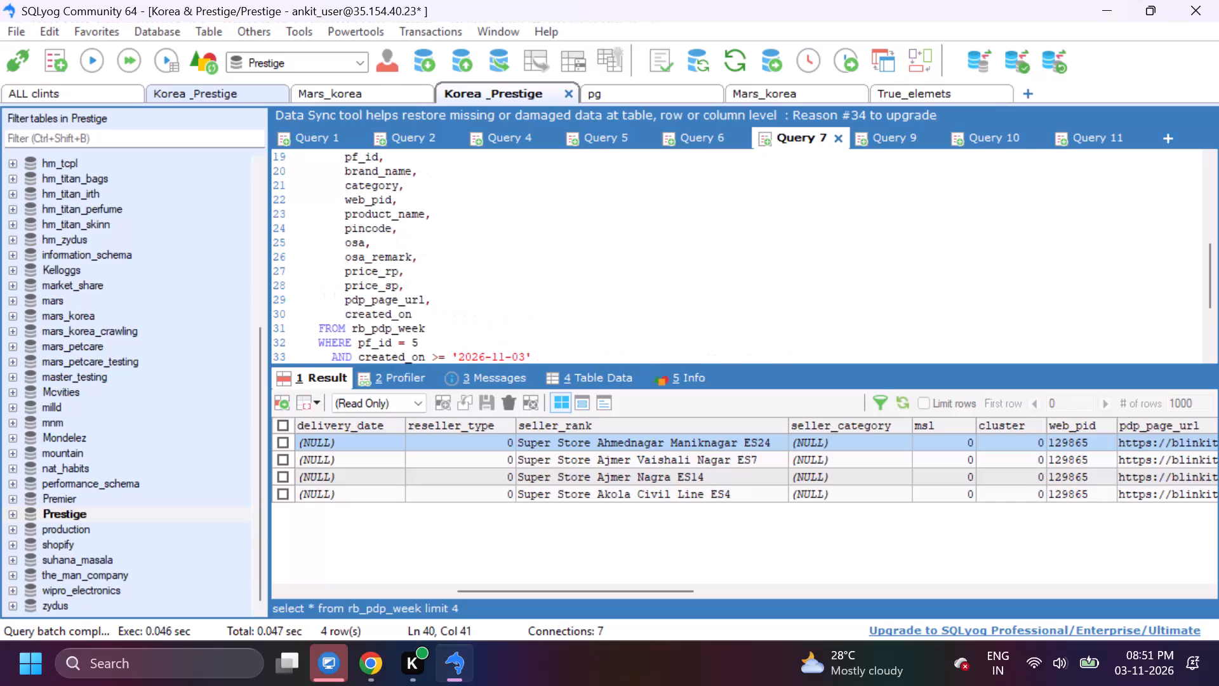
pyautogui.doubleClick(365, 185)
pyautogui.hotkey('ctrl', 'v')
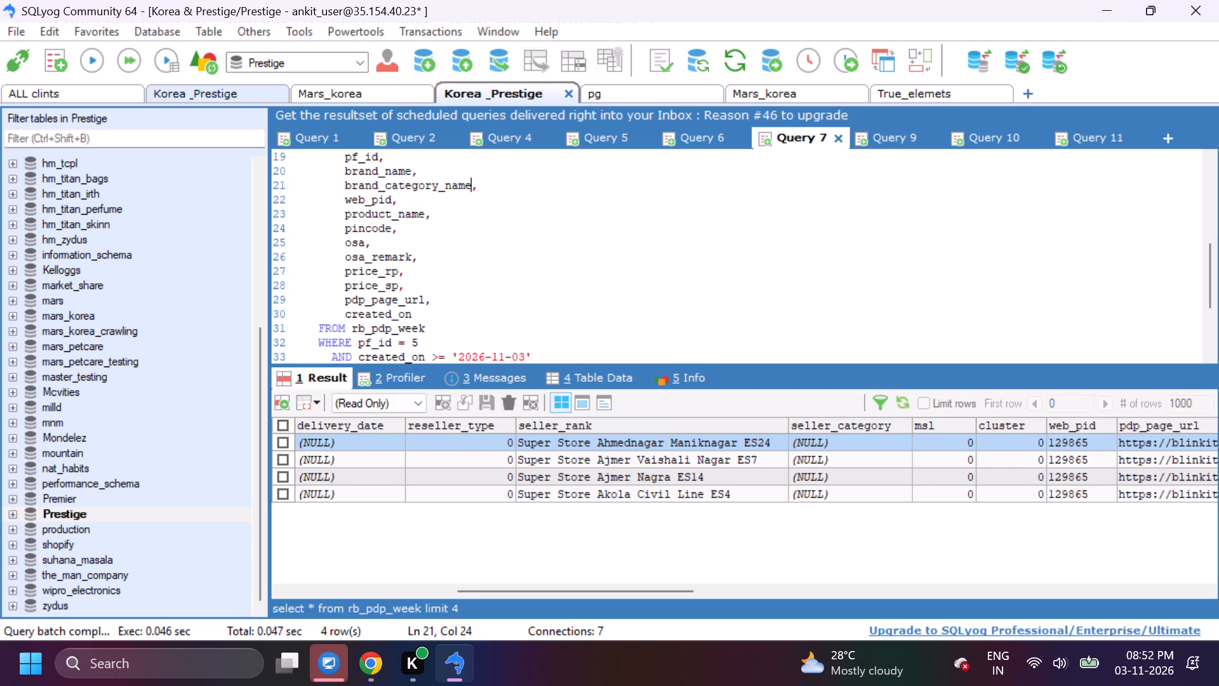
# Select the rb_pdp_week query from SELECT through its ORDER BY line and execute only that selection.
pyautogui.scroll(-1, 517, 294)
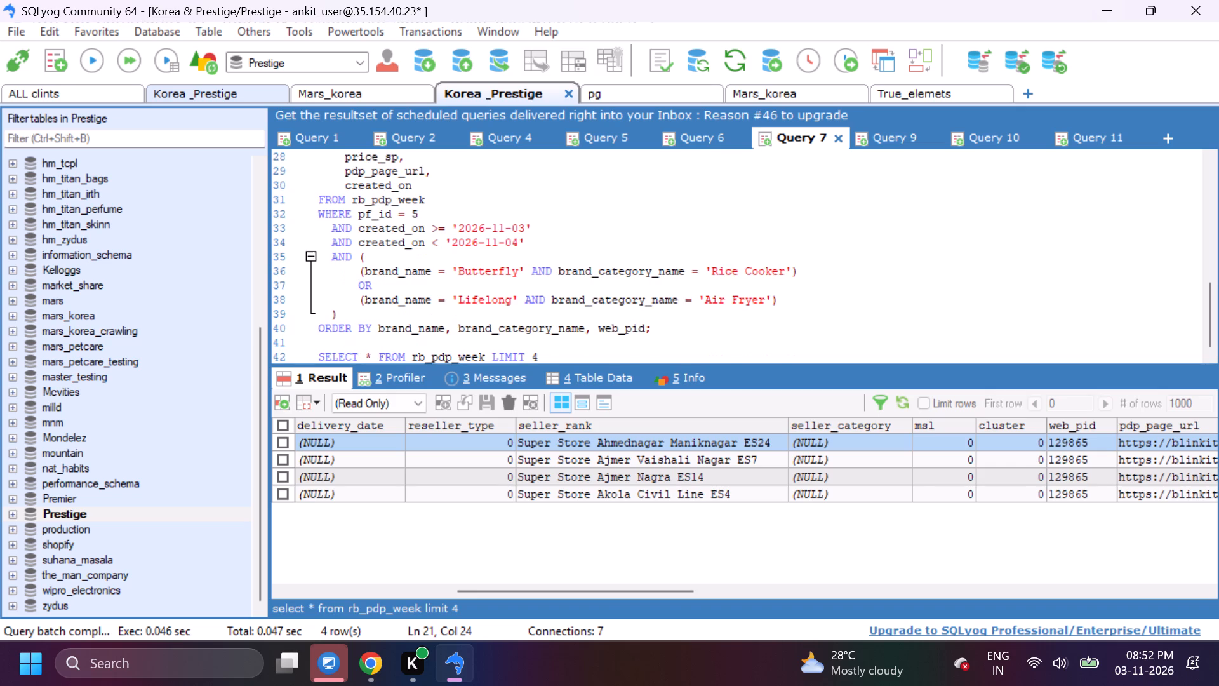
pyautogui.scroll(-1, 583, 351)
pyautogui.moveTo(660, 326); pyautogui.dragTo(333, 159)
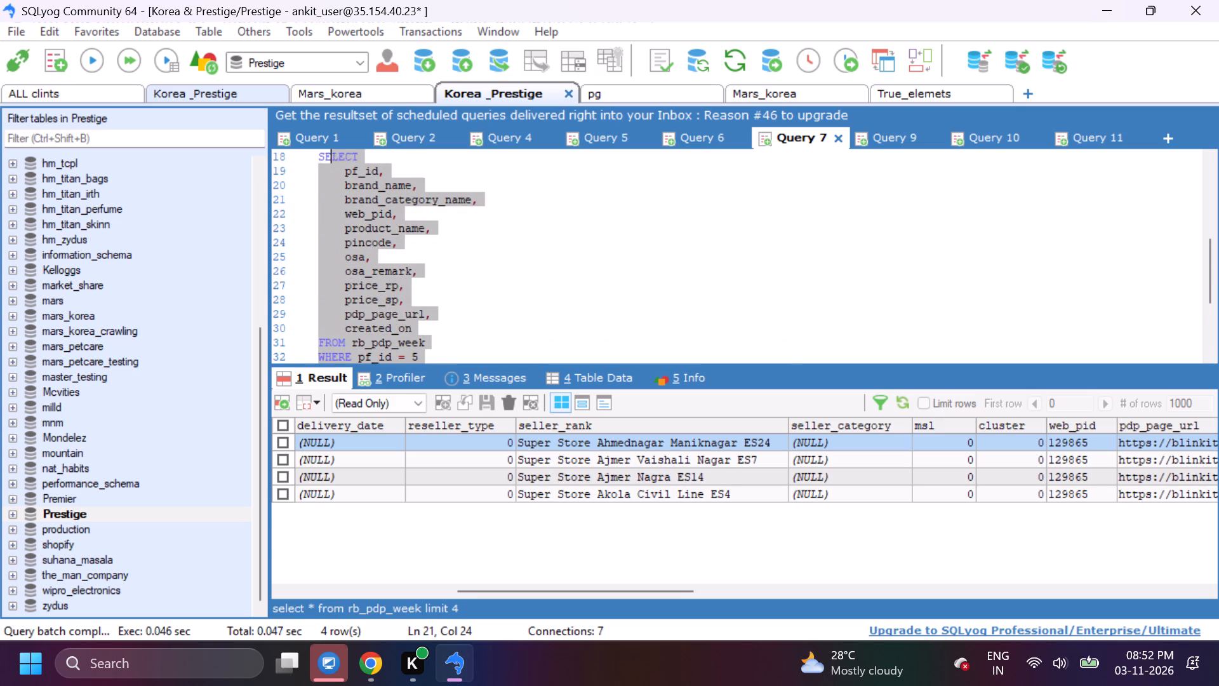
pyautogui.moveTo(333, 159); pyautogui.dragTo(305, 153)
pyautogui.click(128, 60)
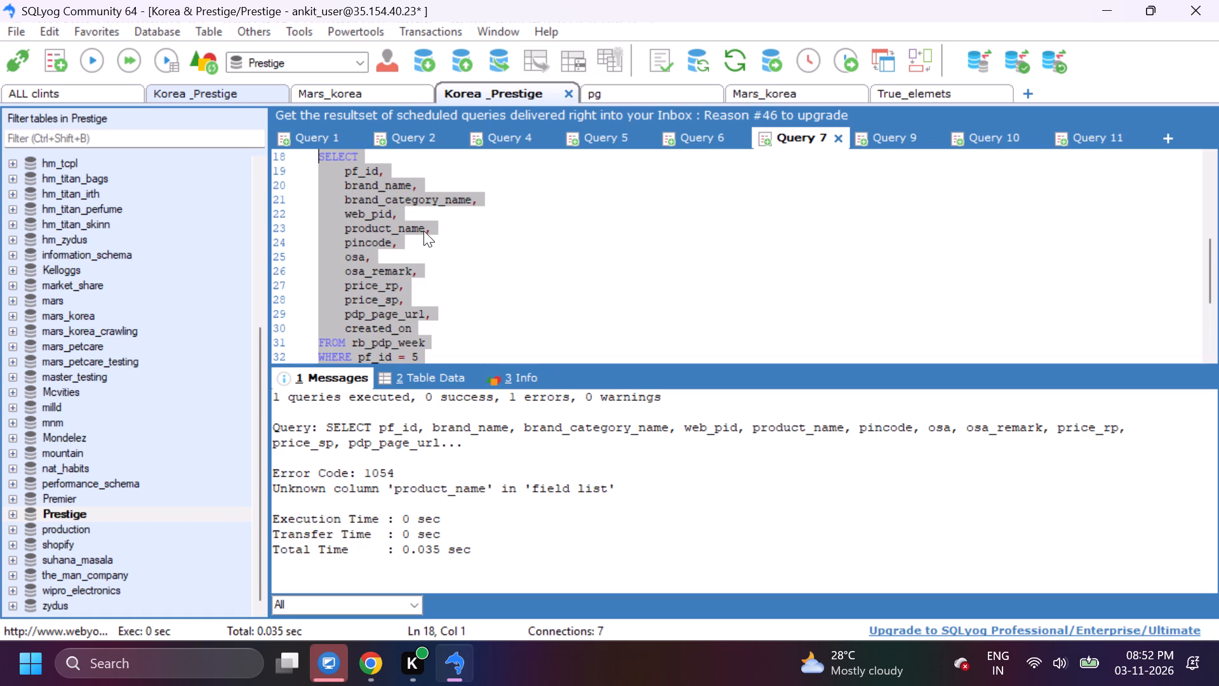
pyautogui.moveTo(508, 549); pyautogui.dragTo(265, 398)
pyautogui.hotkey('ctrl', 'c')
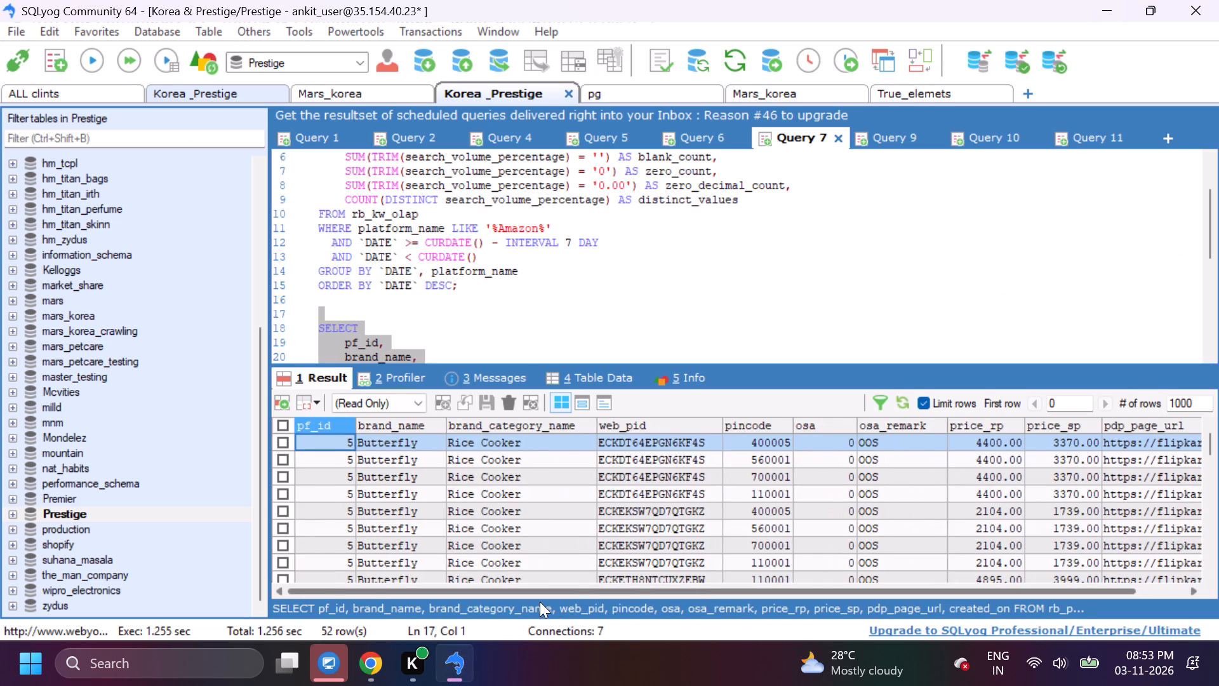
pyautogui.moveTo(540, 602); pyautogui.dragTo(599, 605)
pyautogui.click(723, 443)
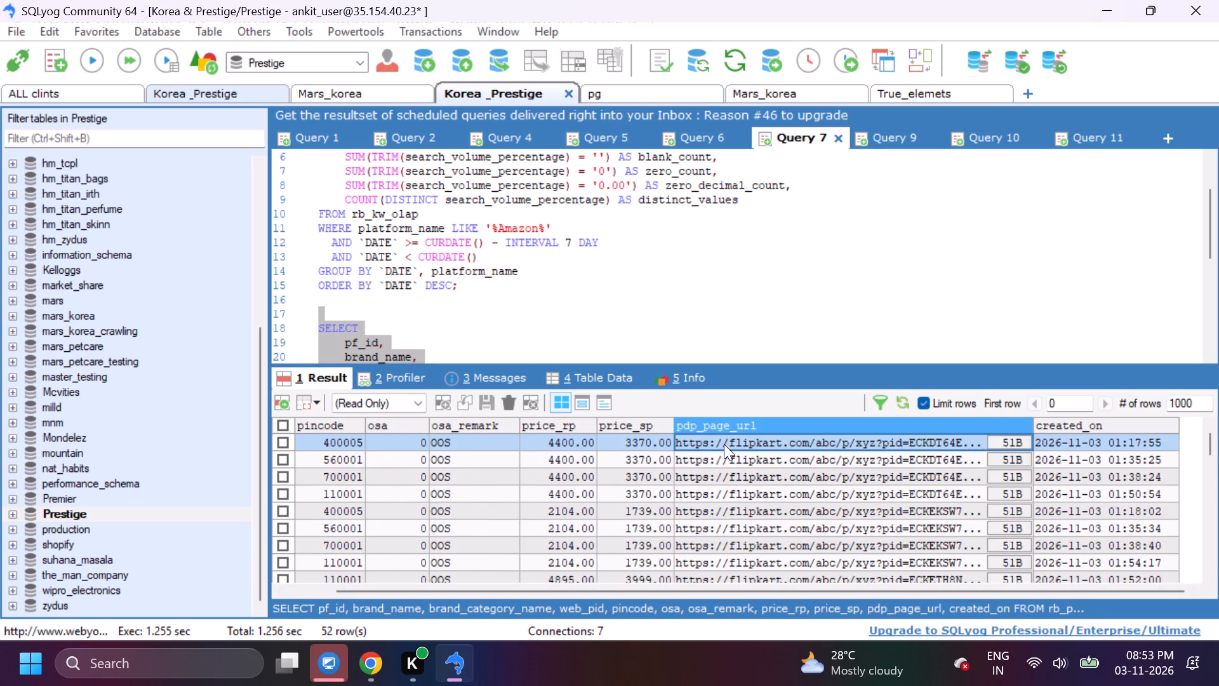
pyautogui.hotkey('ctrl', 'c')
pyautogui.click(375, 674)
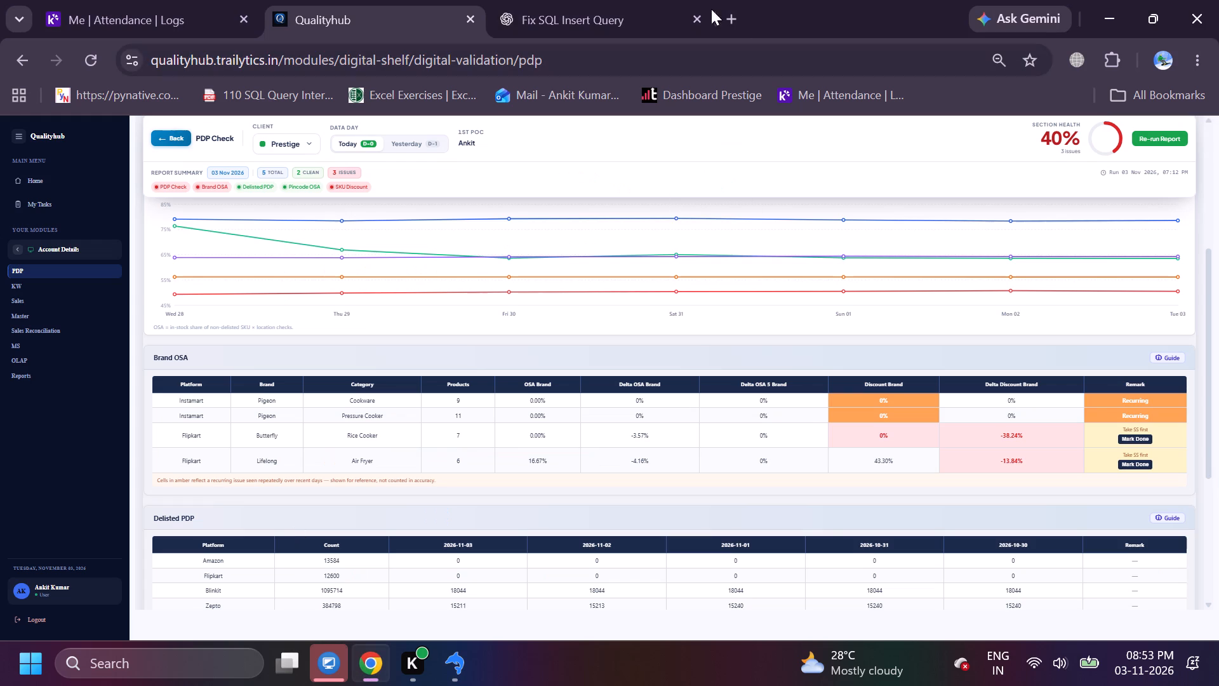
pyautogui.click(736, 19)
pyautogui.click(665, 58)
pyautogui.hotkey('ctrl', 'v')
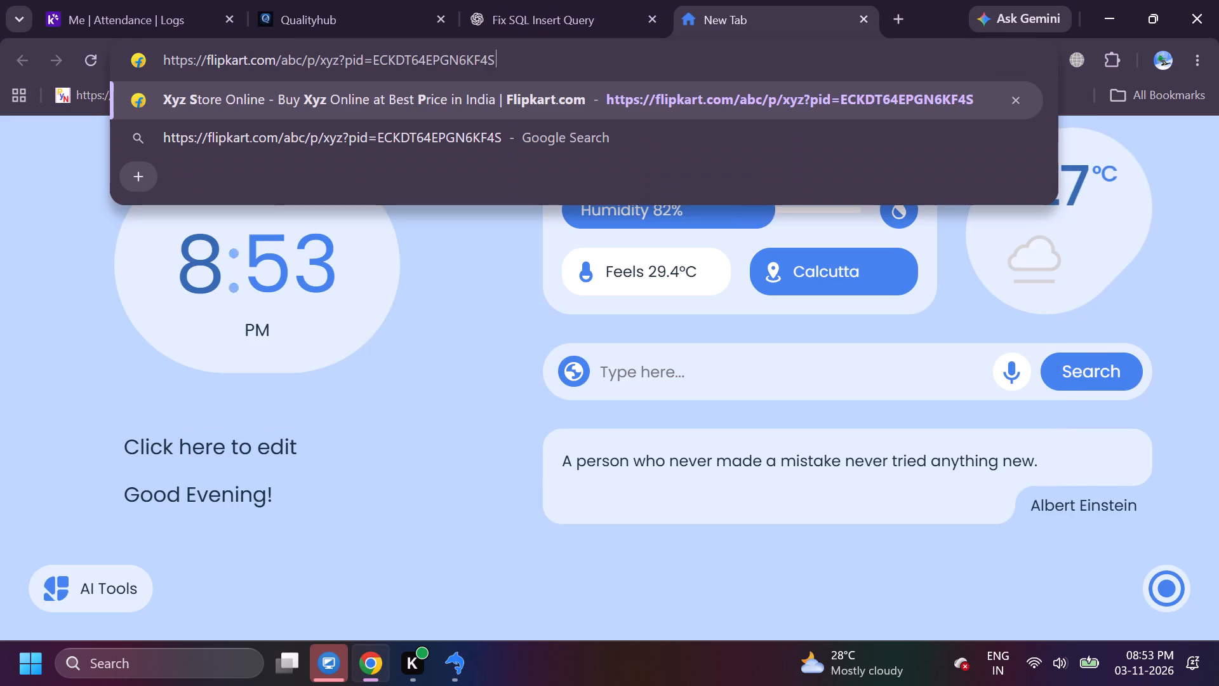
pyautogui.press('Return')
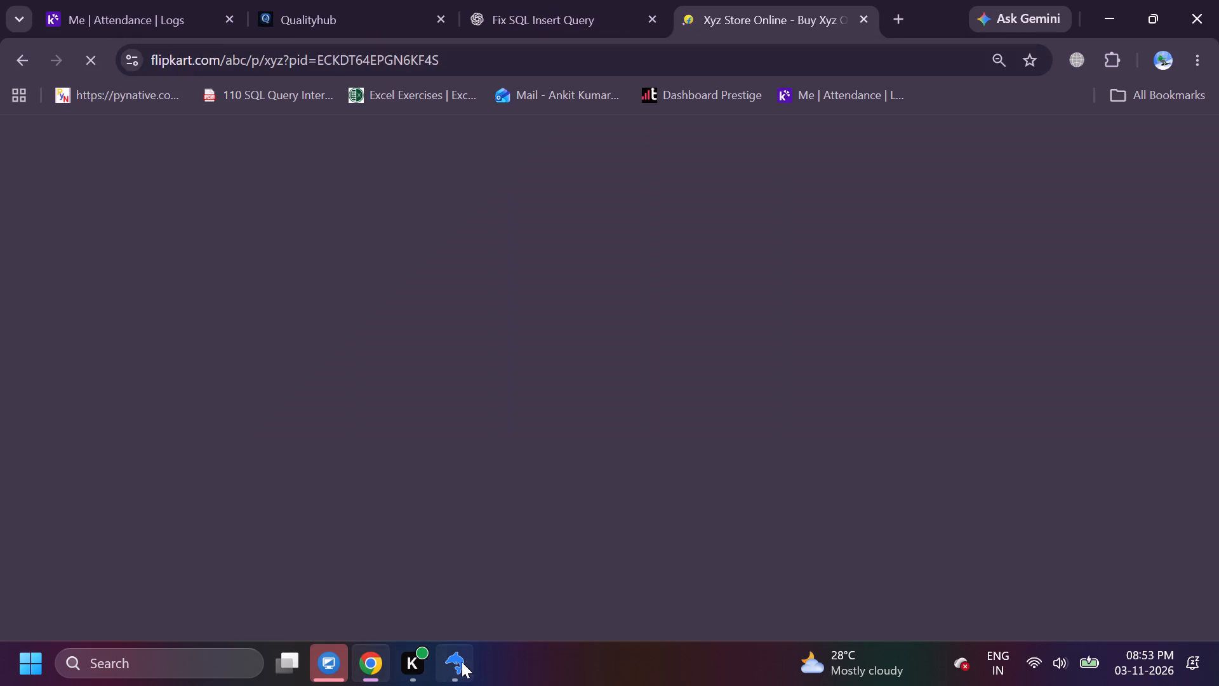
# Copy pincode 400005 from the first Butterfly row in SQLyog and set it as the delivery location on the rice cooker's Flipkart page.
pyautogui.click(462, 661)
pyautogui.click(347, 448)
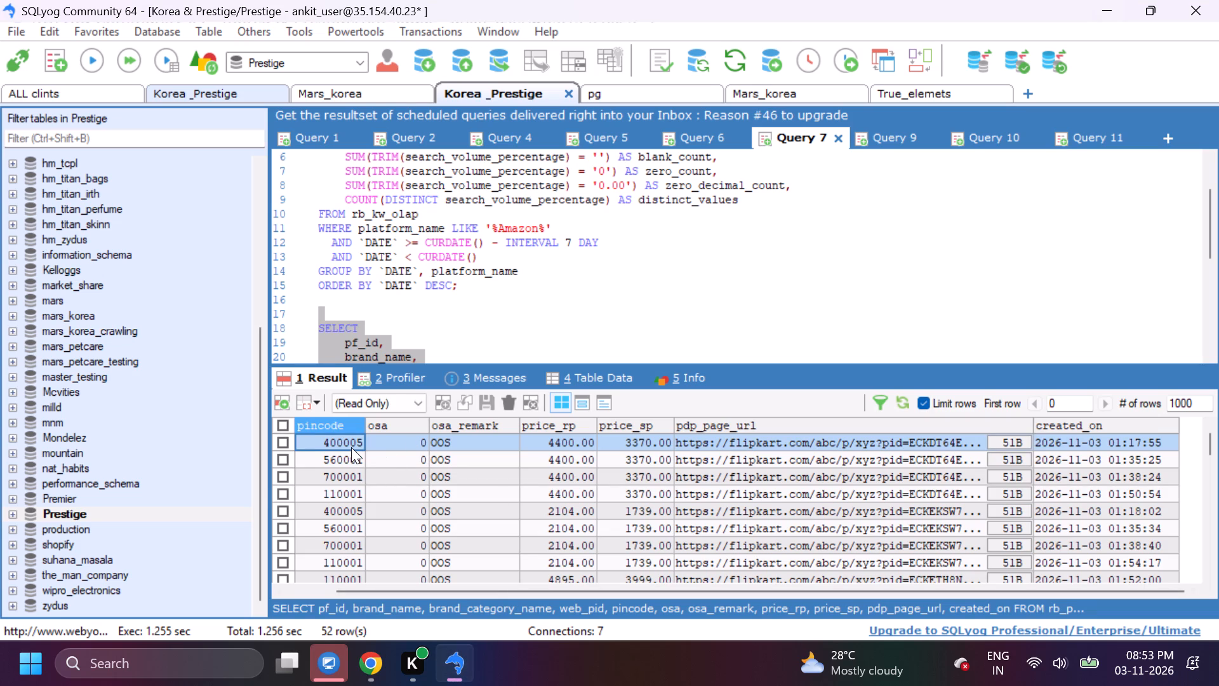
pyautogui.hotkey('ctrl', 'c')
pyautogui.click(376, 657)
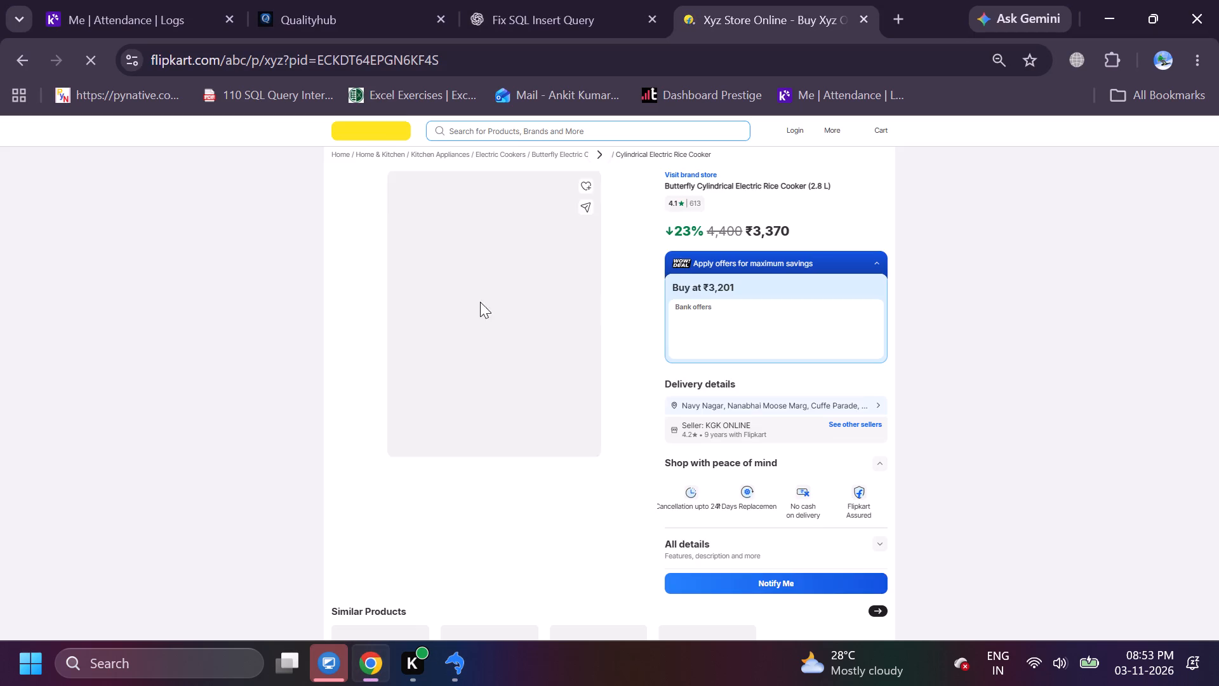
pyautogui.scroll(-2, 733, 480)
pyautogui.scroll(3, 756, 455)
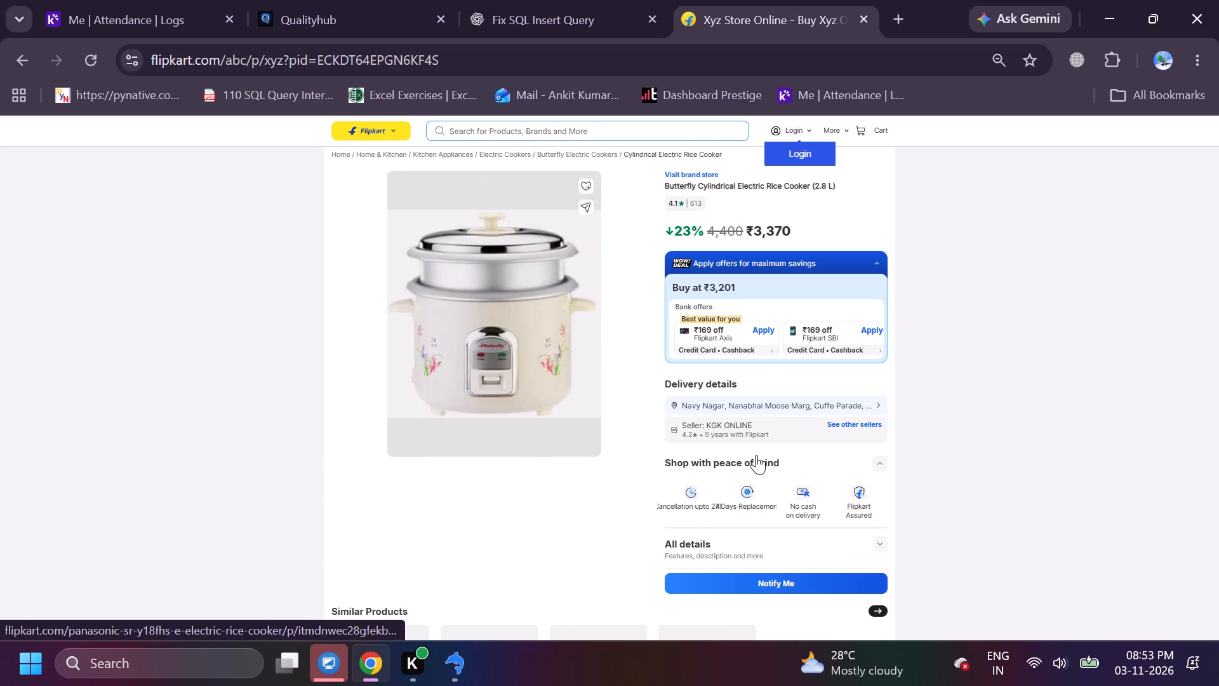
pyautogui.click(768, 406)
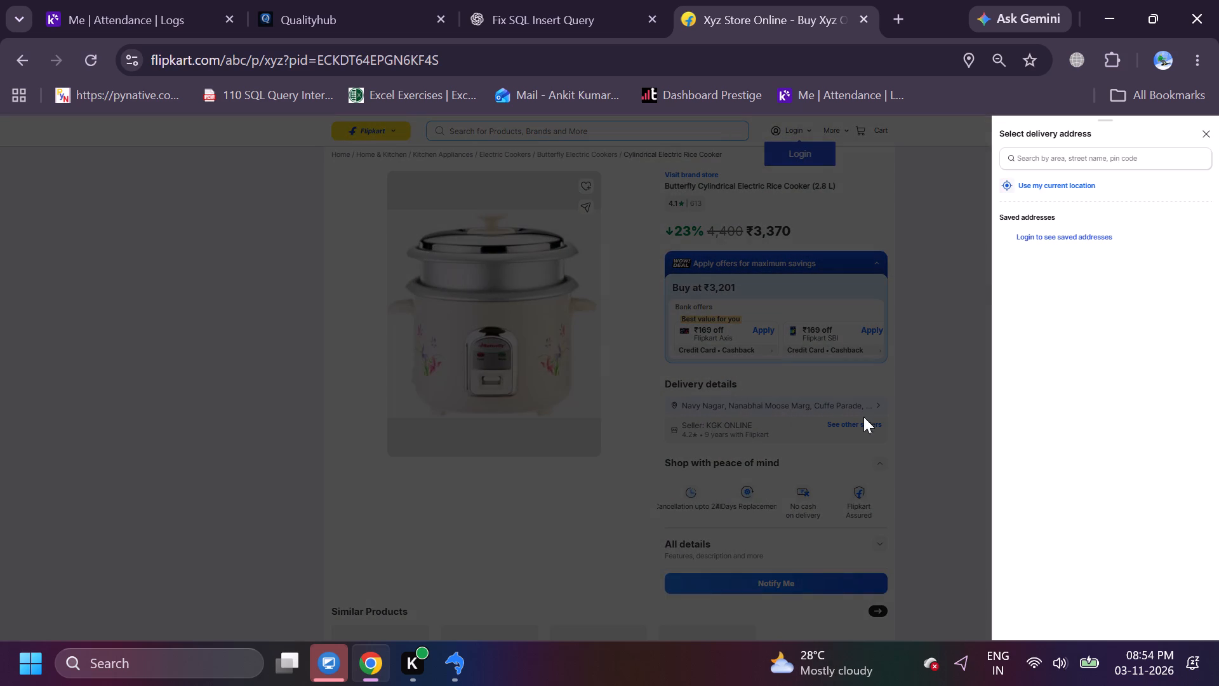
pyautogui.click(1048, 161)
pyautogui.hotkey('ctrl', 'v')
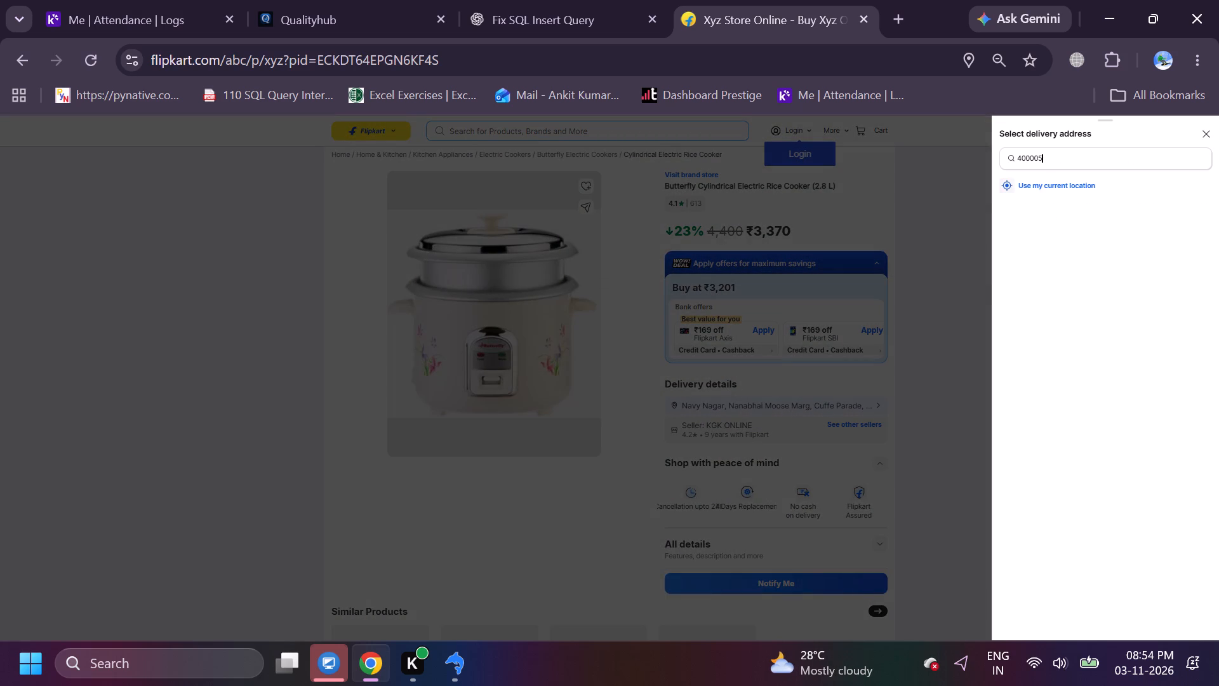
pyautogui.click(1040, 188)
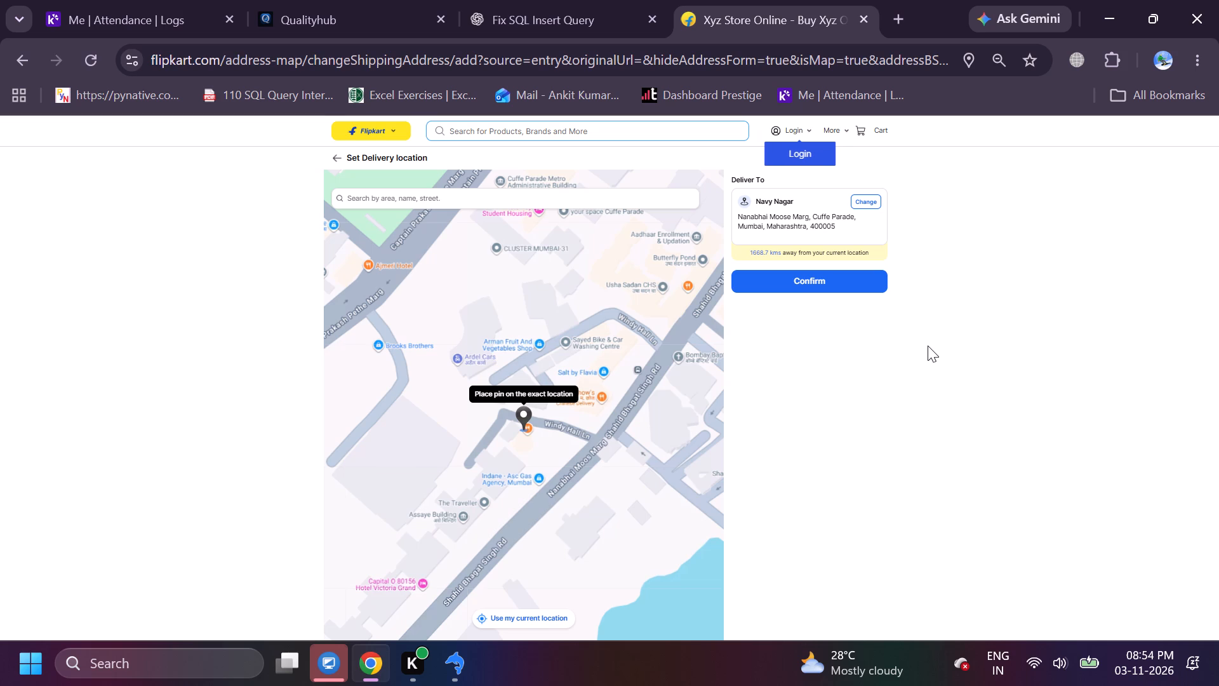
pyautogui.click(763, 279)
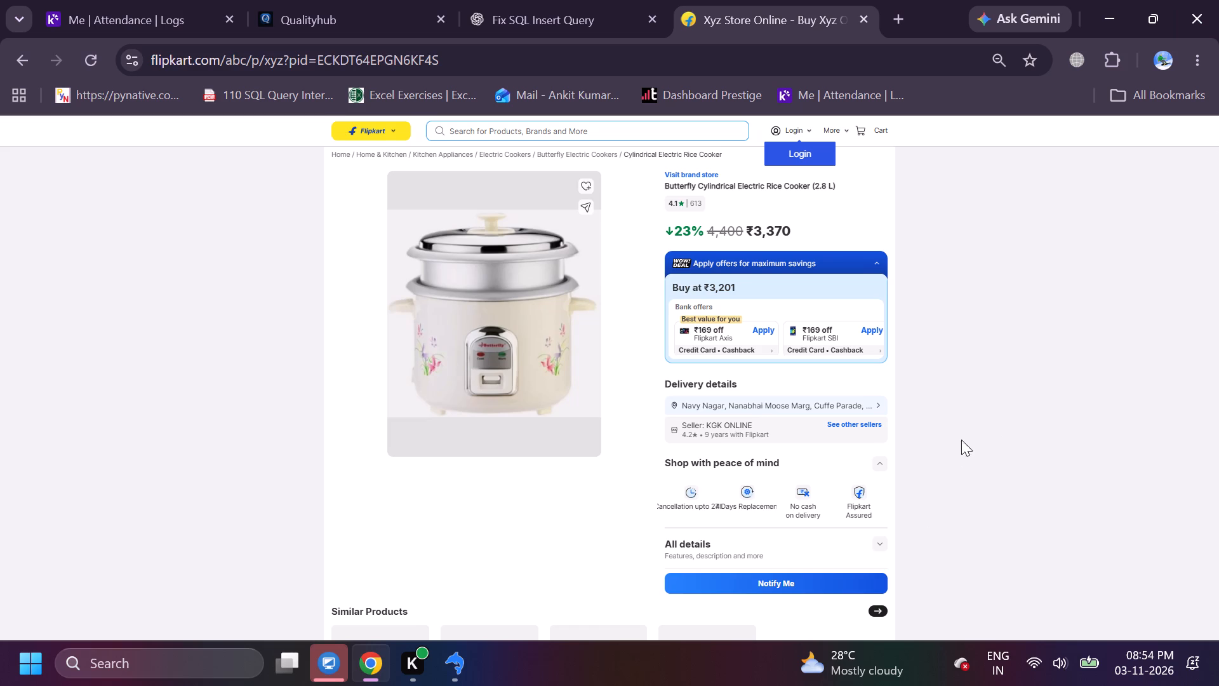
# Capture the Flipkart rice cooker page, including its address bar, with Snipping Tool and minimise the snip window.
pyautogui.click(182, 670)
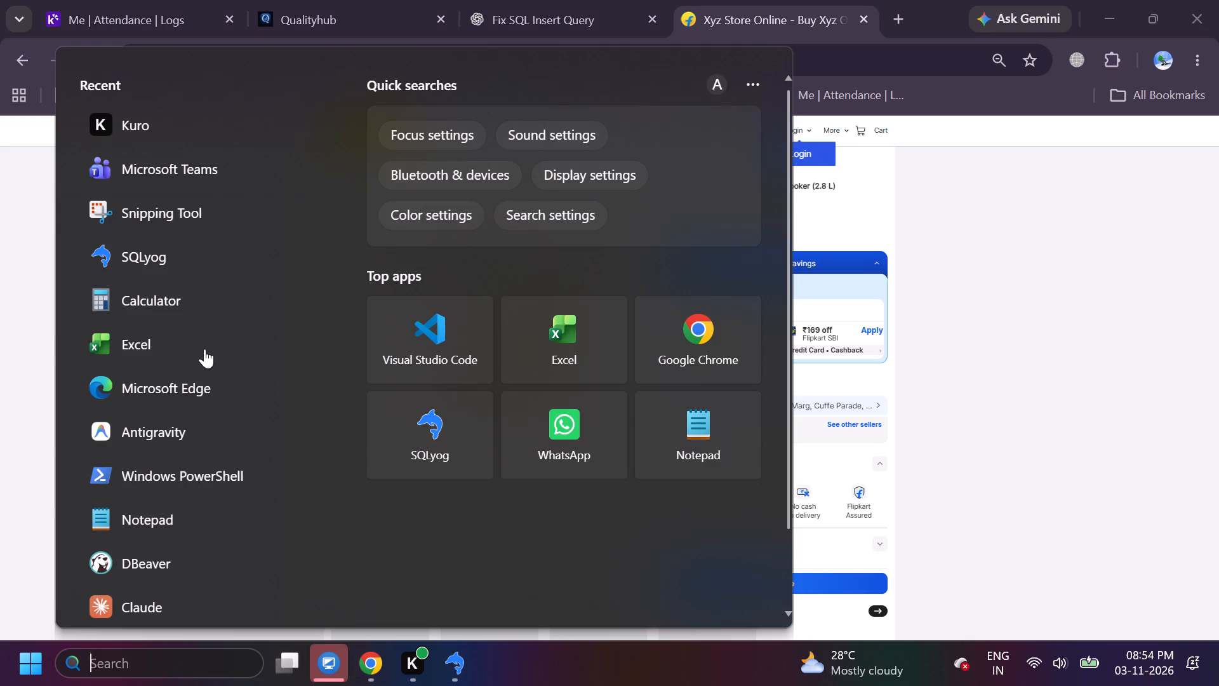
pyautogui.click(182, 222)
pyautogui.click(431, 269)
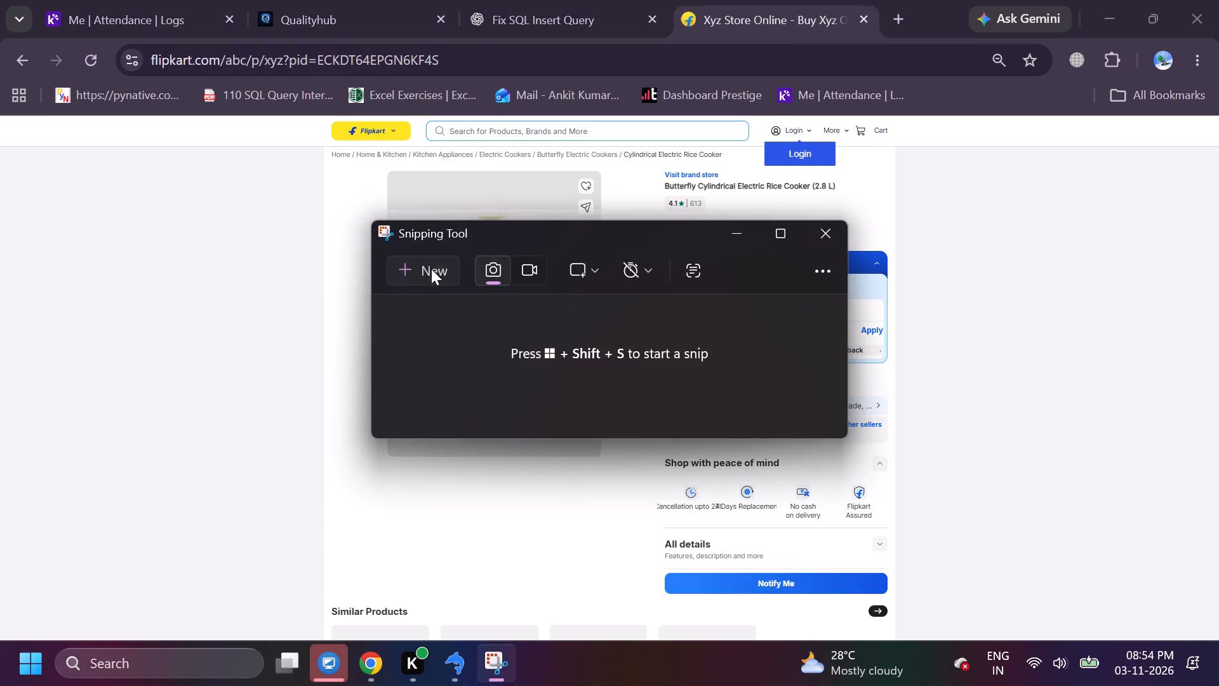
pyautogui.moveTo(0, 36); pyautogui.dragTo(597, 454)
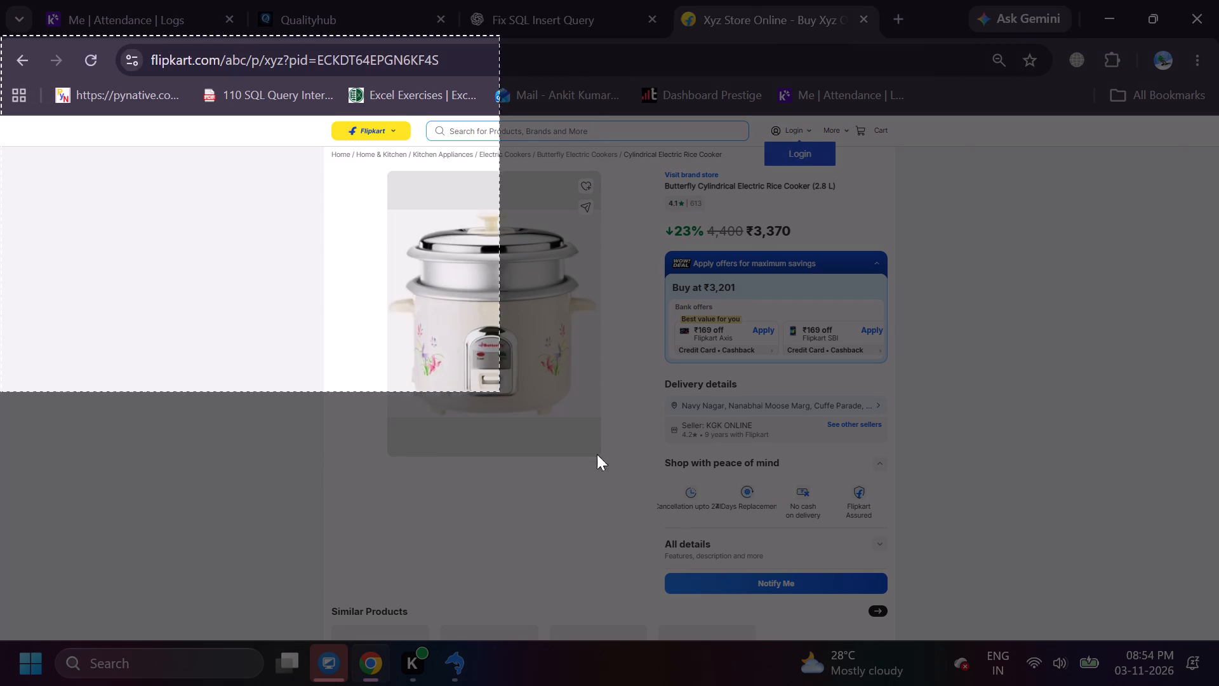
pyautogui.moveTo(597, 454); pyautogui.dragTo(1218, 639)
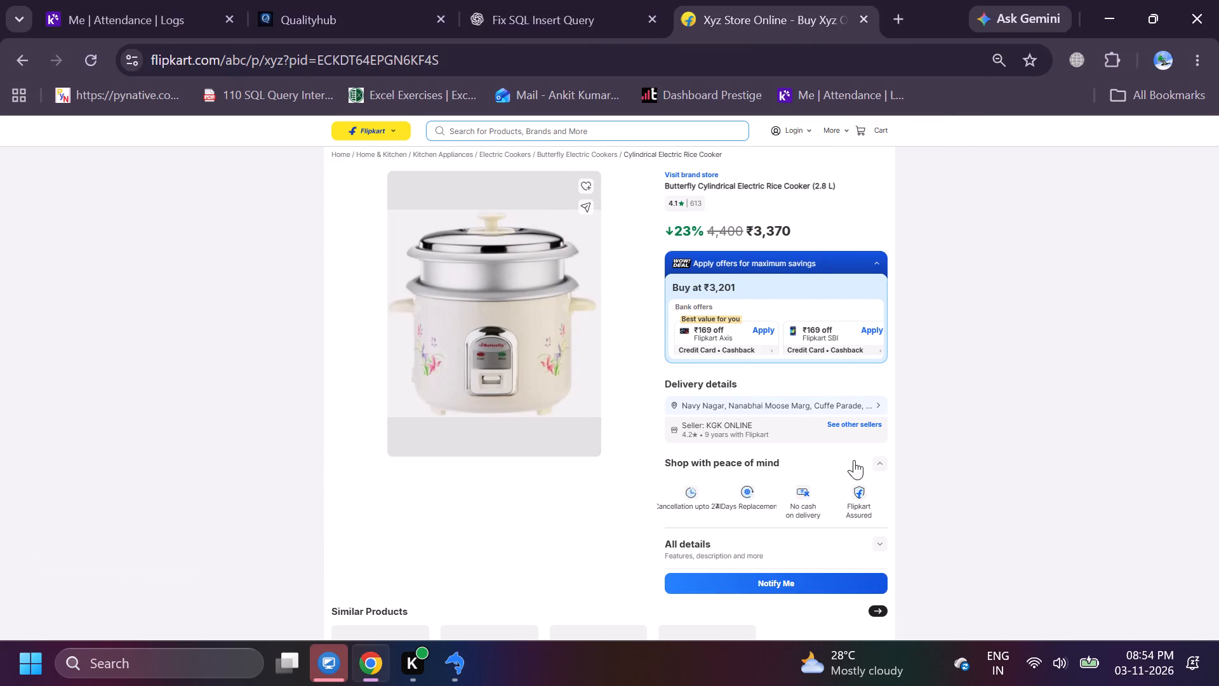
pyautogui.click(1009, 236)
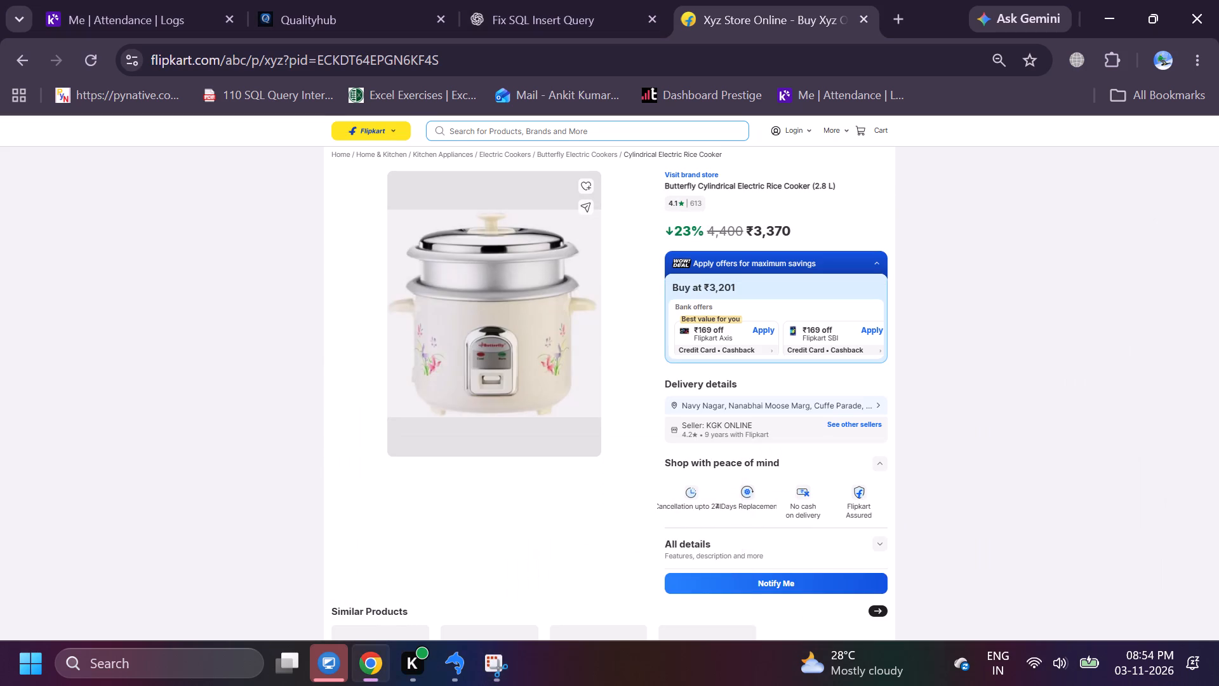
# Create a blank Excel workbook and discard the recovered files listed in Document Recovery.
pyautogui.click(119, 657)
pyautogui.write('ex')
pyautogui.write('ce')
pyautogui.click(507, 316)
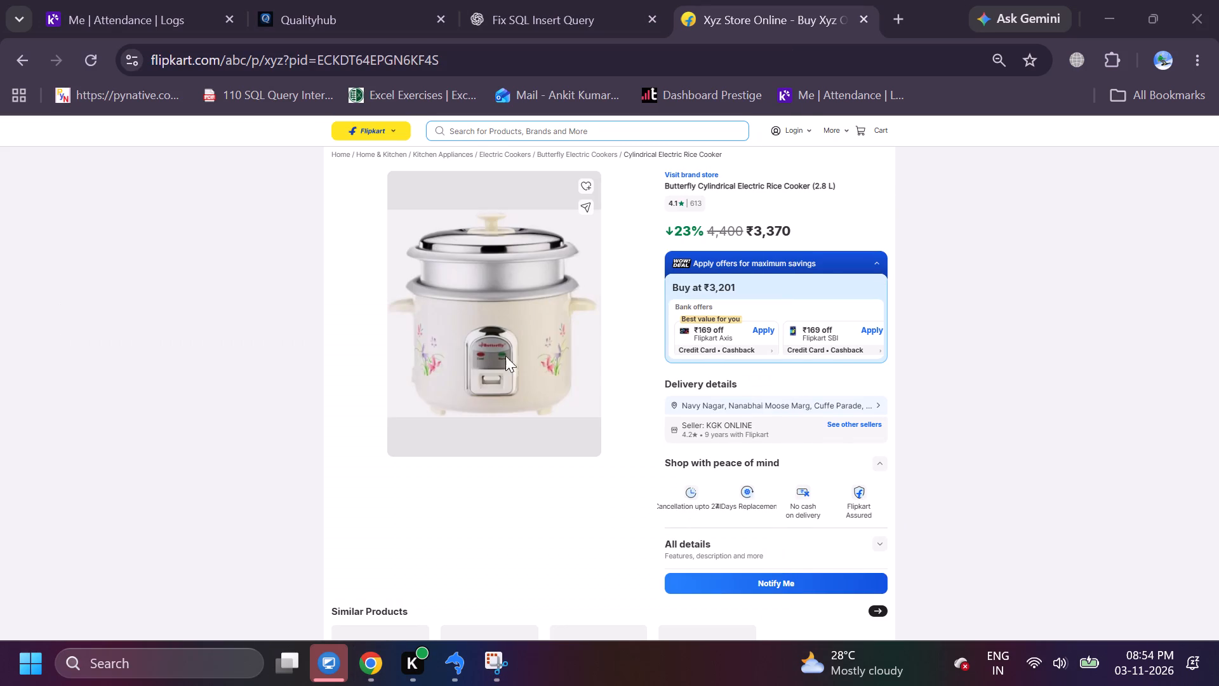
pyautogui.click(269, 201)
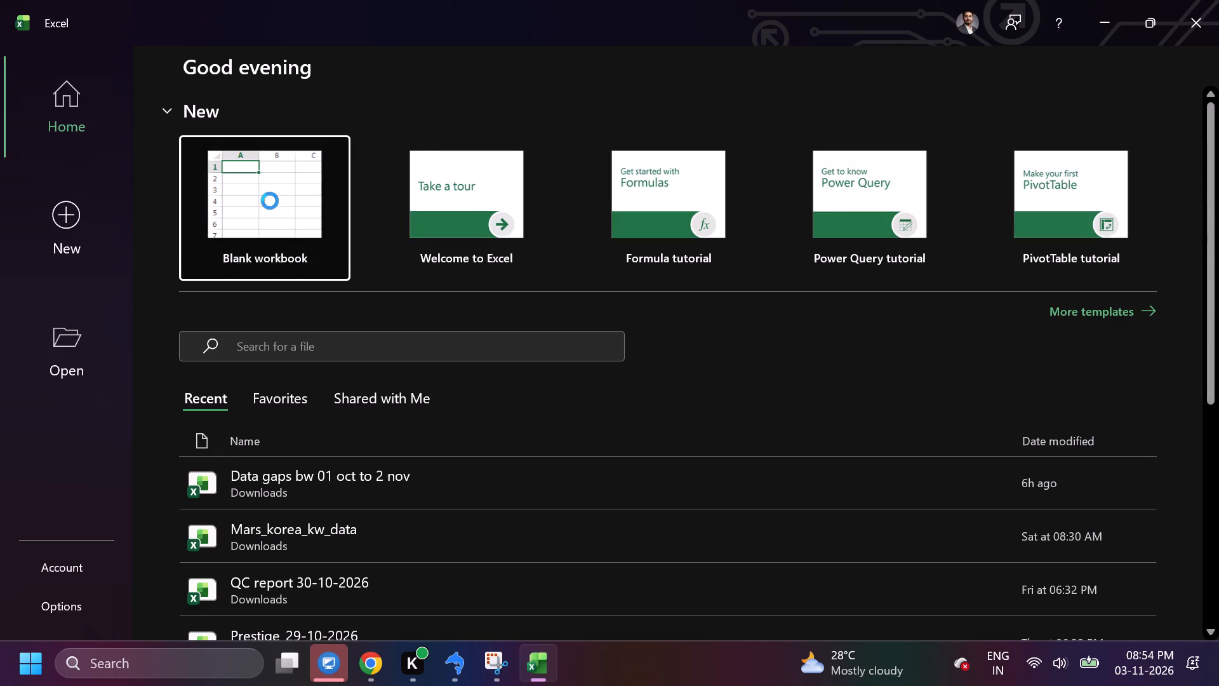
pyautogui.click(206, 600)
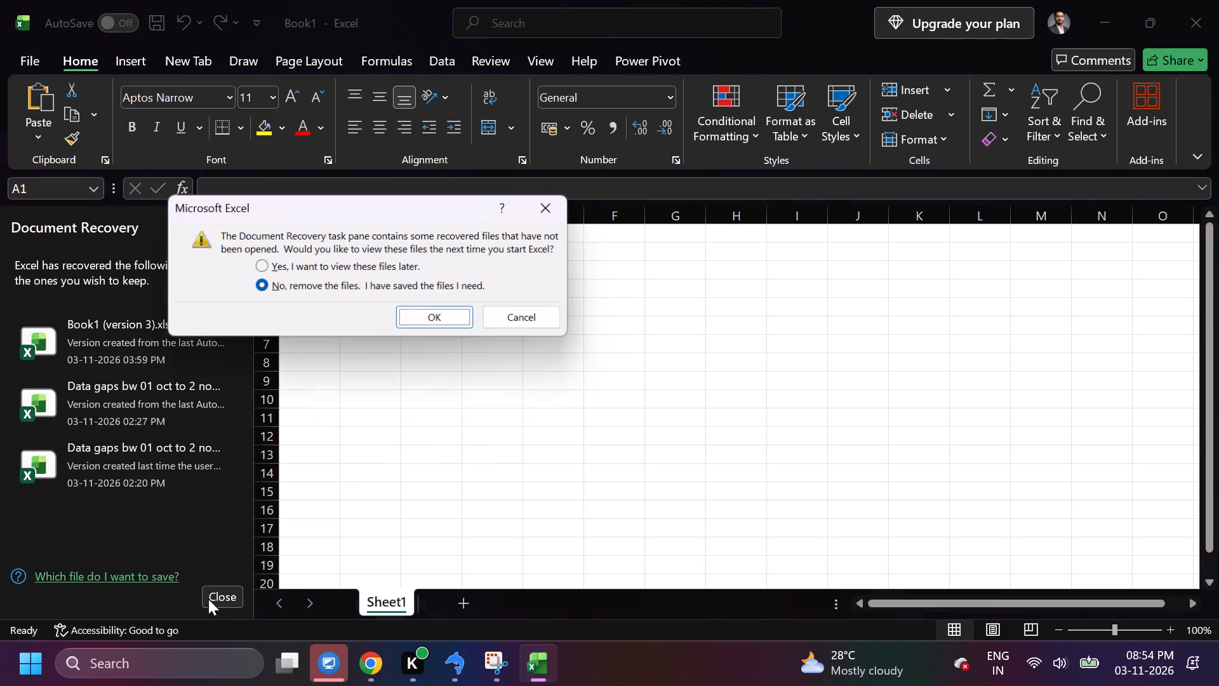
pyautogui.click(451, 319)
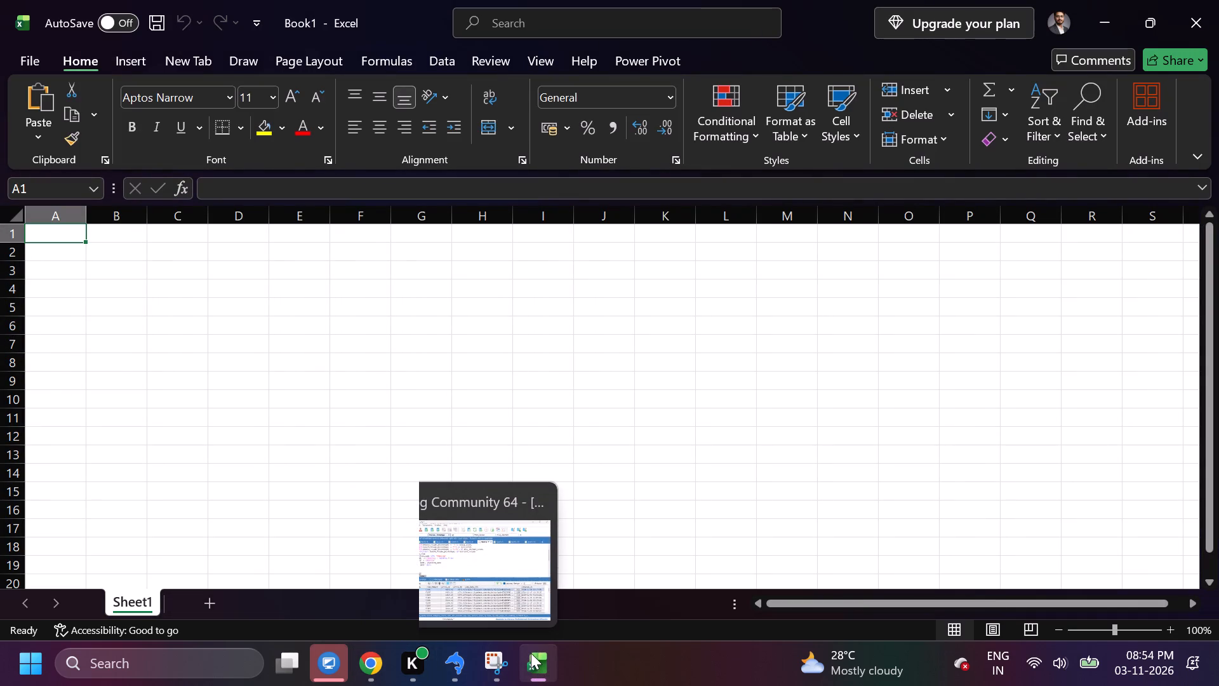
# Copy the captured page image from Snipping Tool and paste it at cell A1 of the new workbook's Sheet1.
pyautogui.click(496, 652)
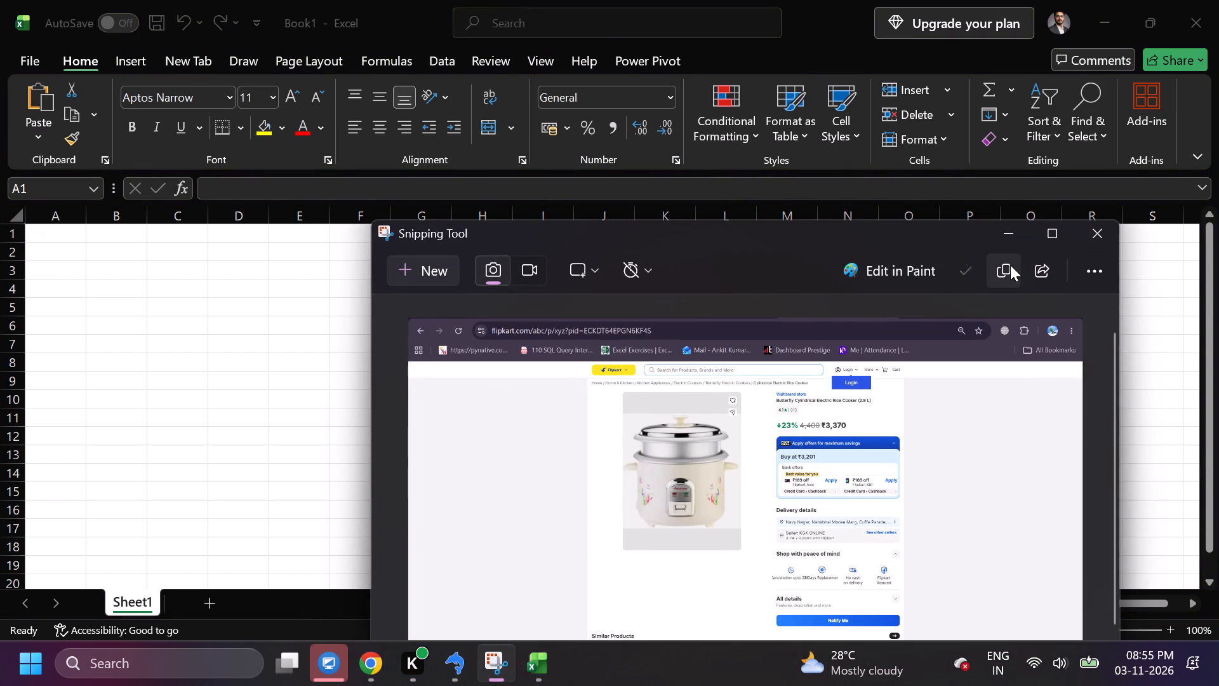
pyautogui.click(1010, 265)
pyautogui.click(997, 233)
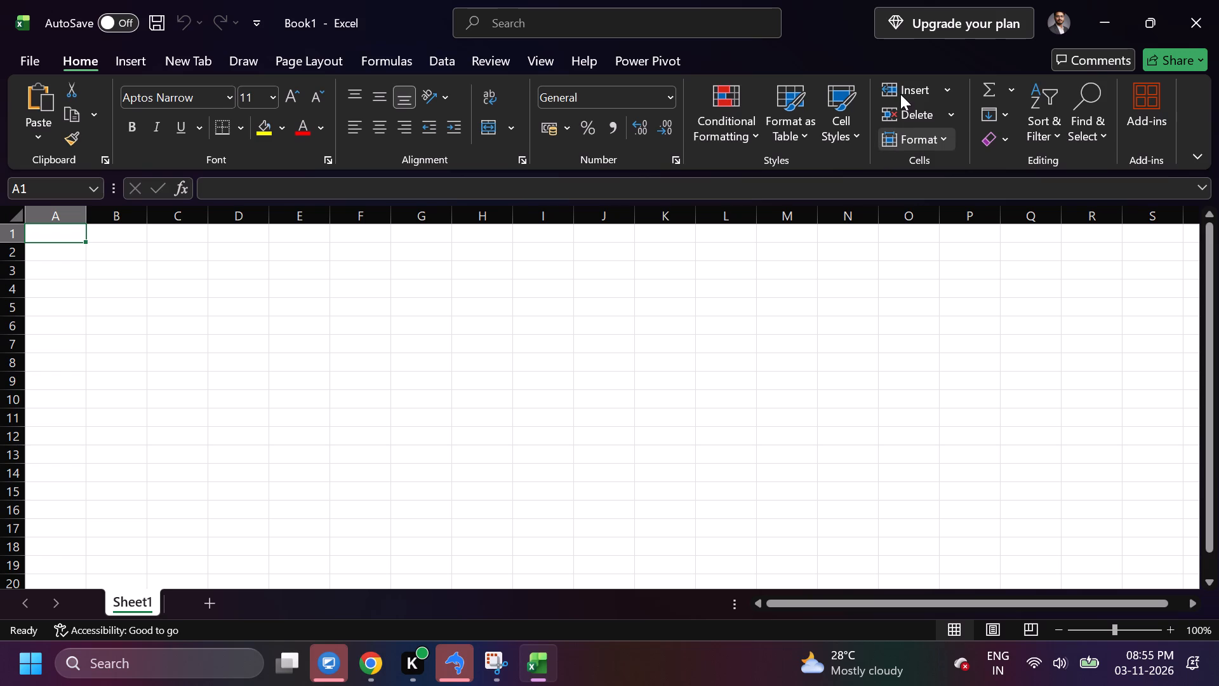
pyautogui.hotkey('ctrl', 'v')
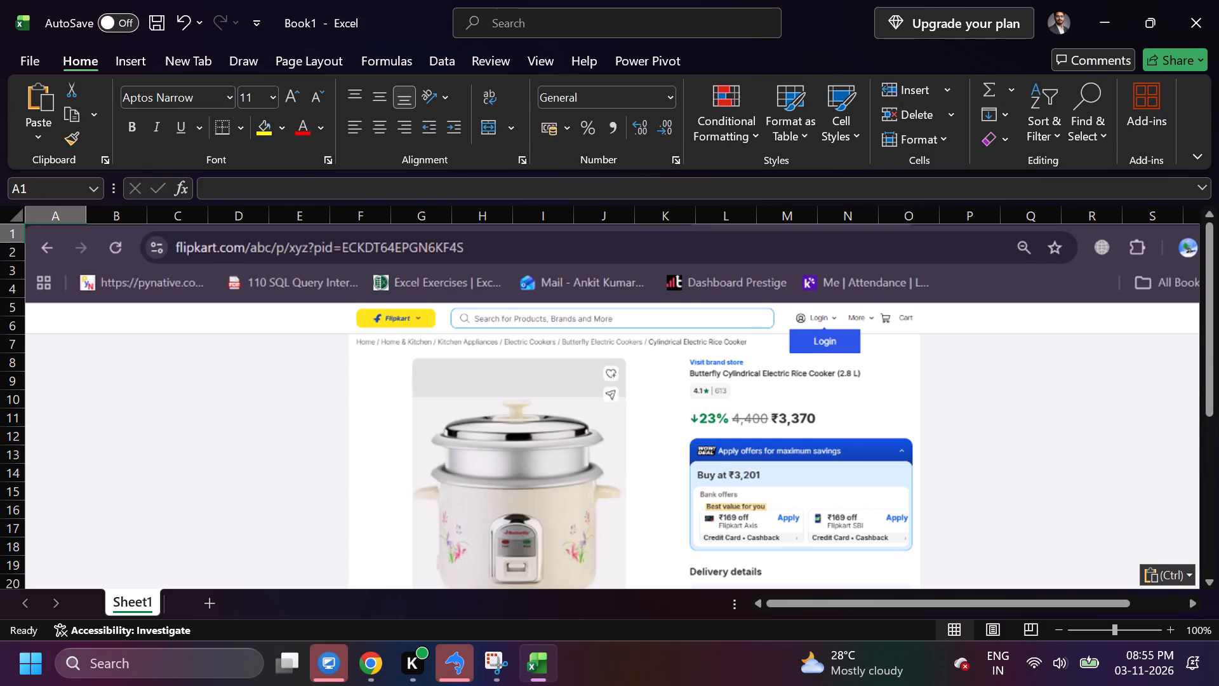
# Shrink the pasted screenshot and position it over about columns A to D, rows 3 to 8.
pyautogui.moveTo(146, 271); pyautogui.dragTo(190, 309)
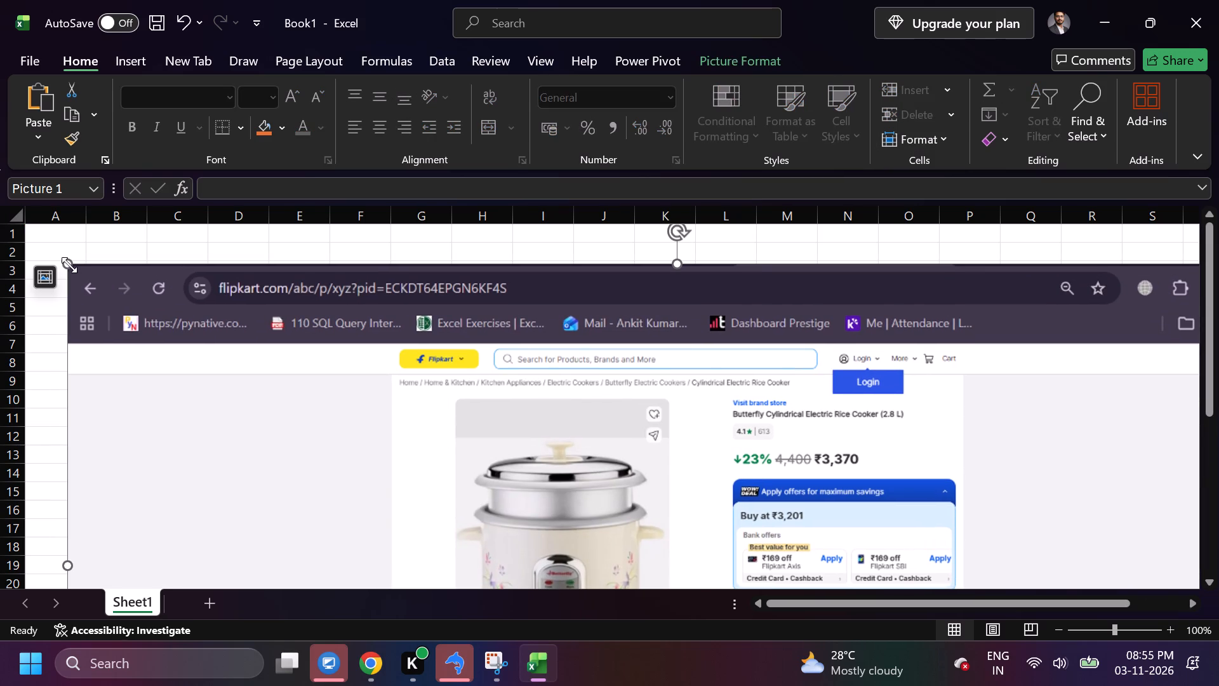
pyautogui.moveTo(69, 265); pyautogui.dragTo(806, 557)
pyautogui.moveTo(809, 588); pyautogui.dragTo(809, 587)
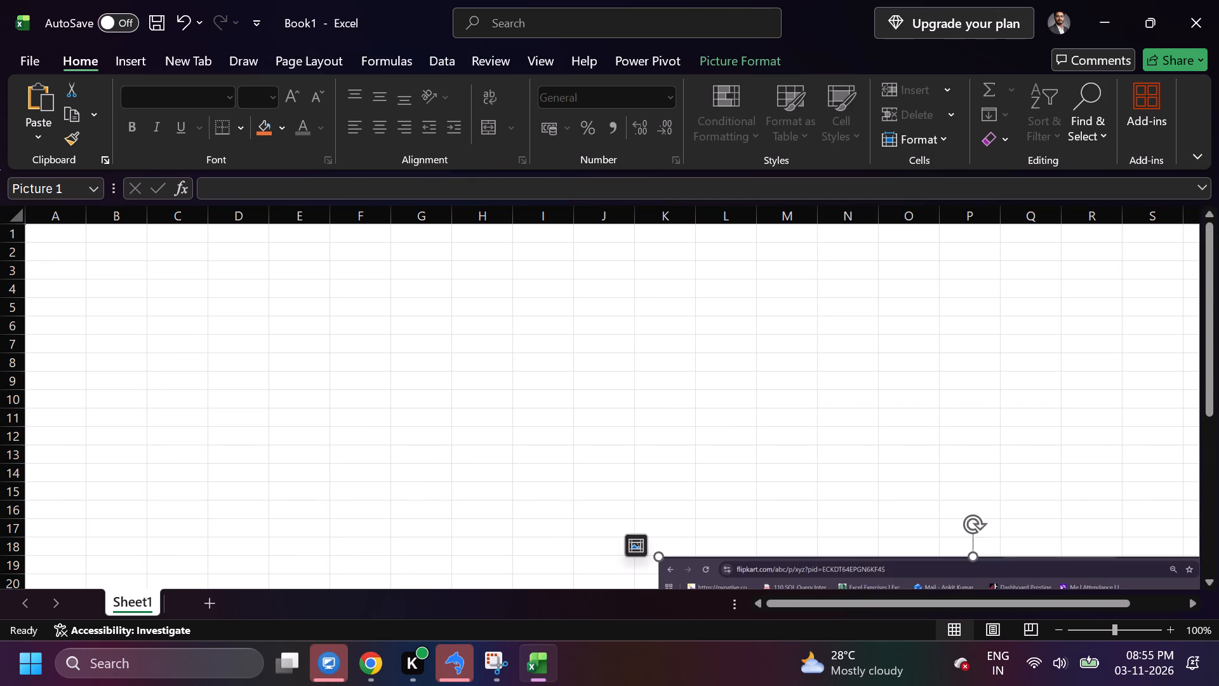
pyautogui.moveTo(809, 587); pyautogui.dragTo(476, 374)
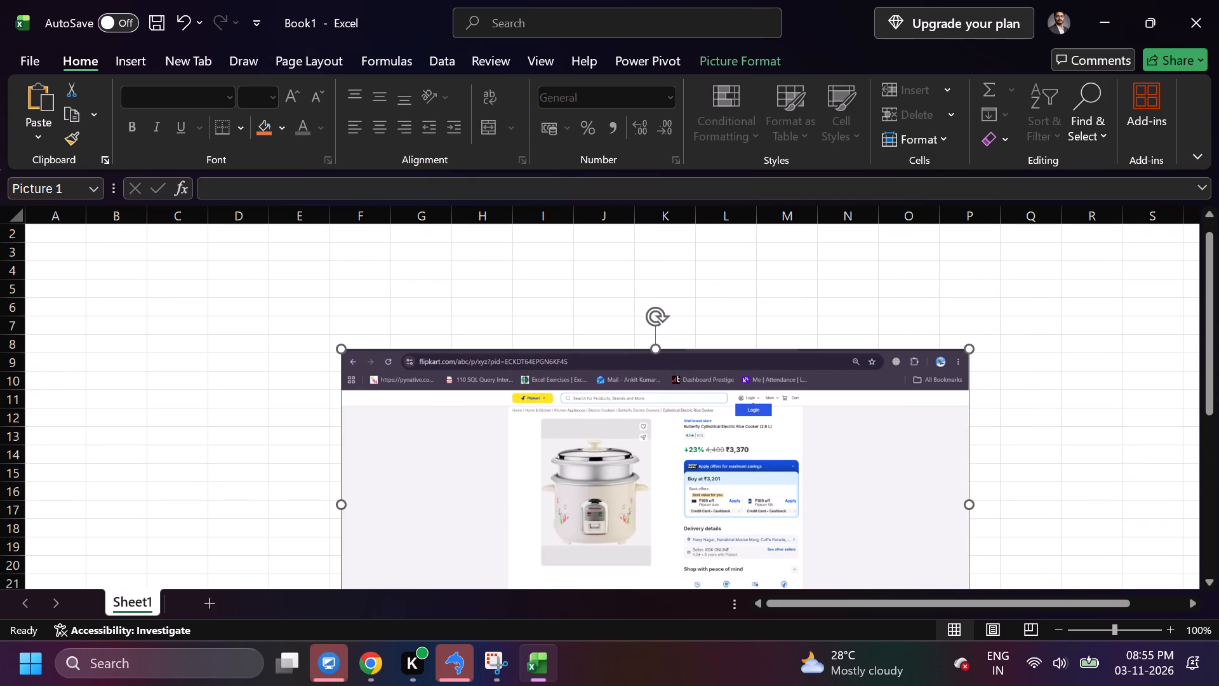
pyautogui.moveTo(342, 347); pyautogui.dragTo(588, 464)
pyautogui.moveTo(661, 520); pyautogui.dragTo(291, 337)
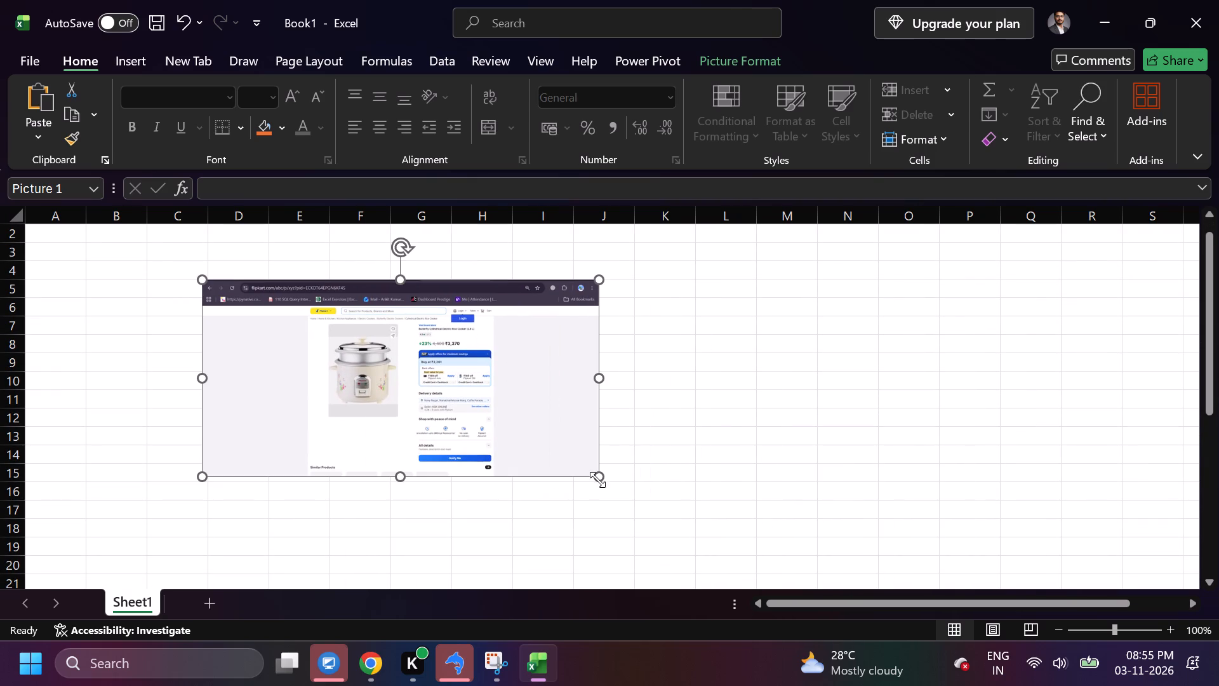
pyautogui.moveTo(598, 478); pyautogui.dragTo(402, 381)
pyautogui.moveTo(343, 340); pyautogui.dragTo(184, 313)
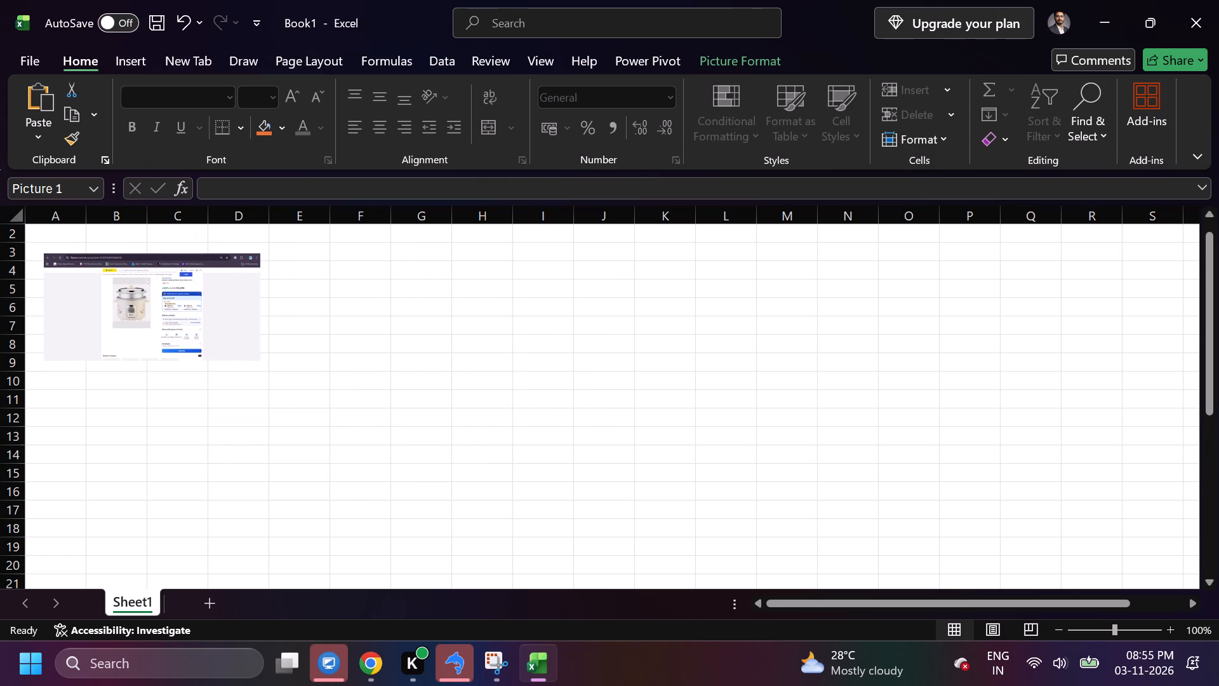
pyautogui.moveTo(184, 313); pyautogui.dragTo(168, 303)
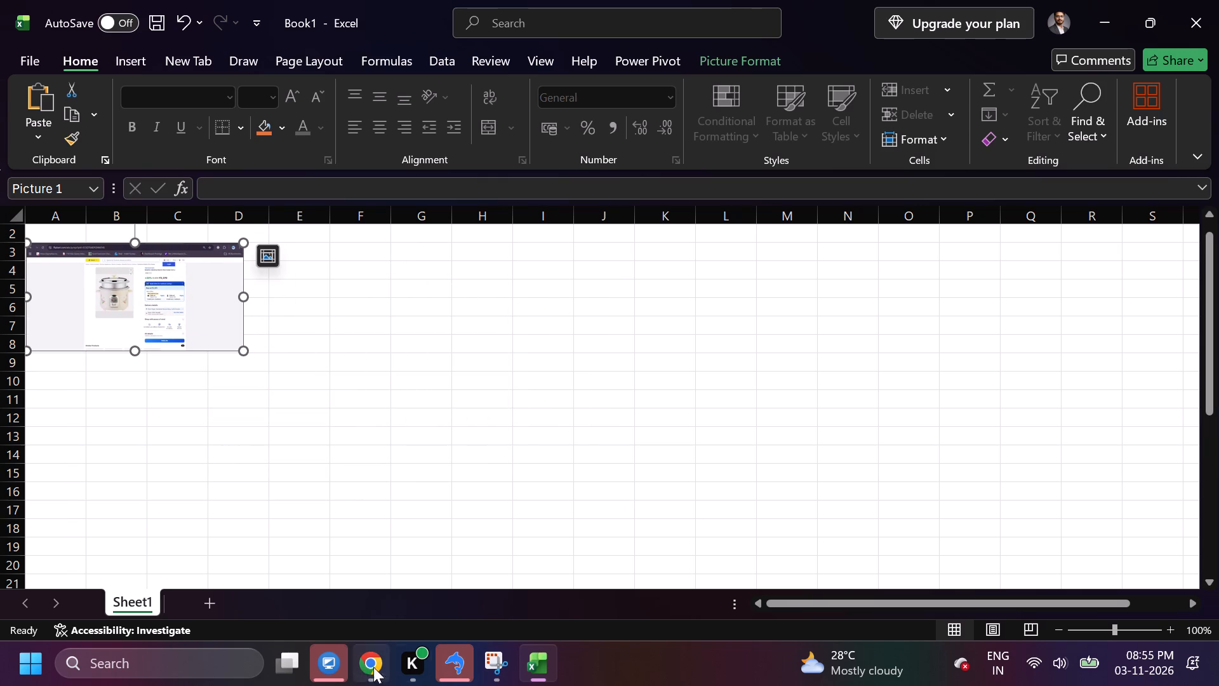
# Copy the pdp_page_url of the second result row (pincode 560001) from SQLyog and load it in the open Flipkart tab.
pyautogui.click(453, 658)
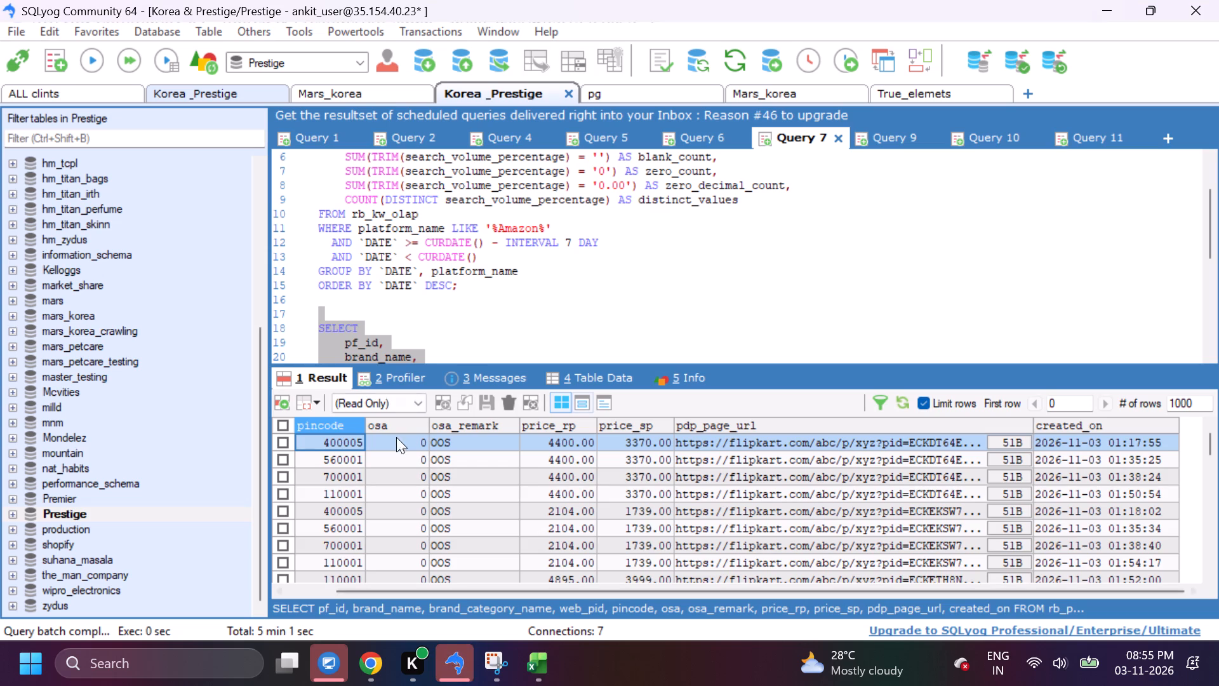
pyautogui.click(740, 464)
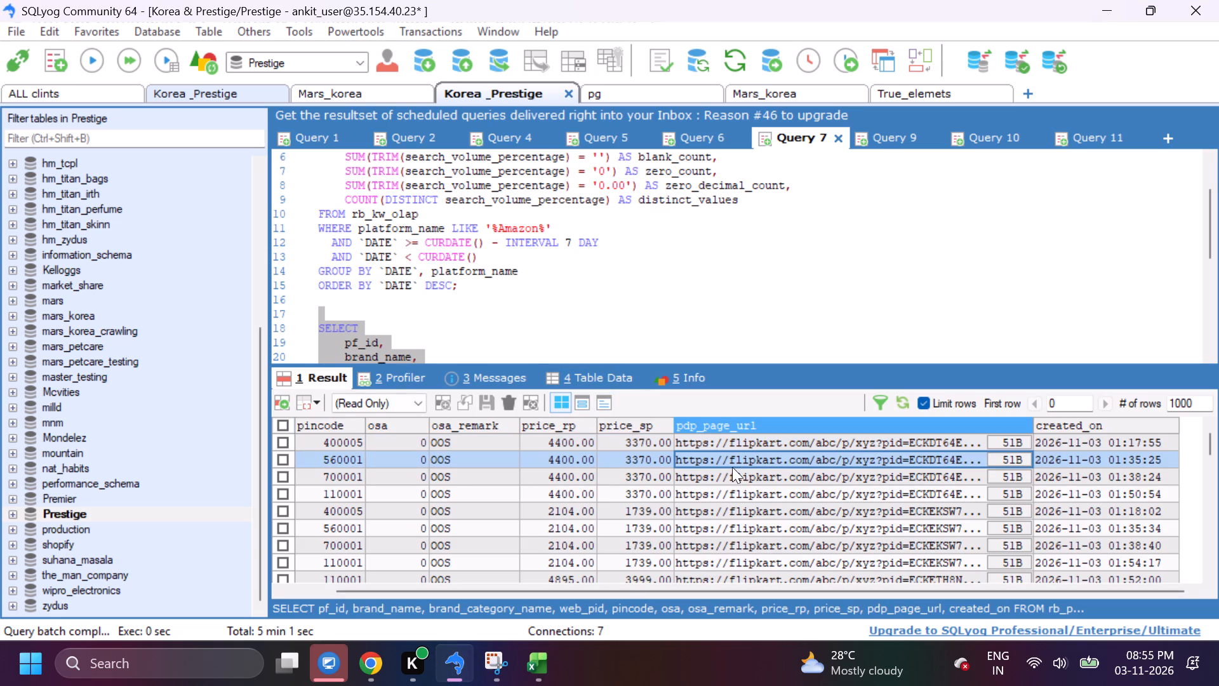
pyautogui.hotkey('ctrl', 'c')
pyautogui.click(363, 659)
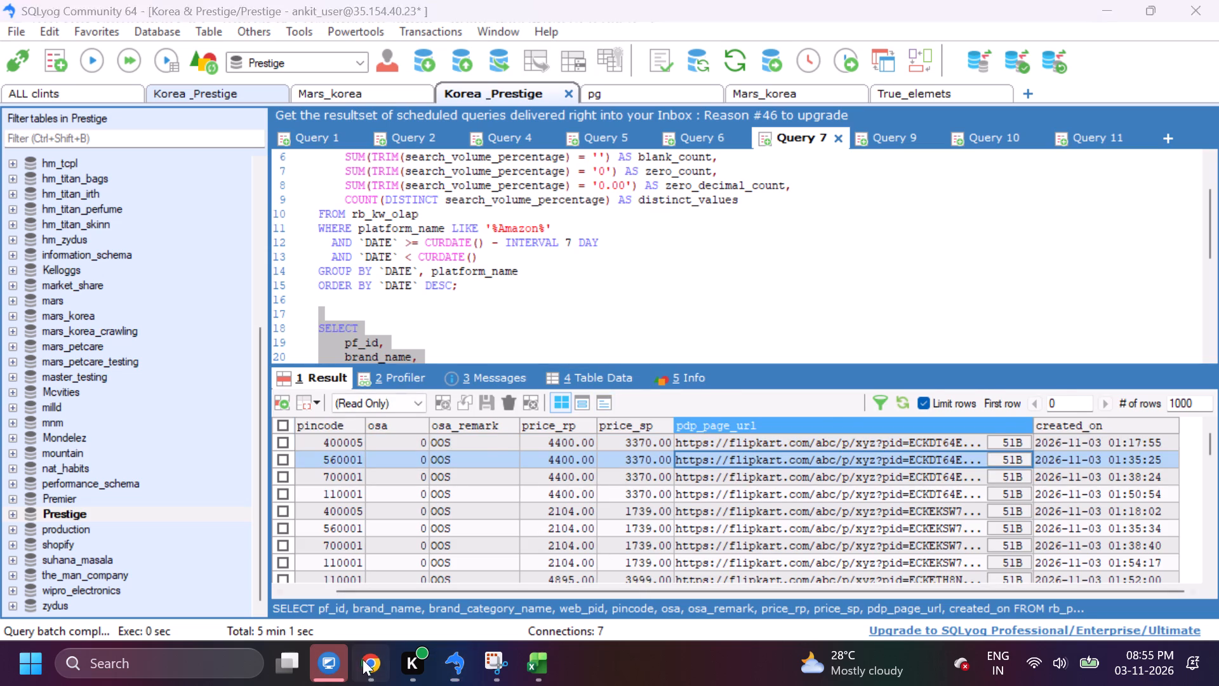
pyautogui.click(547, 55)
pyautogui.hotkey('ctrl', 'v')
pyautogui.press('Return')
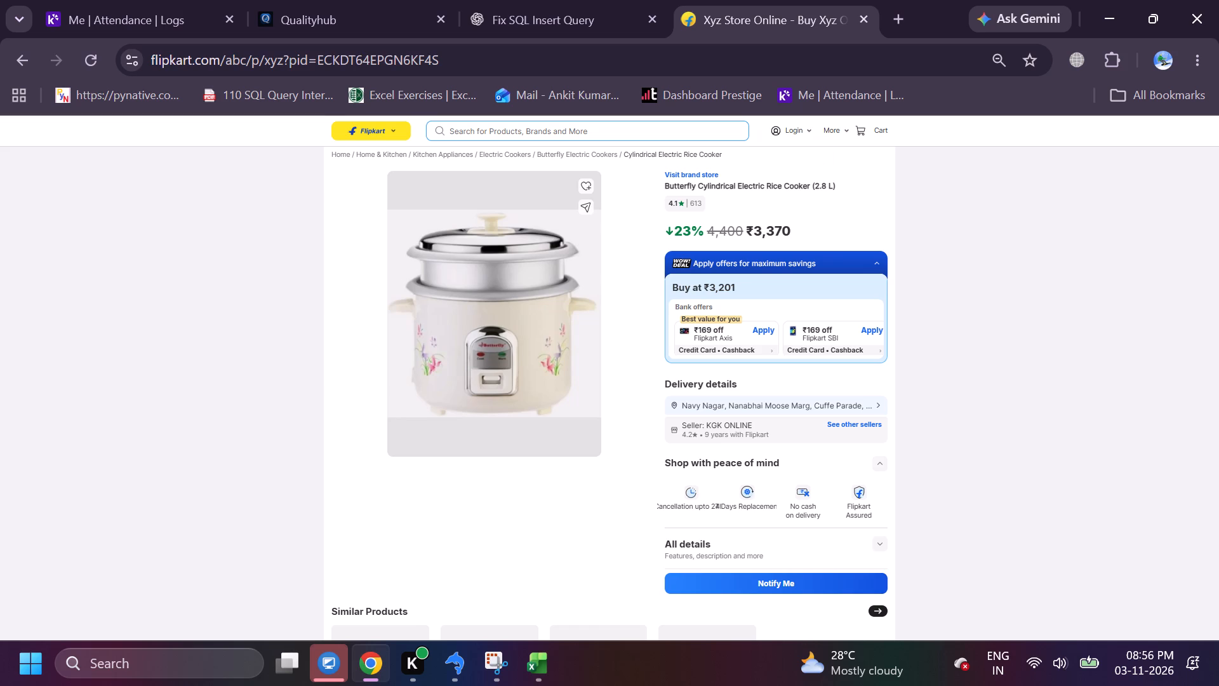
# Capture the reloaded Flipkart rice cooker page with its address bar in Snipping Tool and copy the new snip.
pyautogui.click(495, 657)
pyautogui.click(463, 273)
pyautogui.click(446, 268)
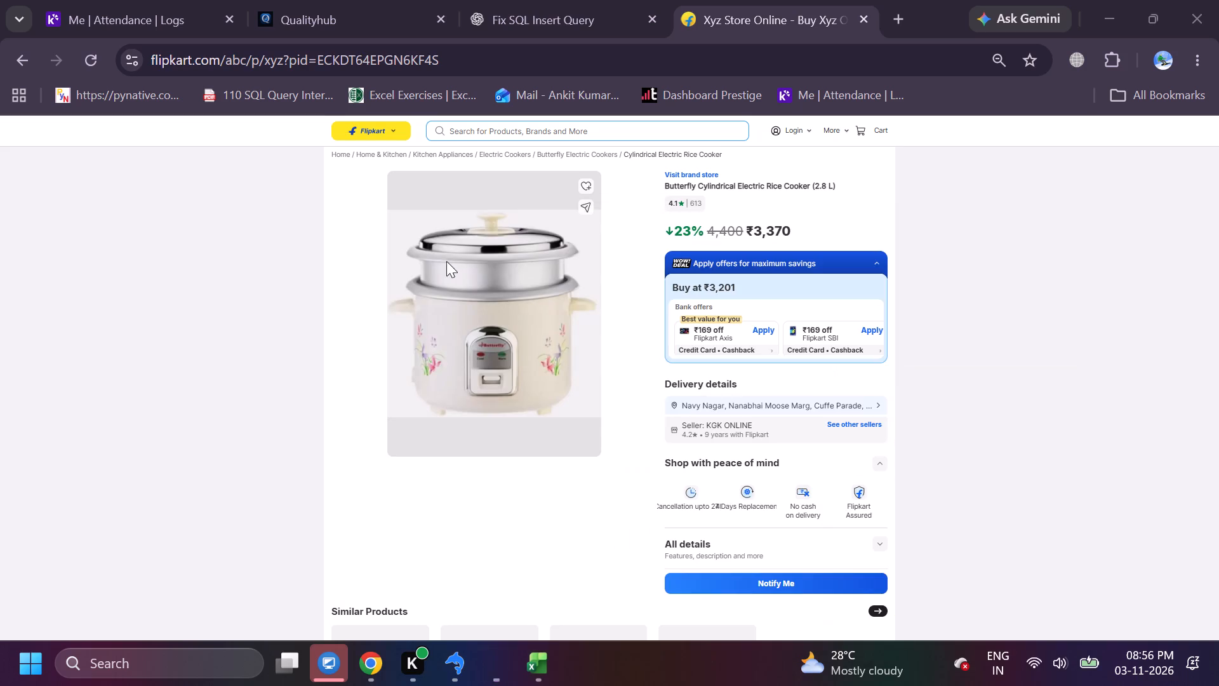
pyautogui.moveTo(0, 37); pyautogui.dragTo(988, 591)
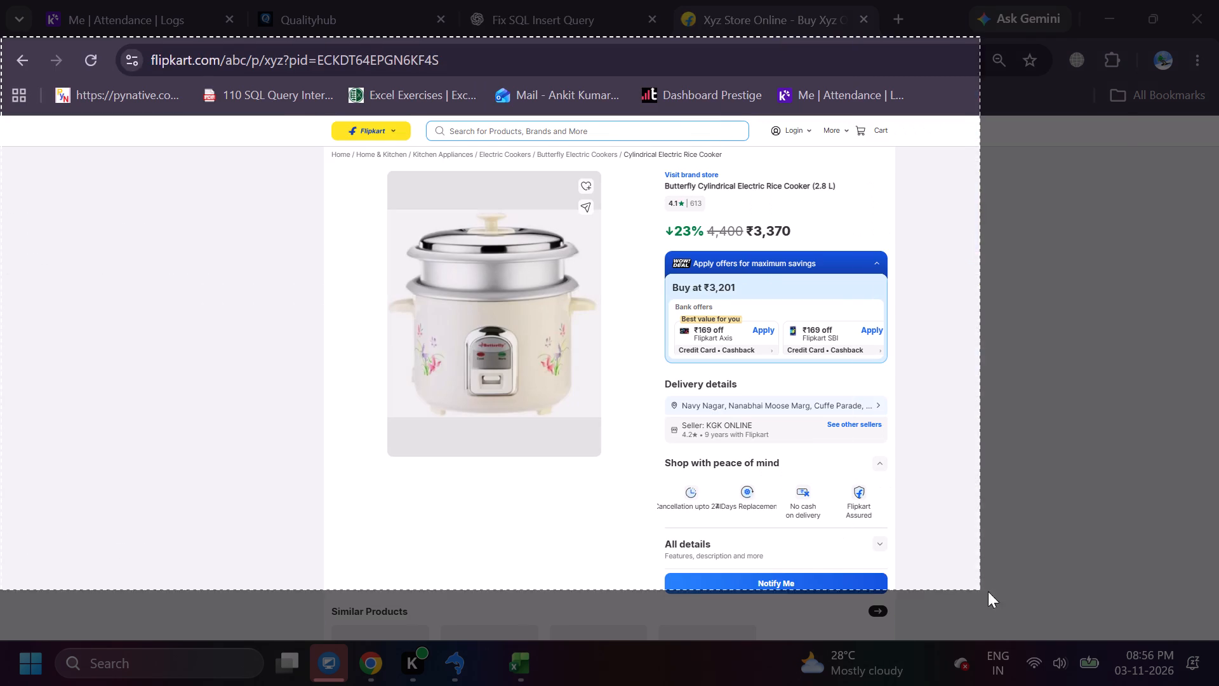
pyautogui.moveTo(988, 591); pyautogui.dragTo(1218, 638)
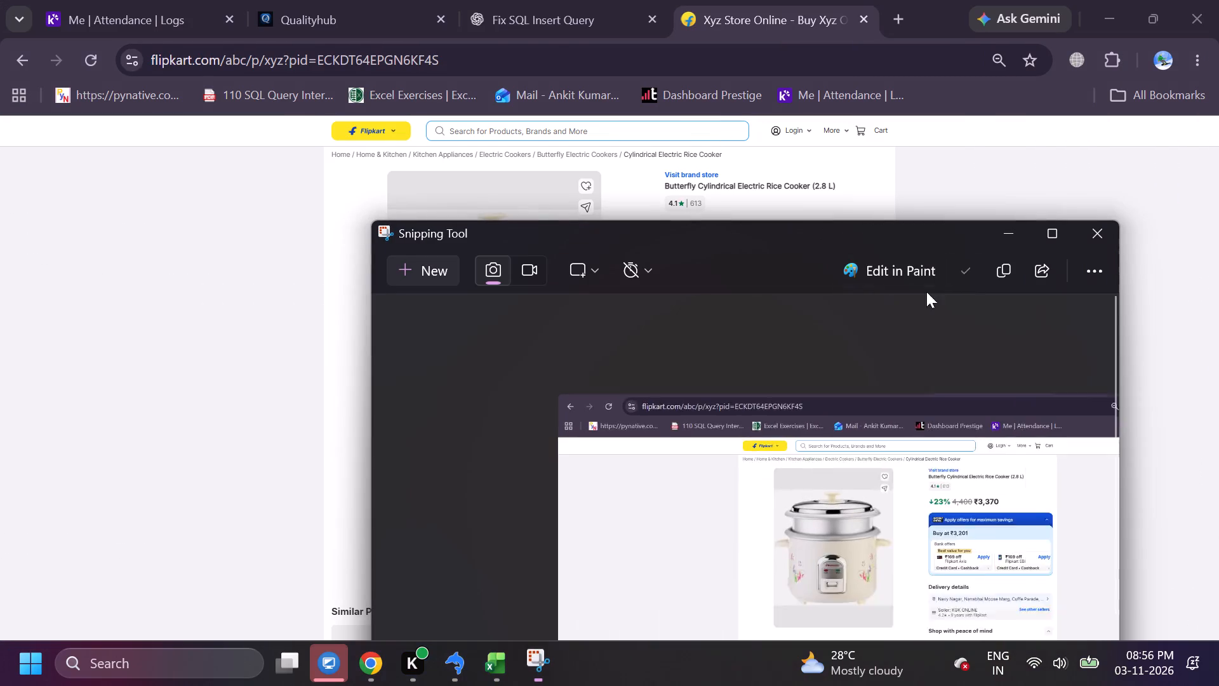
pyautogui.click(1001, 267)
pyautogui.click(1014, 229)
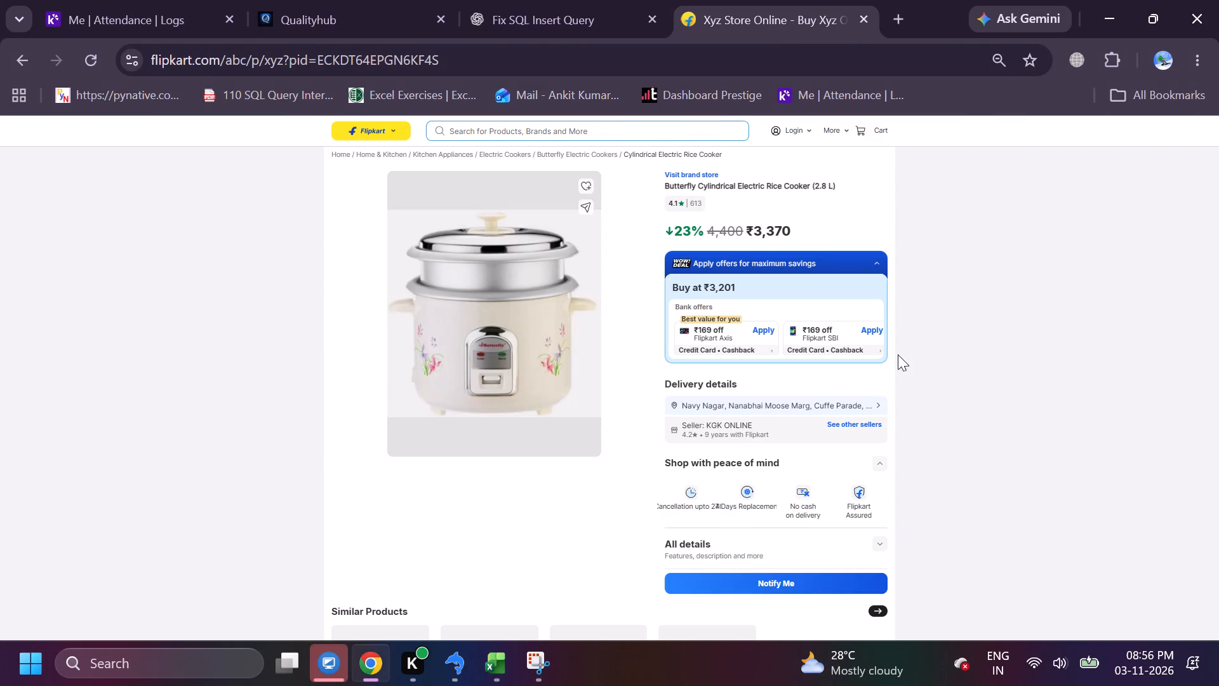
# Paste the second page screenshot into Excel's Sheet1 at cell F4, beside the first picture.
pyautogui.click(497, 667)
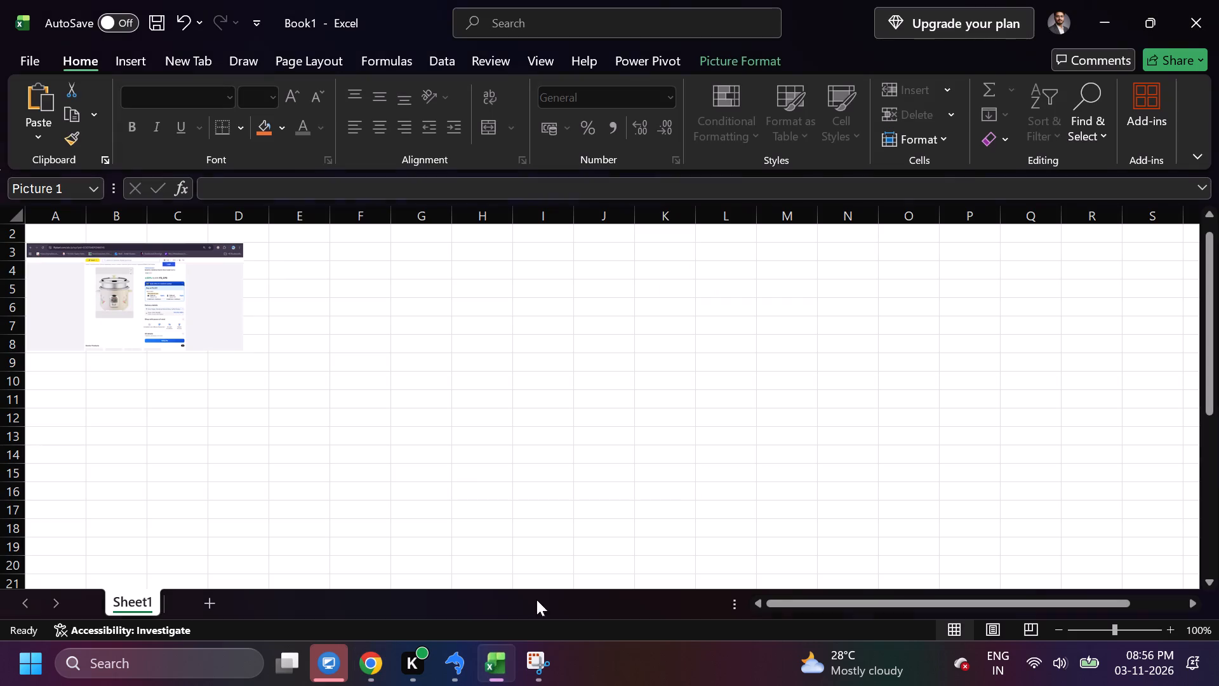
pyautogui.click(345, 262)
pyautogui.hotkey('ctrl', 'v')
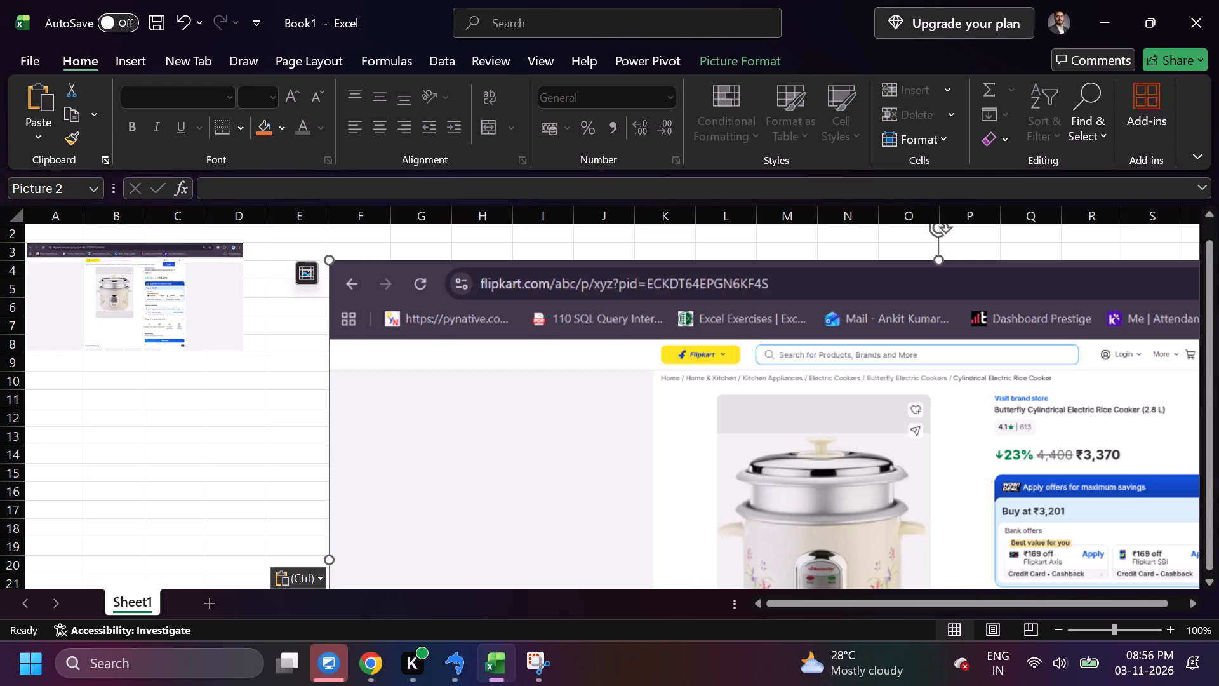
# Shrink the second screenshot and place it below the first picture, over about columns A to D, rows 10 to 16.
pyautogui.moveTo(329, 260); pyautogui.dragTo(809, 478)
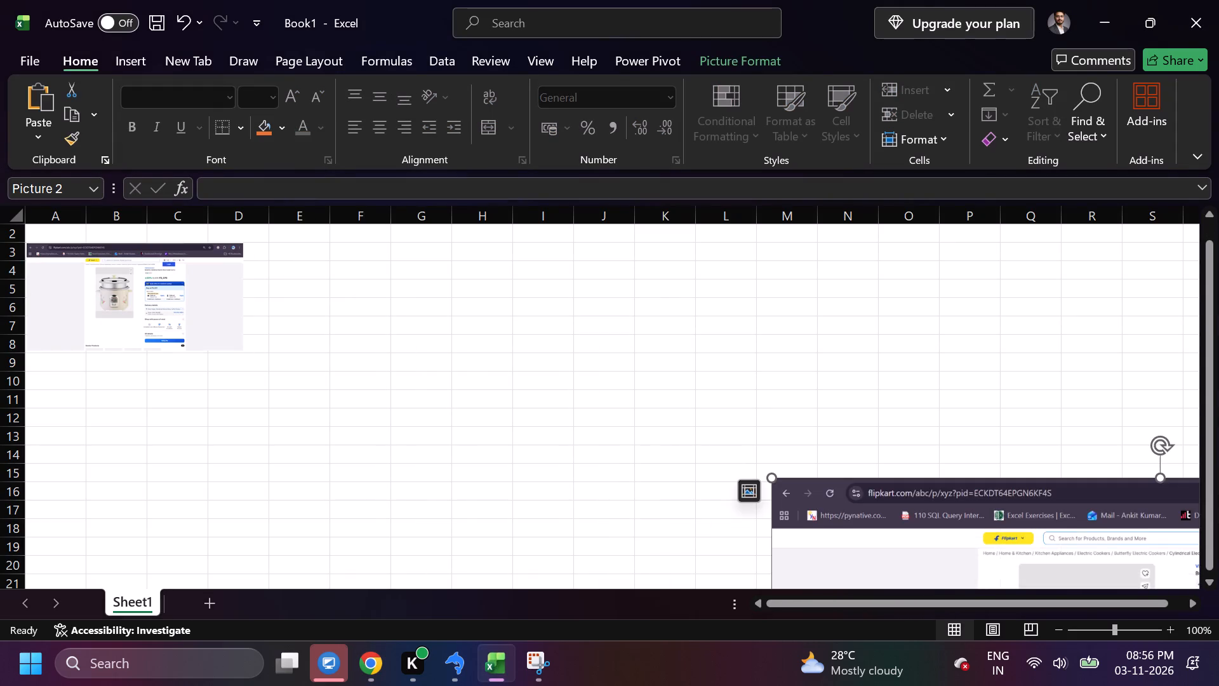
pyautogui.moveTo(838, 514); pyautogui.dragTo(379, 283)
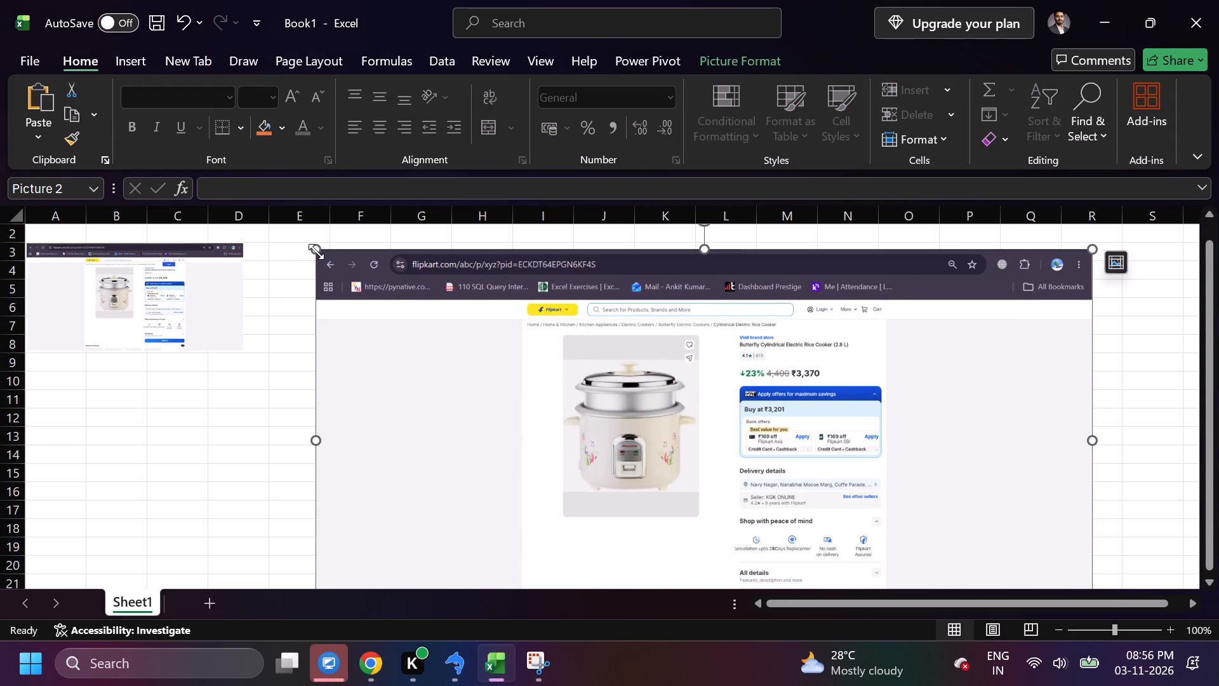
pyautogui.moveTo(312, 248); pyautogui.dragTo(651, 439)
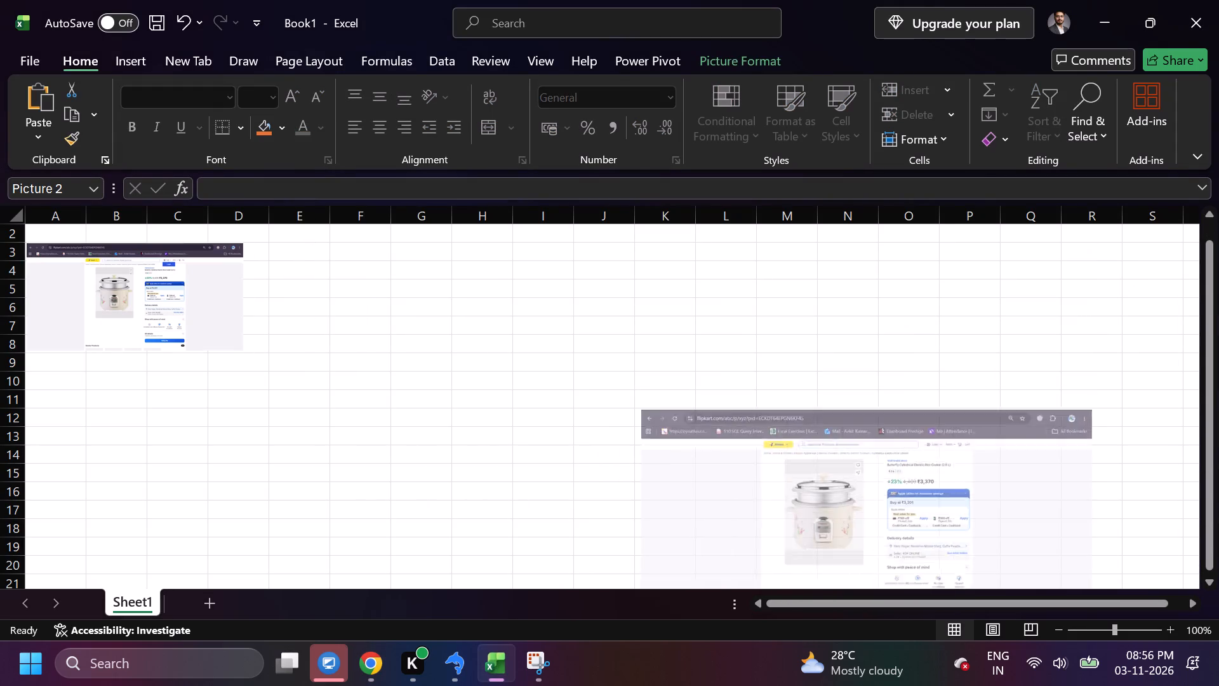
pyautogui.moveTo(651, 439); pyautogui.dragTo(801, 495)
pyautogui.moveTo(836, 515); pyautogui.dragTo(311, 273)
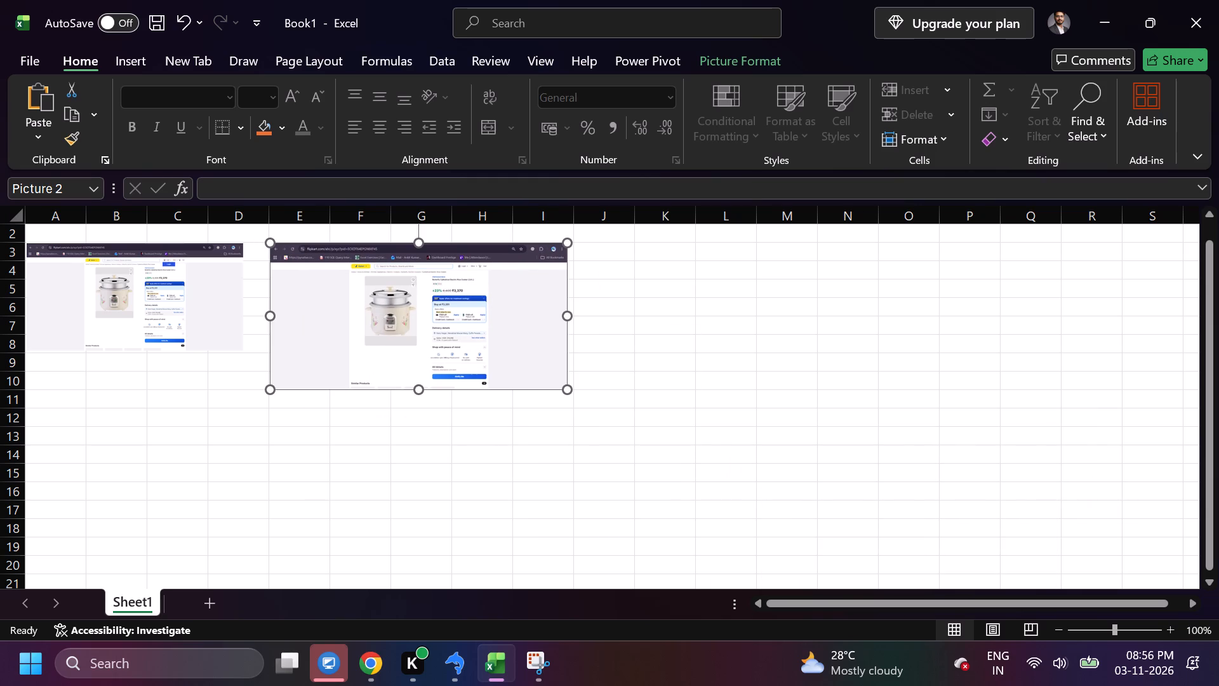
pyautogui.moveTo(566, 387); pyautogui.dragTo(449, 315)
pyautogui.moveTo(381, 297); pyautogui.dragTo(269, 417)
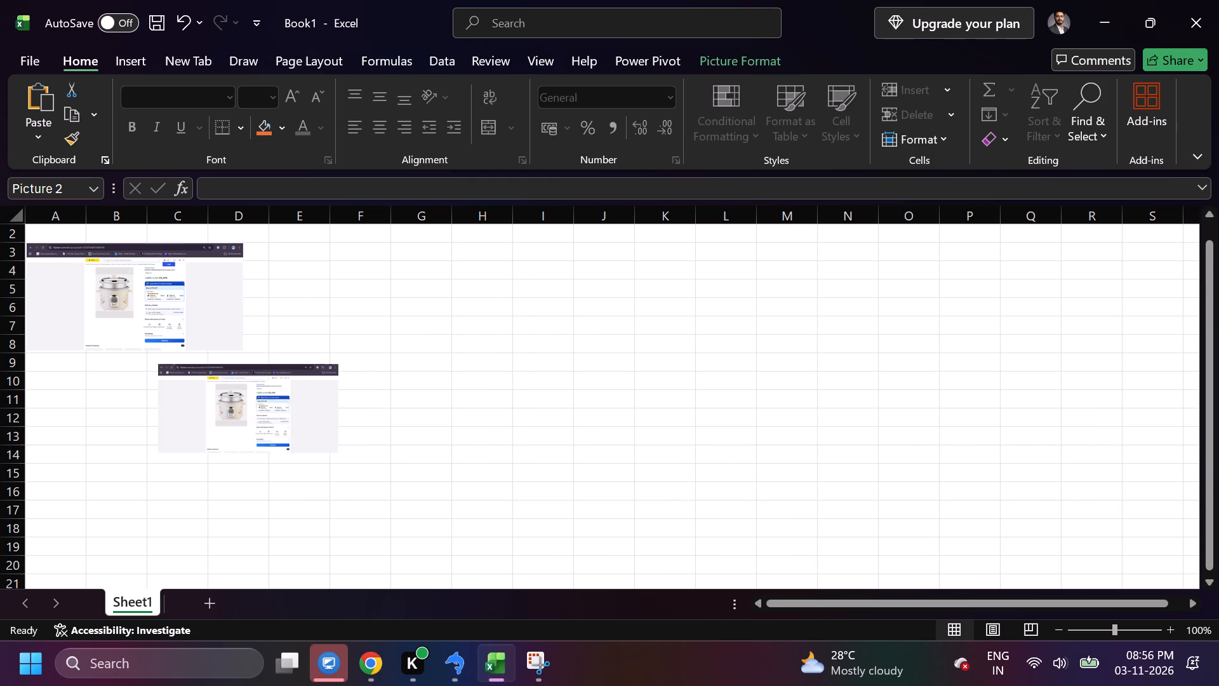
pyautogui.moveTo(269, 417); pyautogui.dragTo(136, 437)
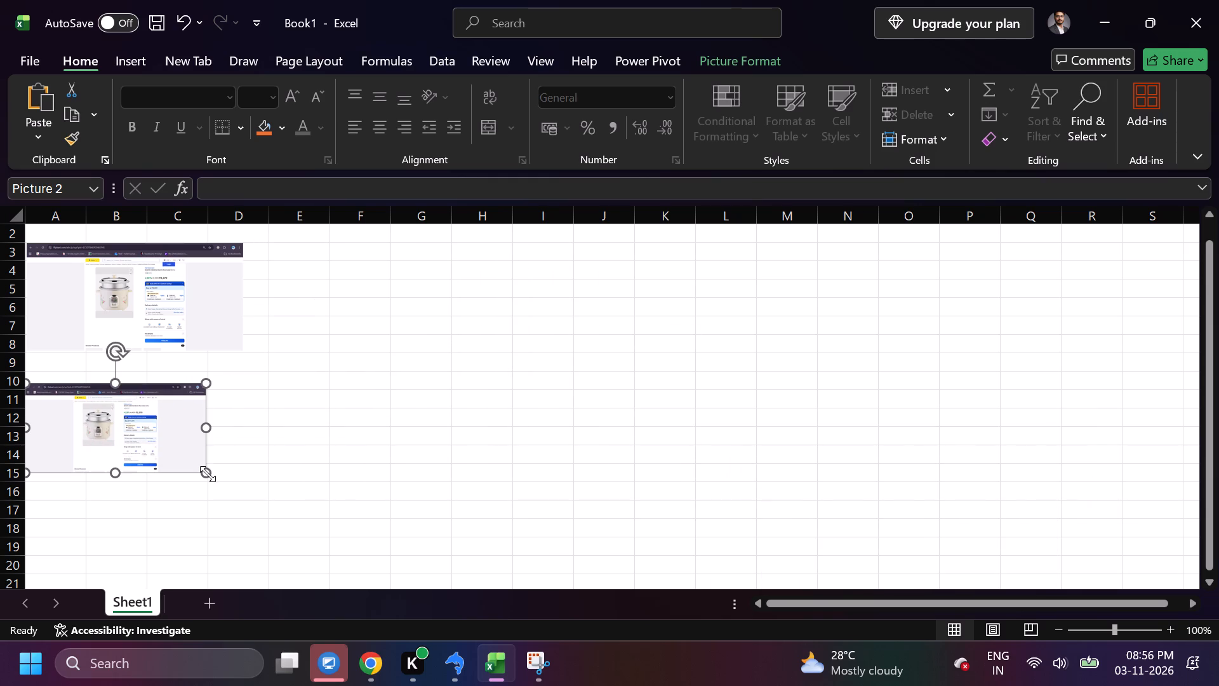
pyautogui.moveTo(206, 474); pyautogui.dragTo(245, 473)
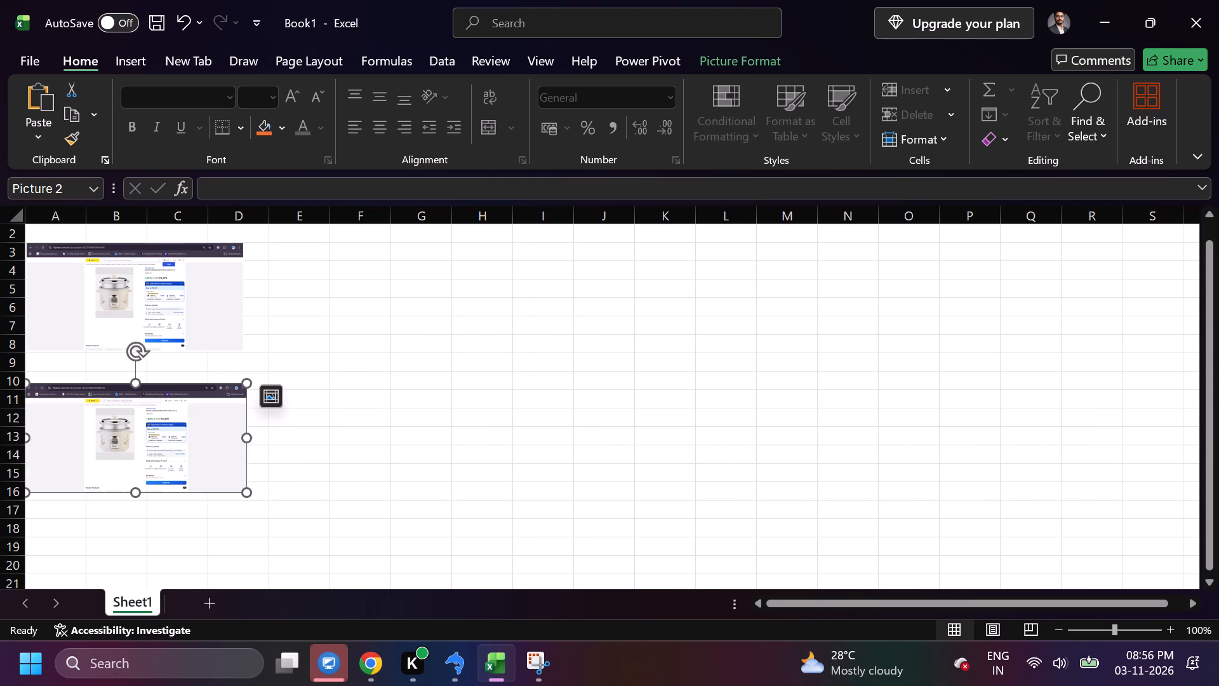
# In SQLyog's results, find the Lifelong Air Fryer row with web_pid AFRG4YRGRBYTSFTH and copy its pincode 700001.
pyautogui.click(524, 656)
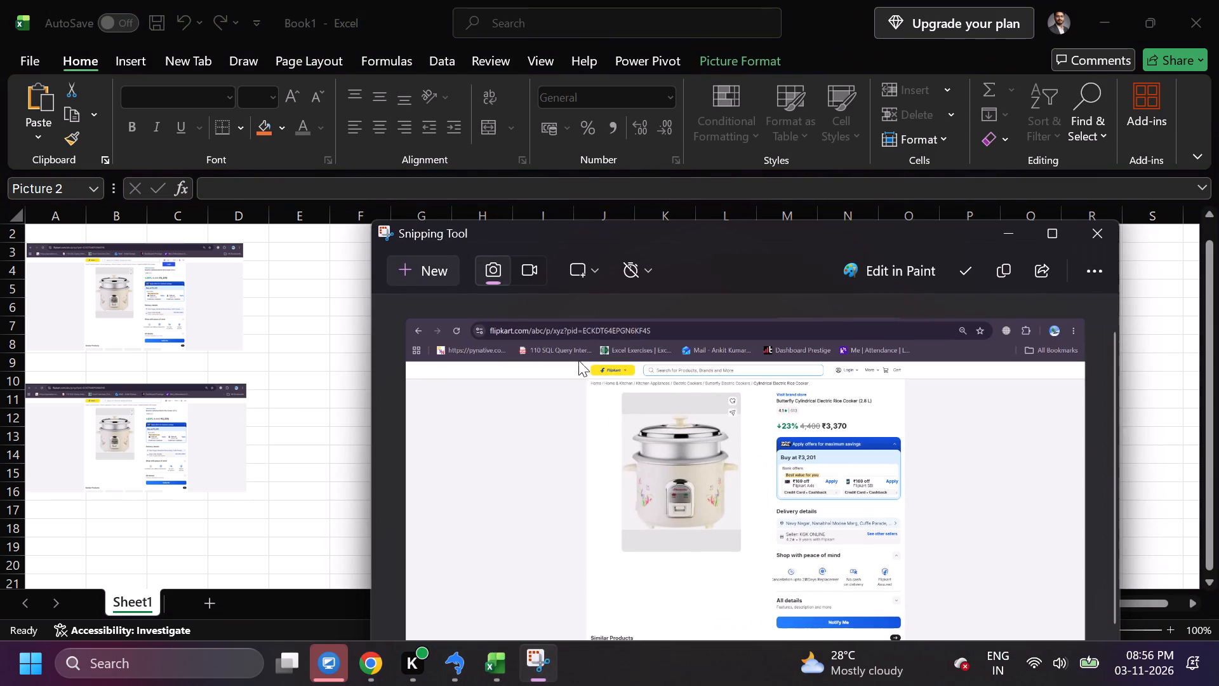
pyautogui.click(457, 668)
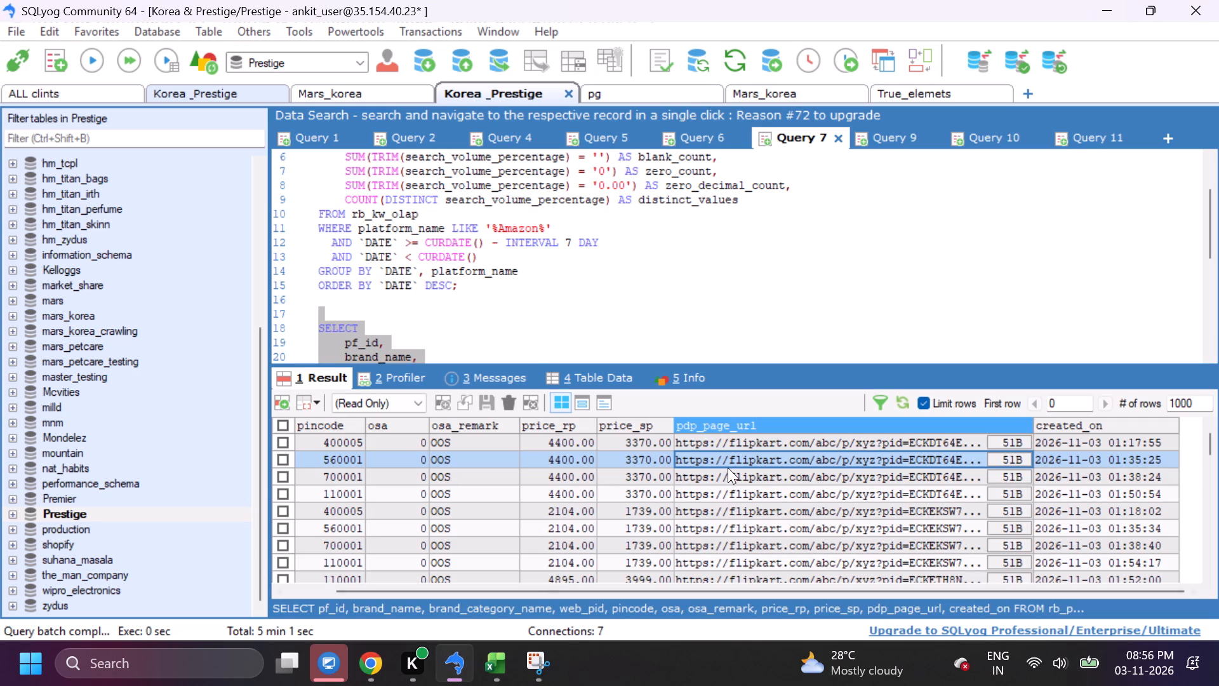
pyautogui.scroll(-2, 789, 493)
pyautogui.moveTo(707, 588); pyautogui.dragTo(522, 581)
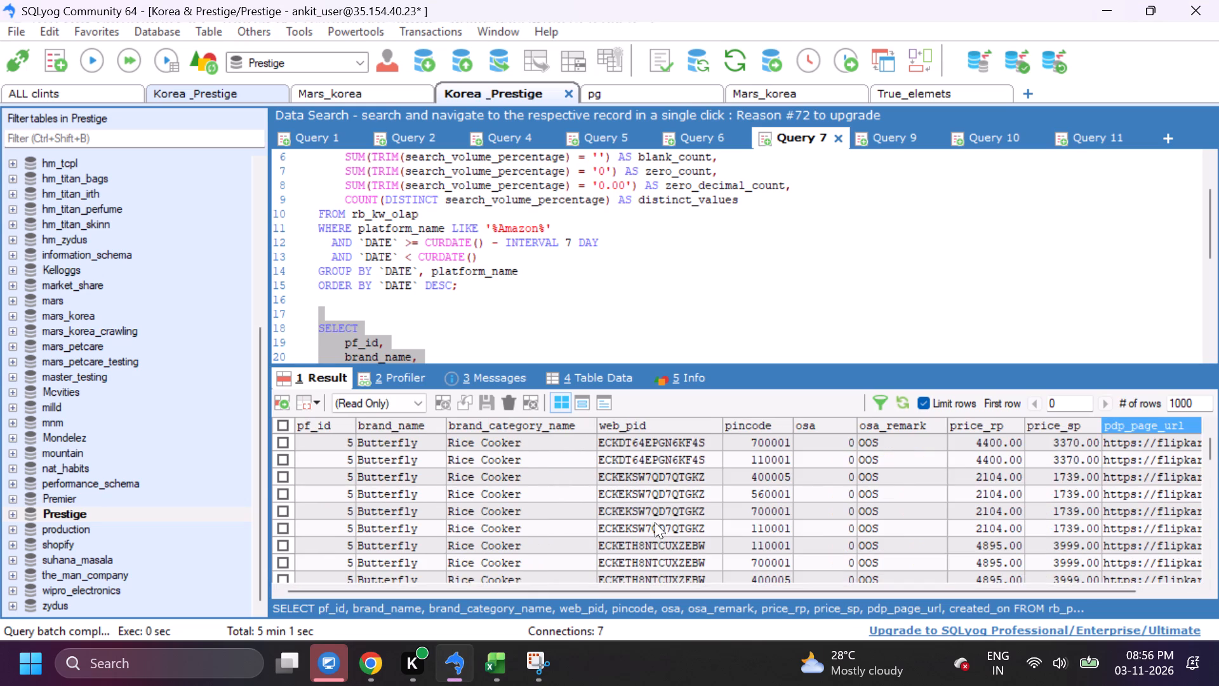
pyautogui.scroll(-19, 661, 520)
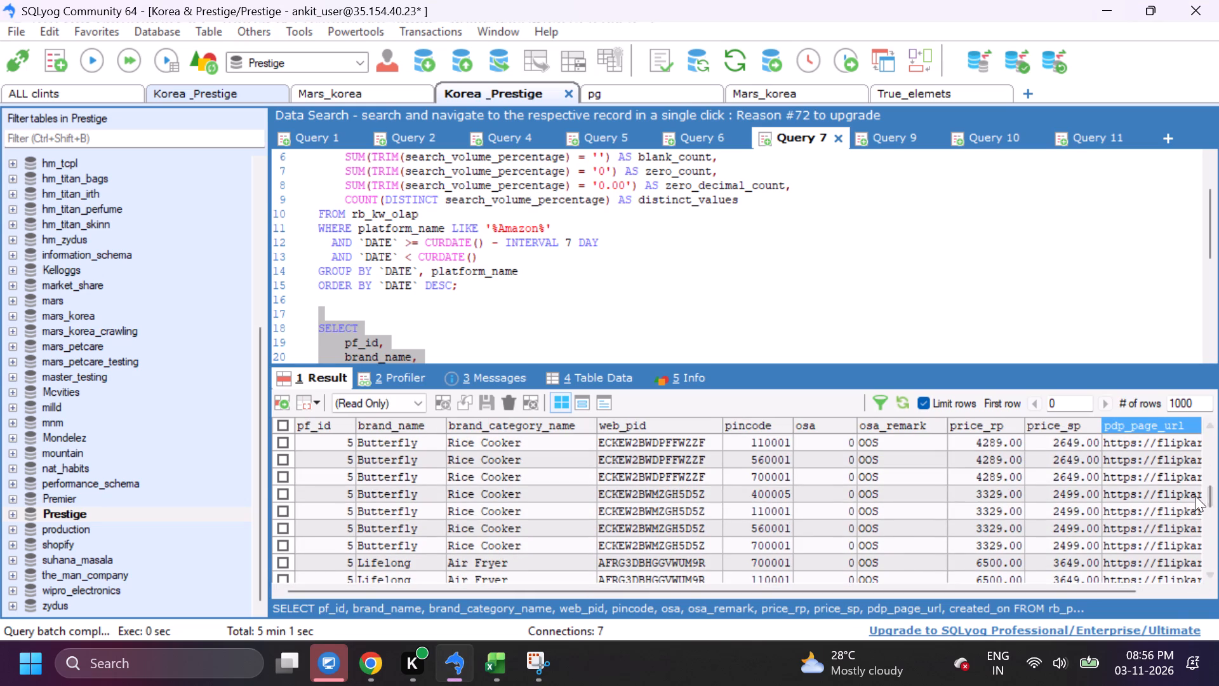
pyautogui.moveTo(1199, 495); pyautogui.dragTo(1204, 525)
pyautogui.moveTo(1208, 501); pyautogui.dragTo(1210, 516)
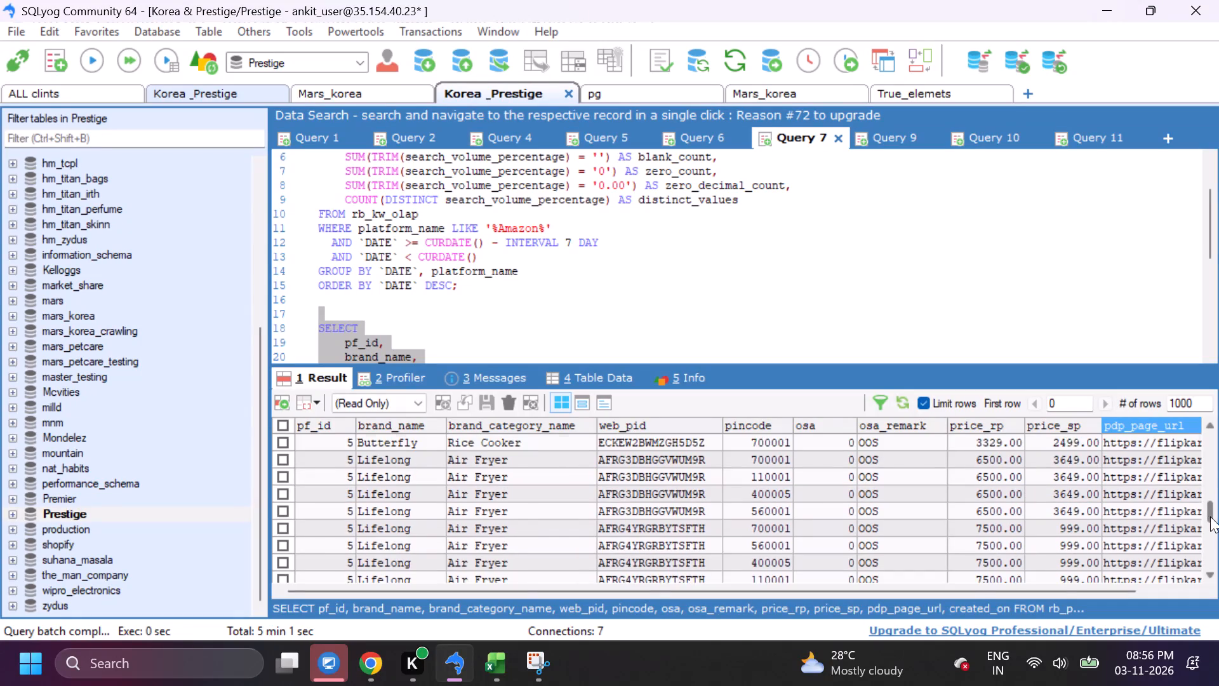
pyautogui.moveTo(1210, 516); pyautogui.dragTo(1211, 518)
pyautogui.click(502, 508)
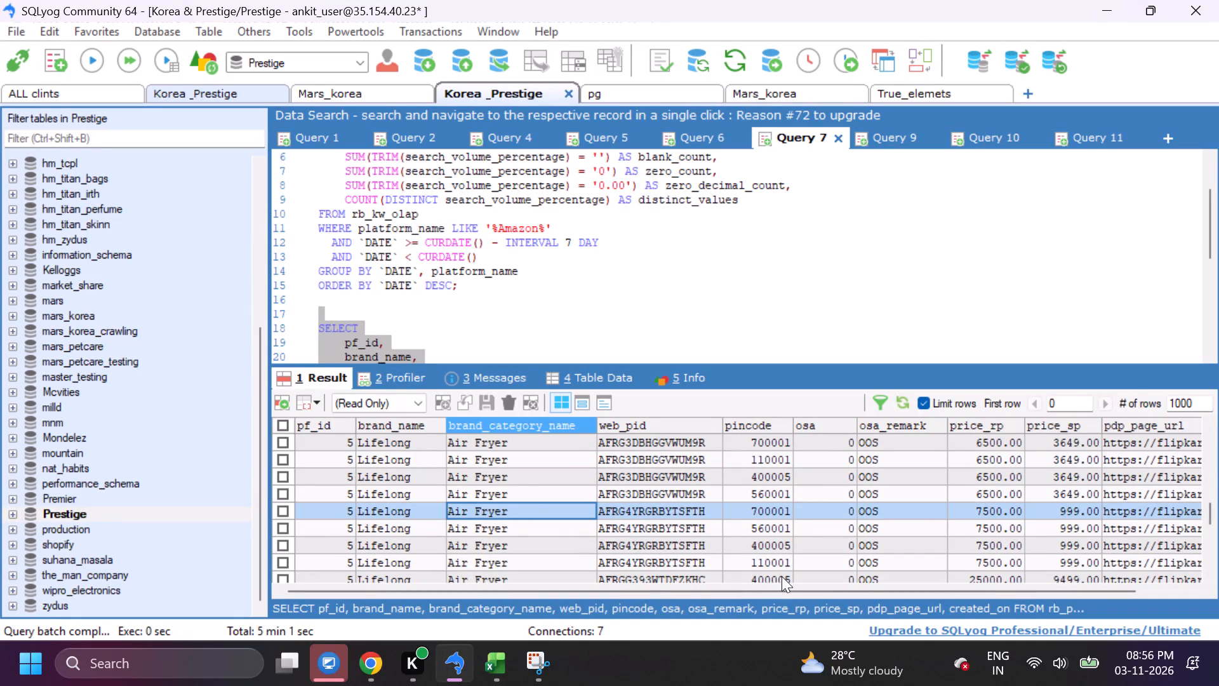
pyautogui.moveTo(767, 591); pyautogui.dragTo(794, 591)
pyautogui.click(613, 508)
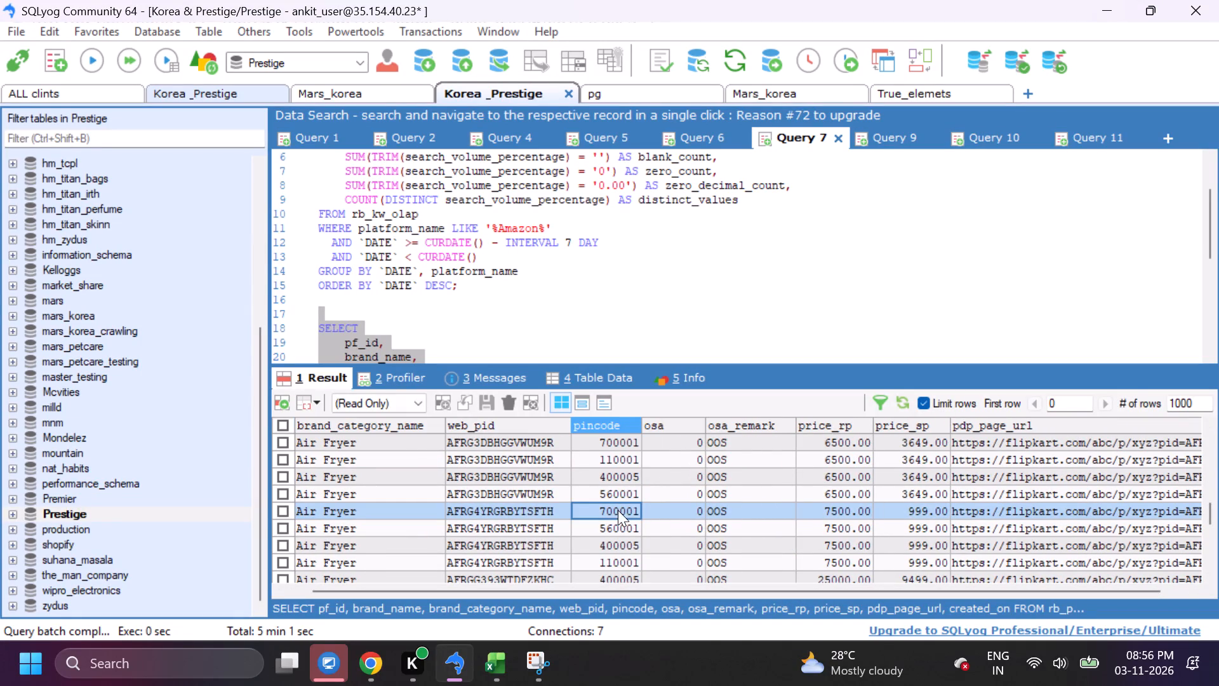
pyautogui.hotkey('ctrl', 'c')
# Set the delivery location on the open Flipkart page in Chrome to pincode 700001, using the first suggested Kolkata address.
pyautogui.click(380, 661)
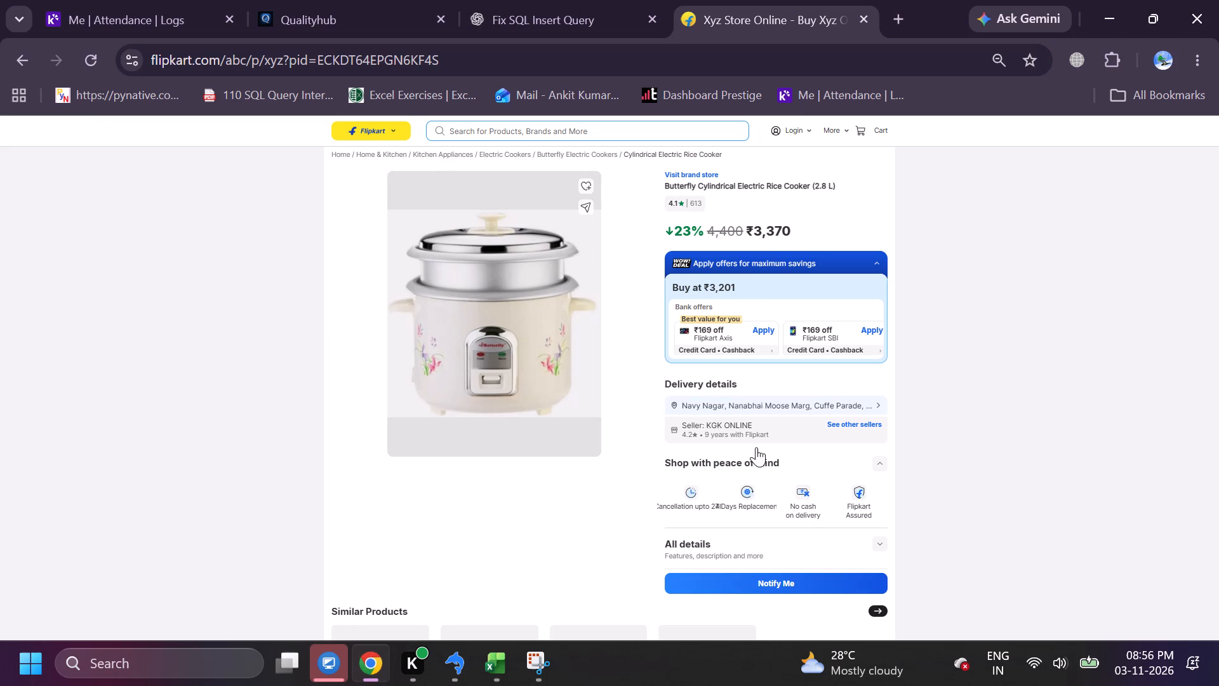
pyautogui.click(756, 398)
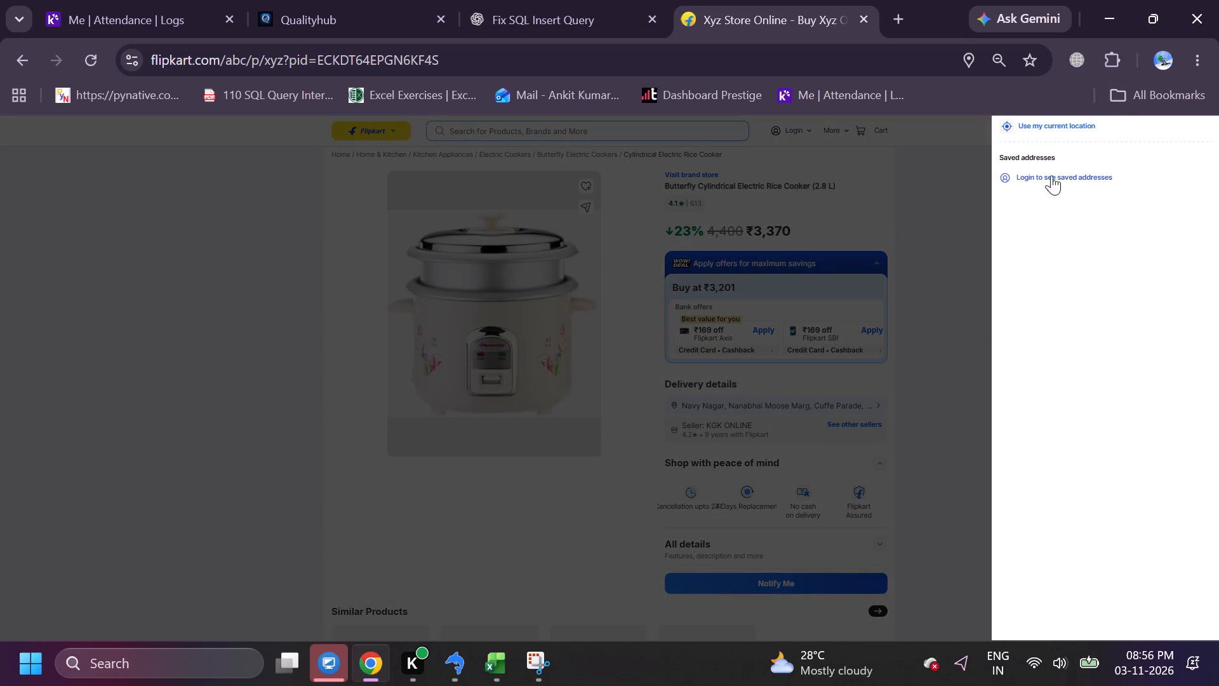
pyautogui.click(816, 400)
pyautogui.click(811, 406)
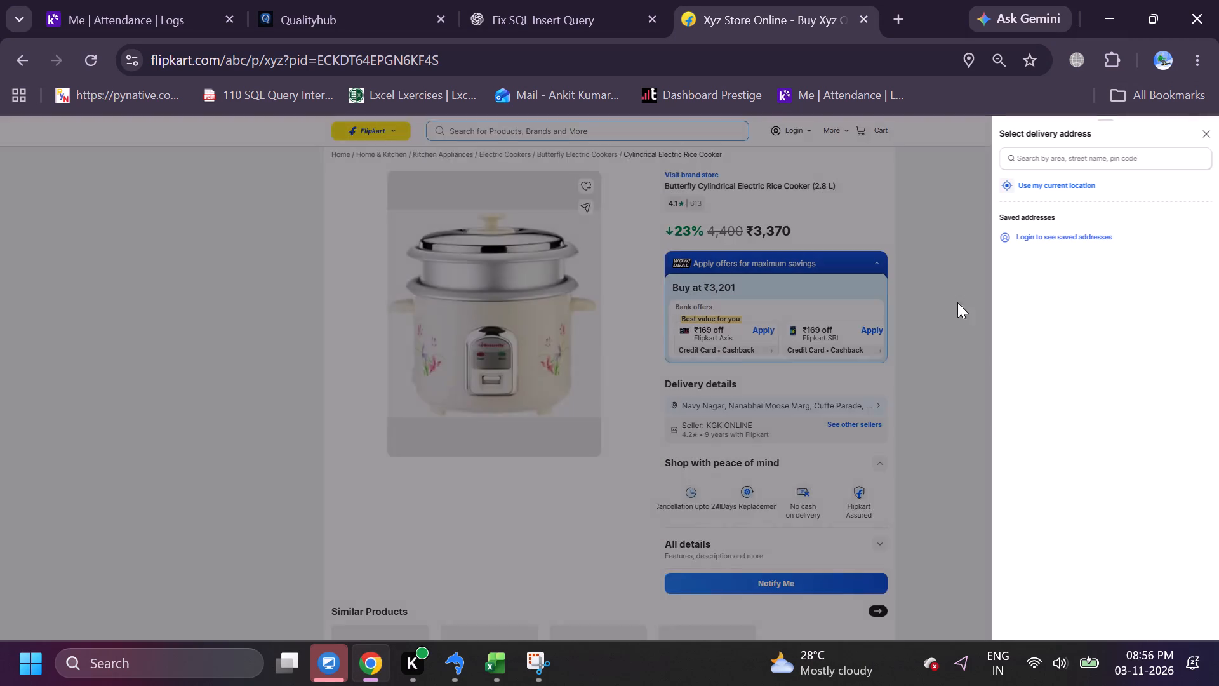
pyautogui.click(1035, 160)
pyautogui.hotkey('ctrl', 'v')
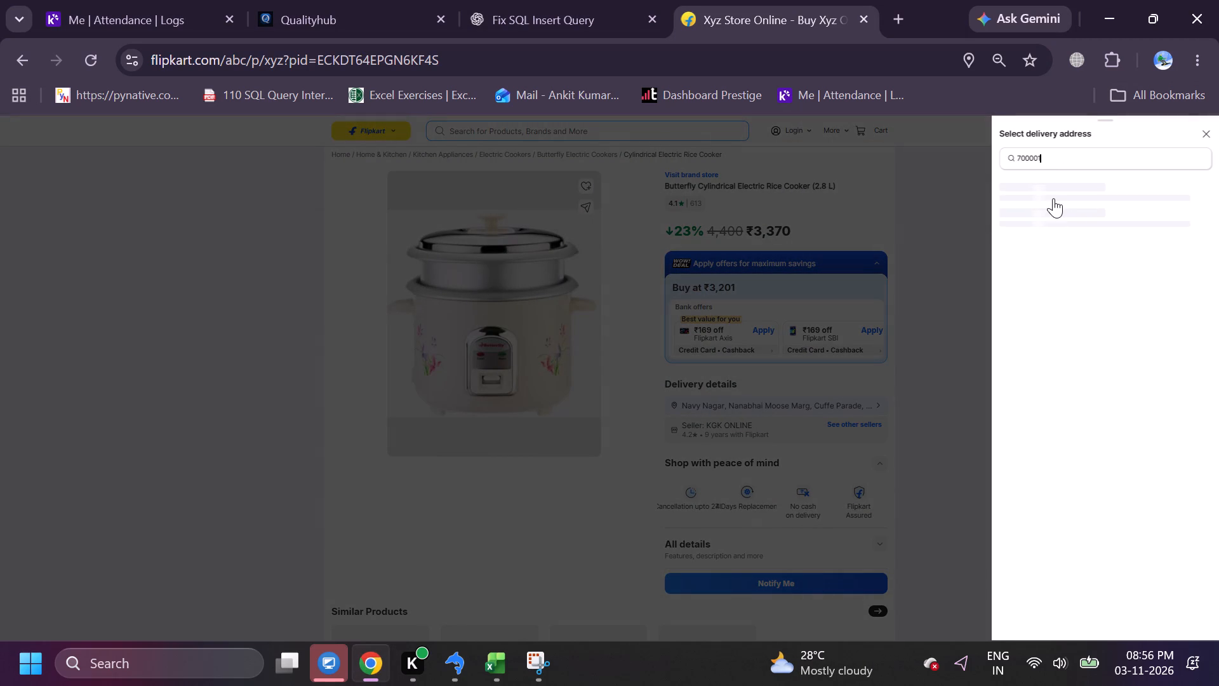
pyautogui.click(1051, 196)
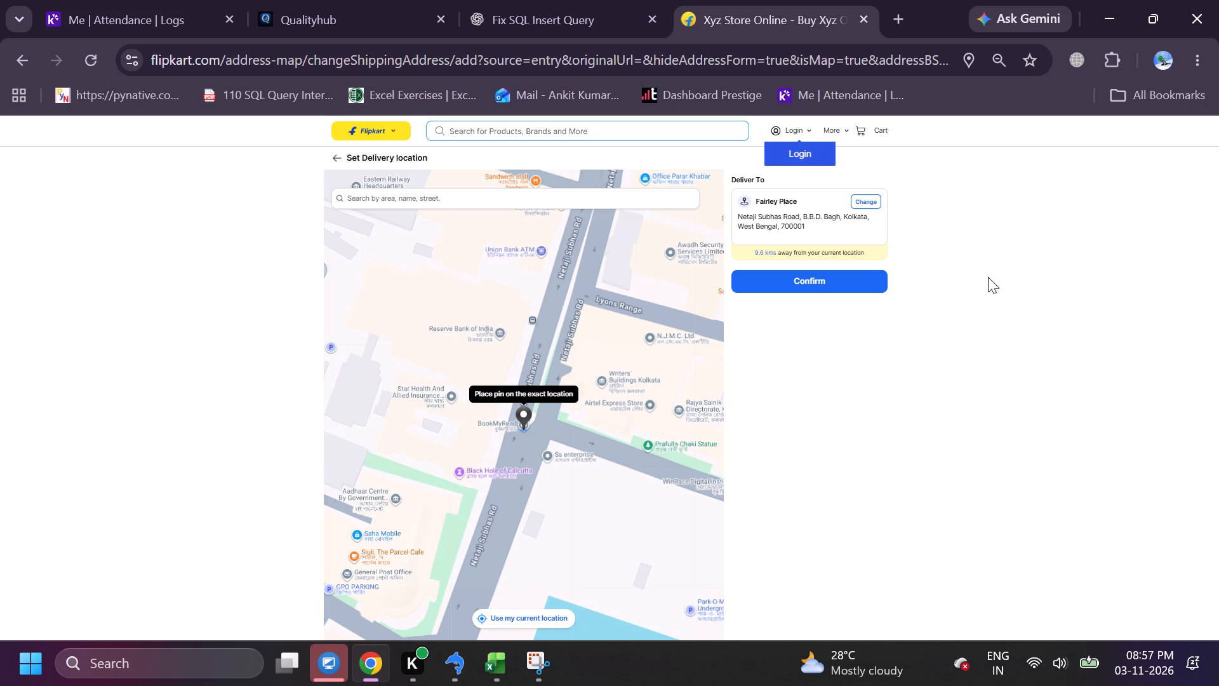
pyautogui.click(819, 294)
pyautogui.click(818, 274)
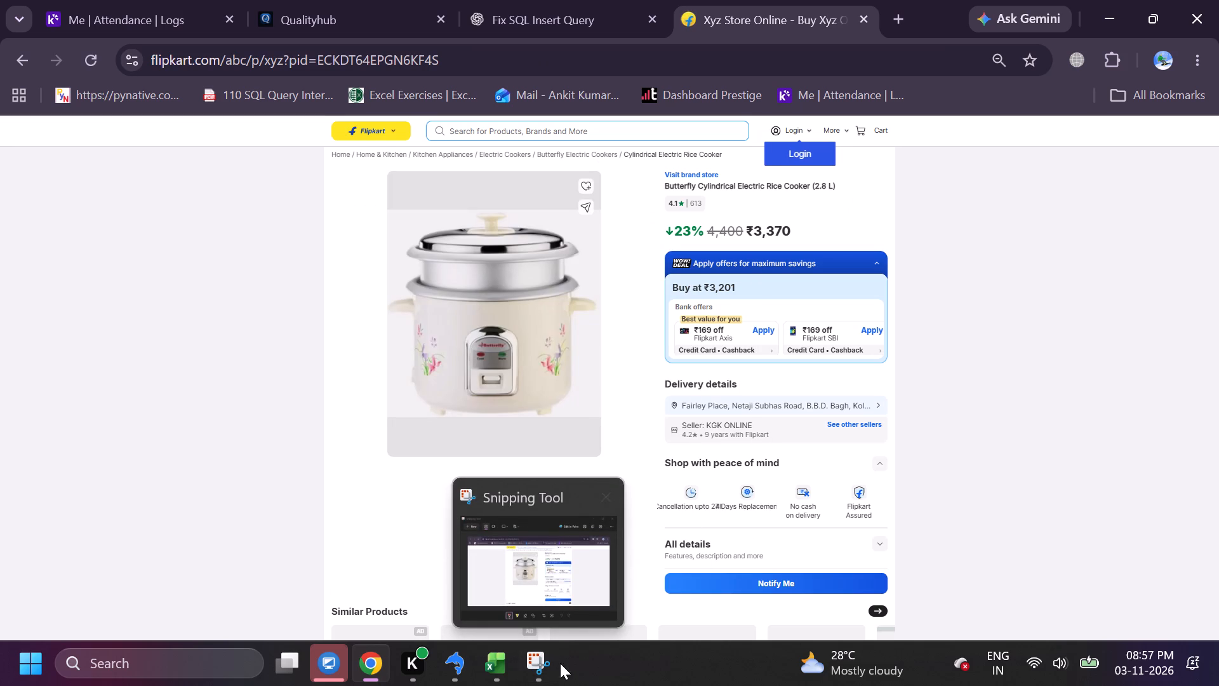
# Copy the pdp_page_url of the same air fryer row from SQLyog and load it in the open Flipkart tab.
pyautogui.click(494, 659)
pyautogui.click(446, 663)
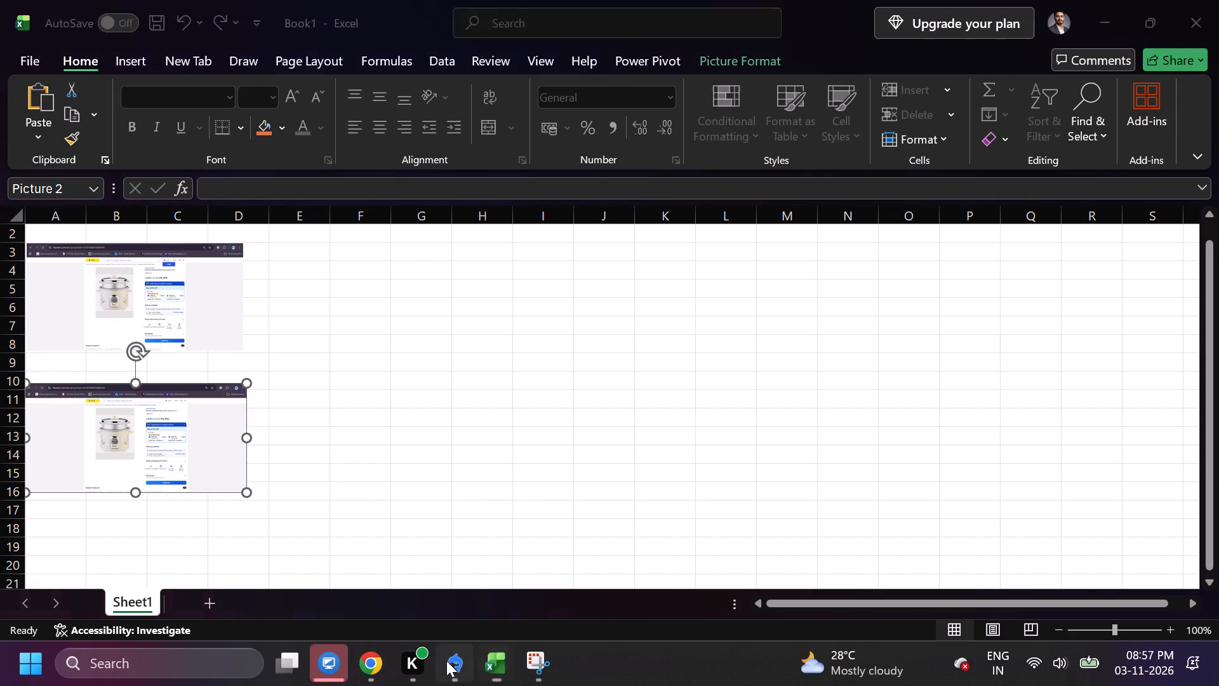
pyautogui.click(1014, 518)
pyautogui.hotkey('ctrl', 'c')
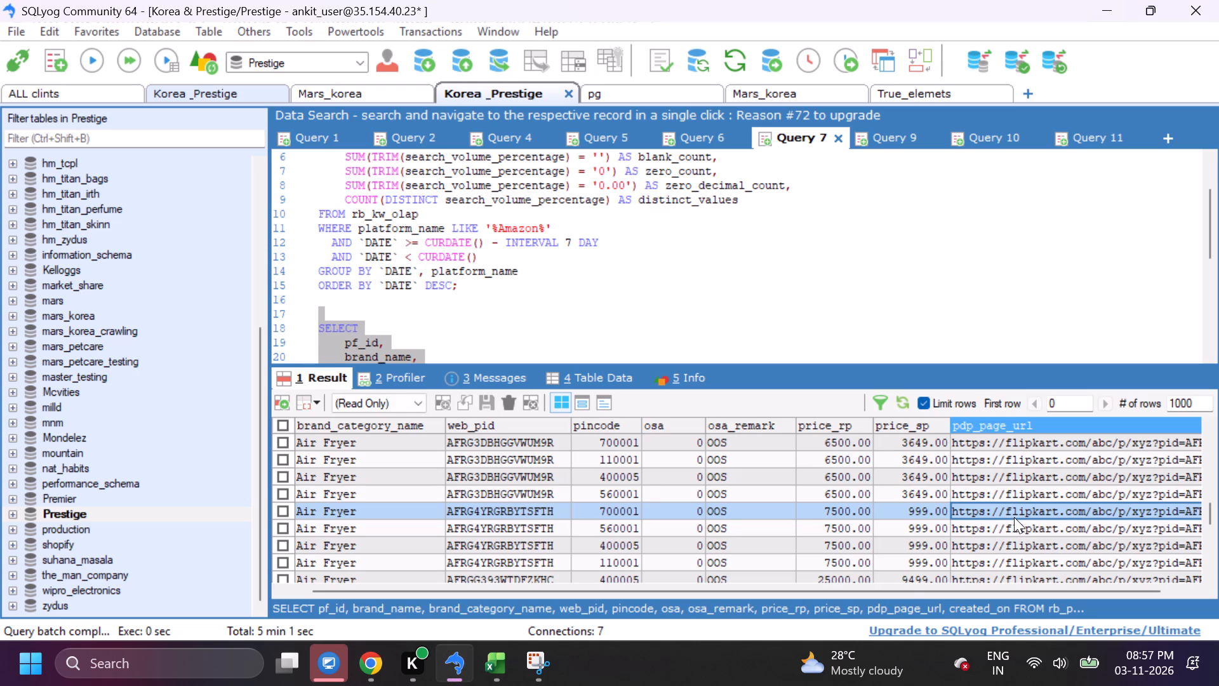
pyautogui.click(350, 657)
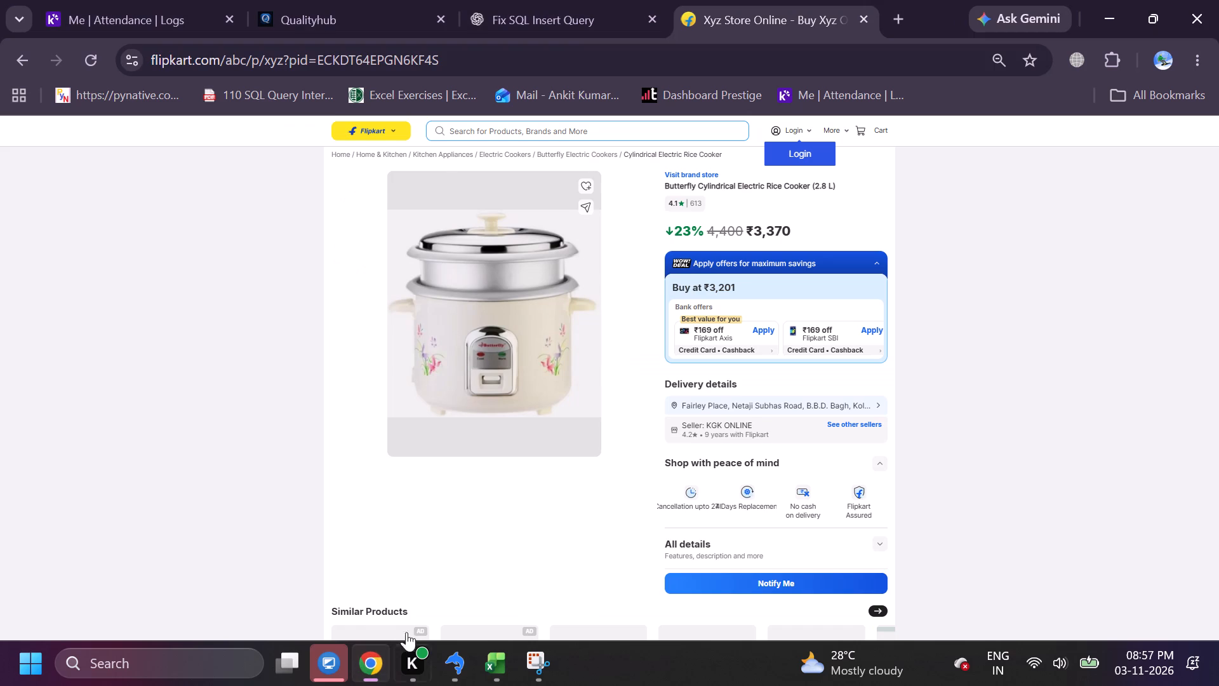
pyautogui.click(484, 64)
pyautogui.hotkey('ctrl', 'v')
pyautogui.press('Return')
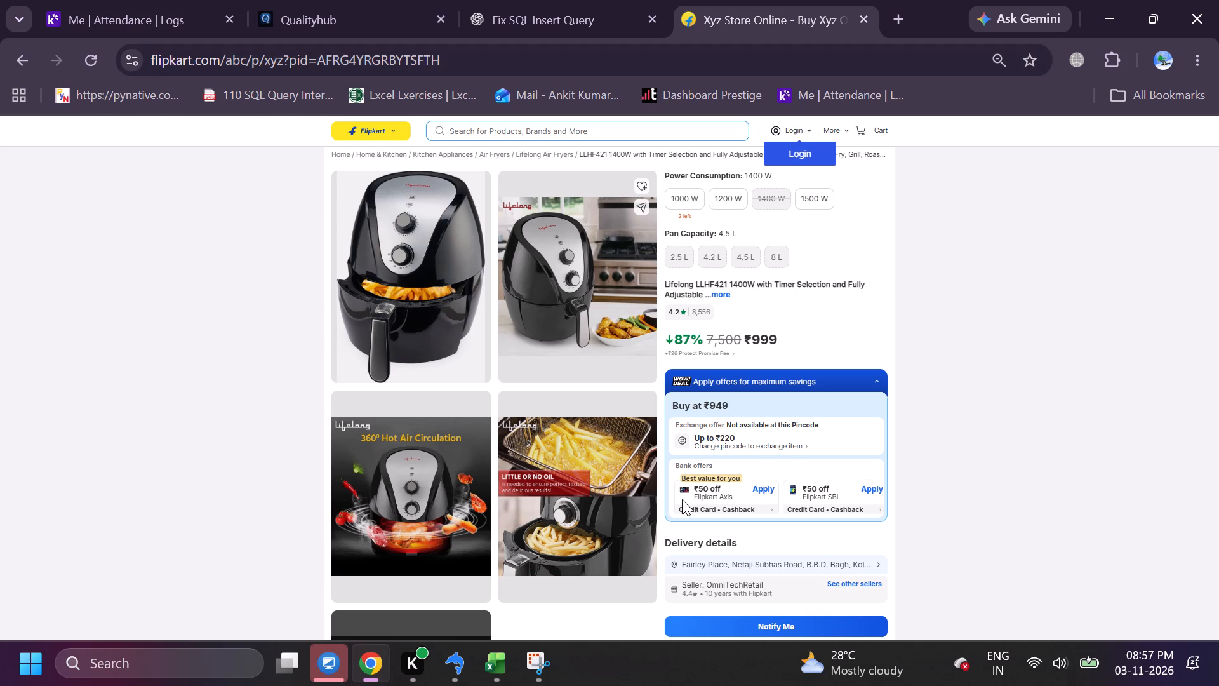
# Capture the Lifelong air fryer page with its address bar in Snipping Tool and copy the new snip.
pyautogui.click(539, 654)
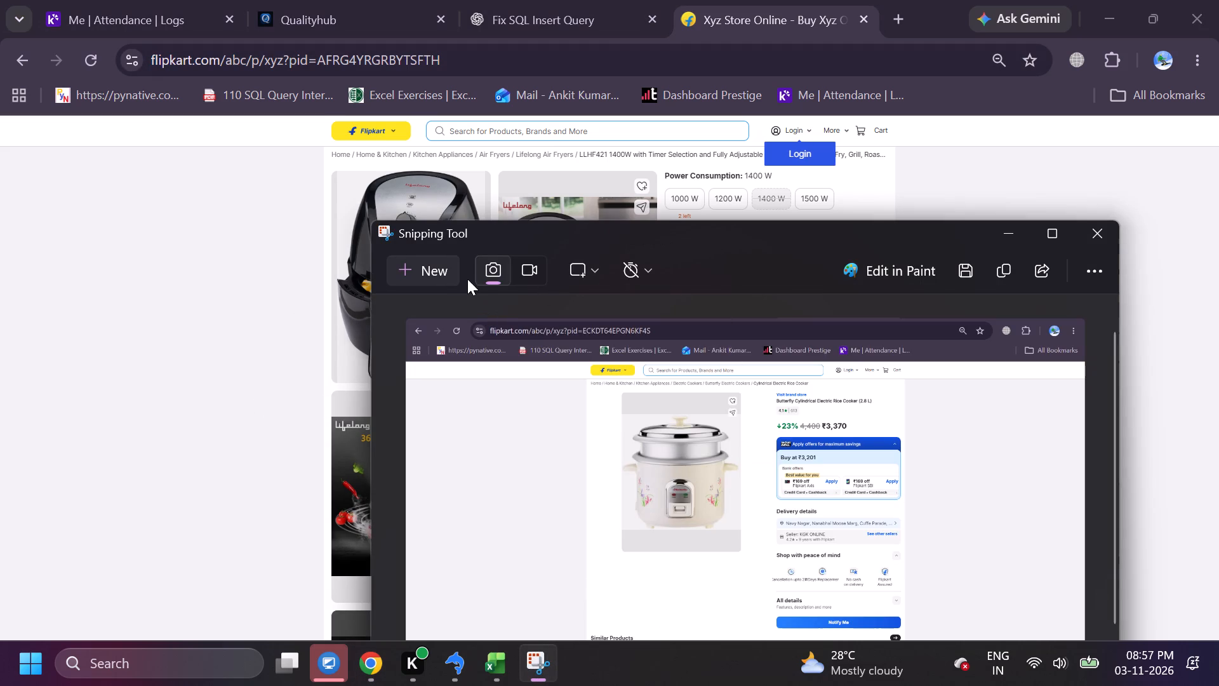
pyautogui.click(439, 271)
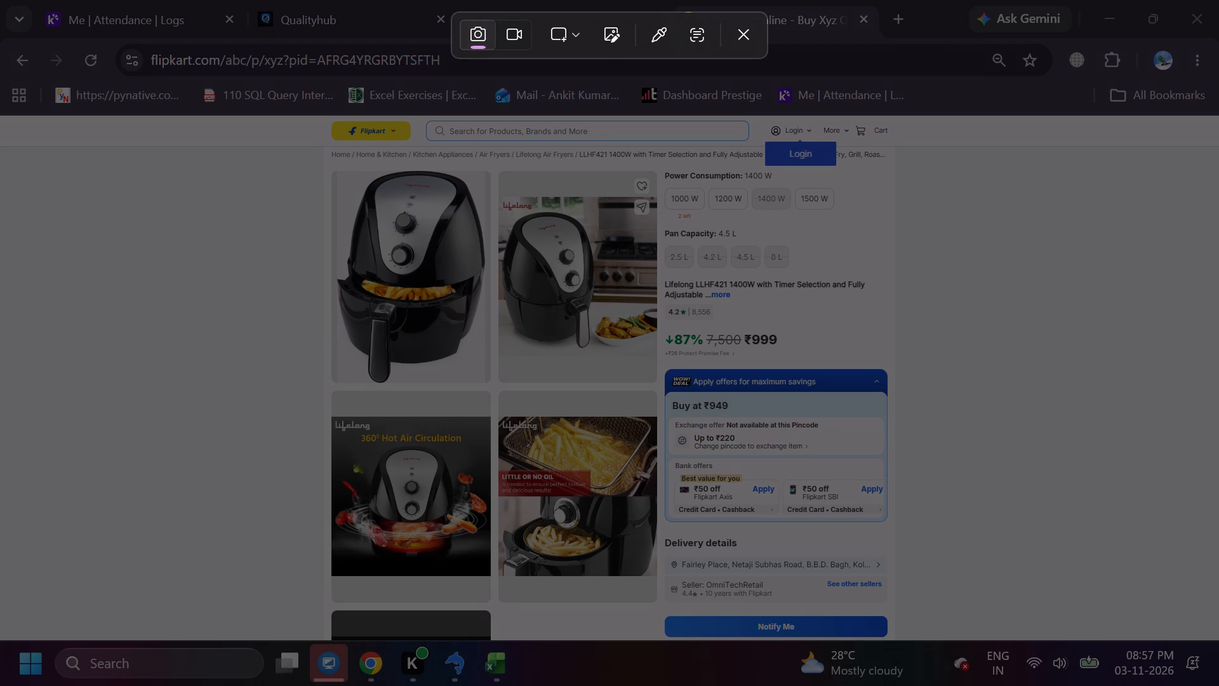
pyautogui.moveTo(0, 49); pyautogui.dragTo(485, 313)
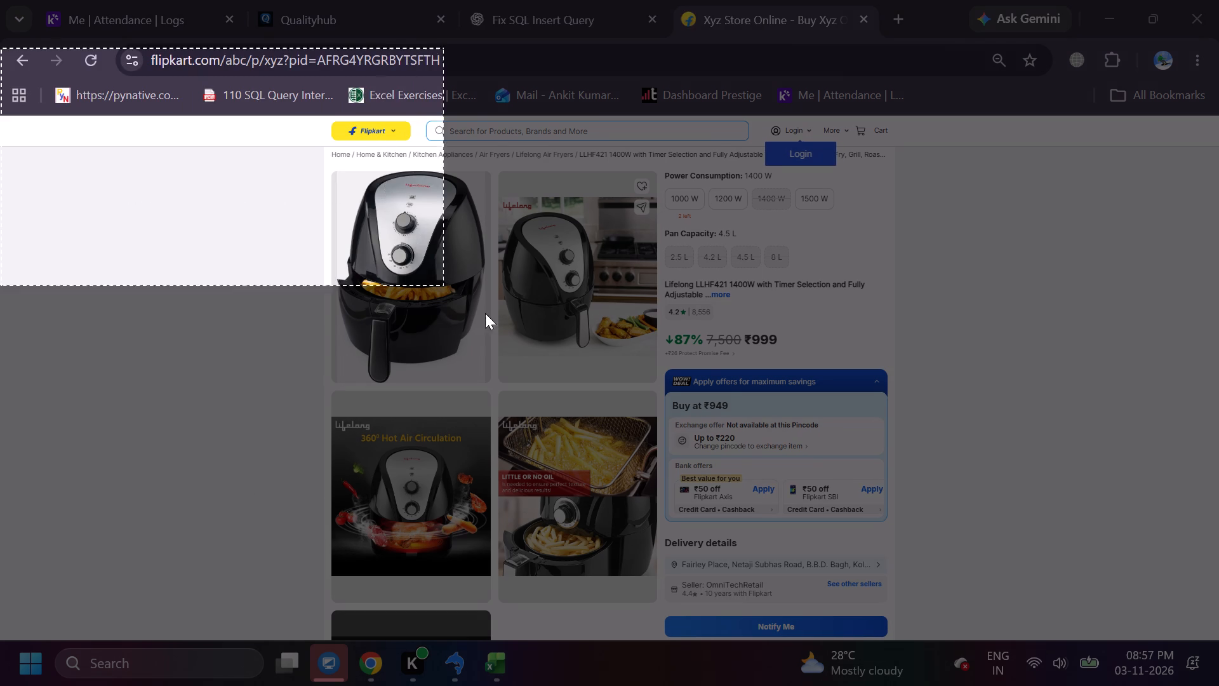
pyautogui.moveTo(485, 313); pyautogui.dragTo(1218, 635)
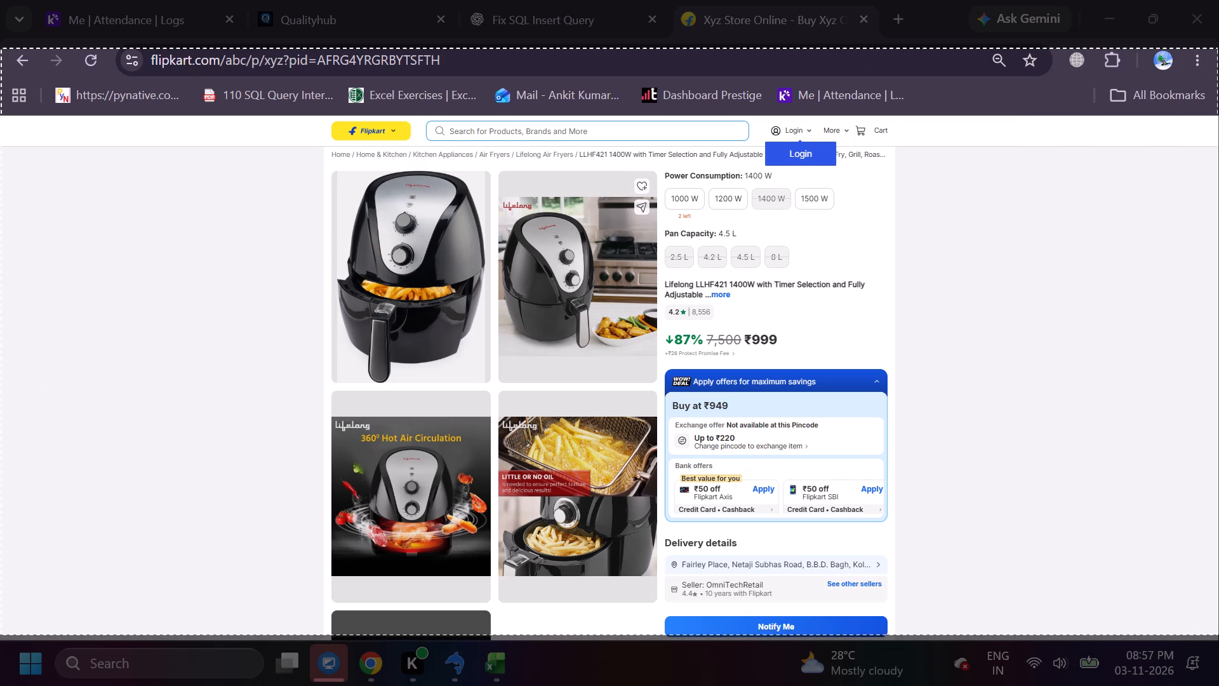
pyautogui.moveTo(1218, 635); pyautogui.dragTo(1218, 642)
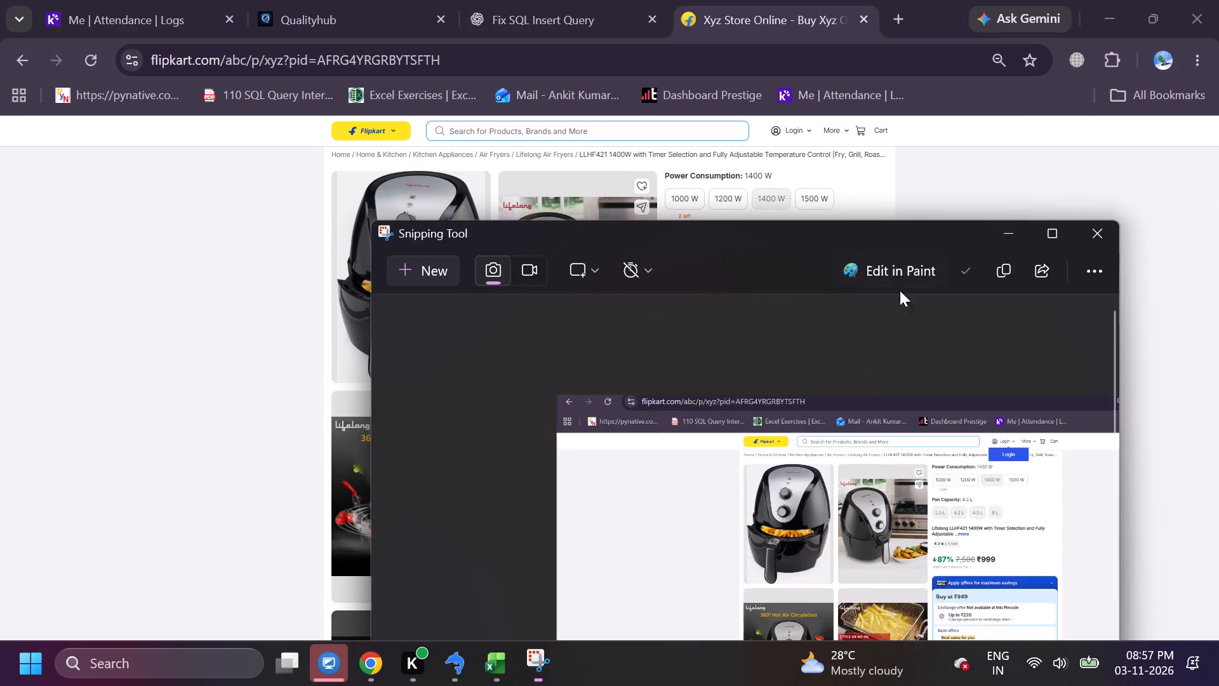
pyautogui.click(1004, 270)
pyautogui.click(1008, 231)
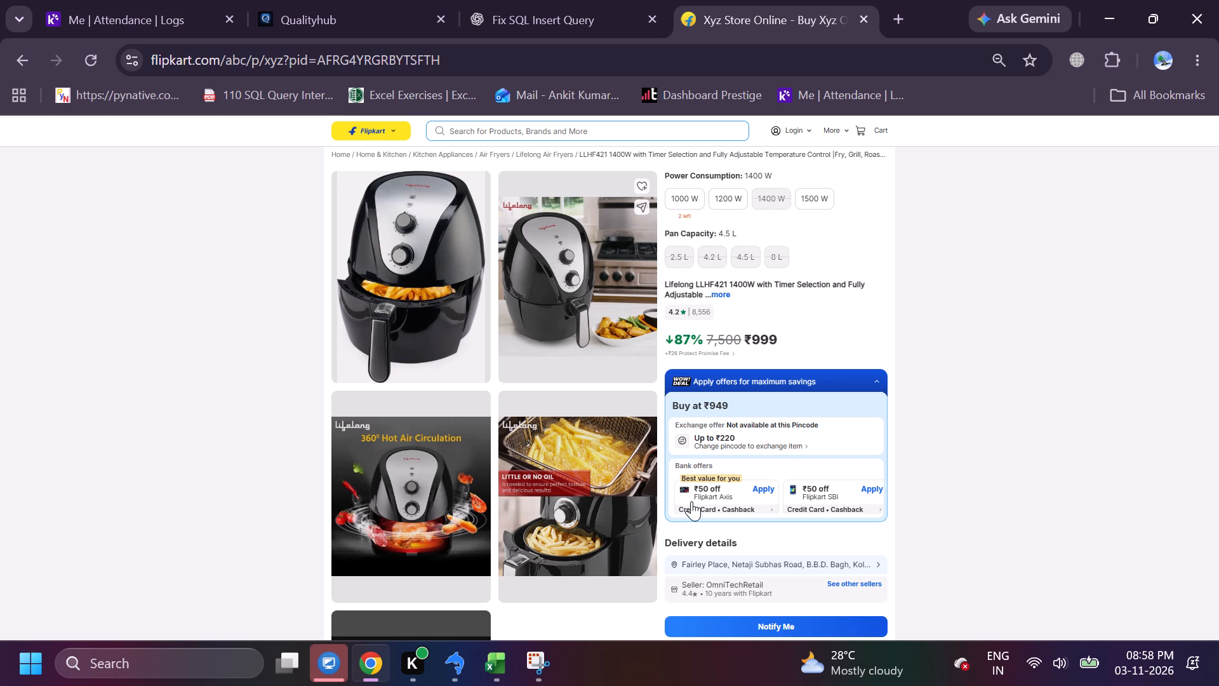
pyautogui.write('-ooop')
pyautogui.click(545, 659)
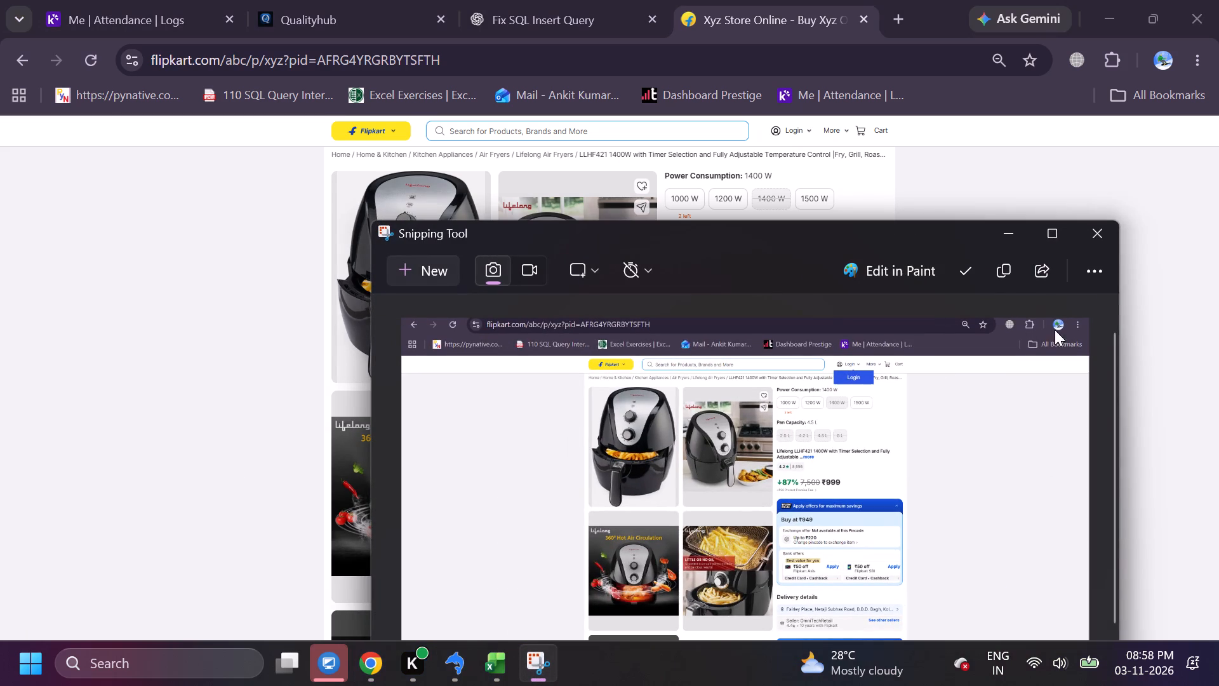
pyautogui.click(1007, 273)
pyautogui.click(1009, 236)
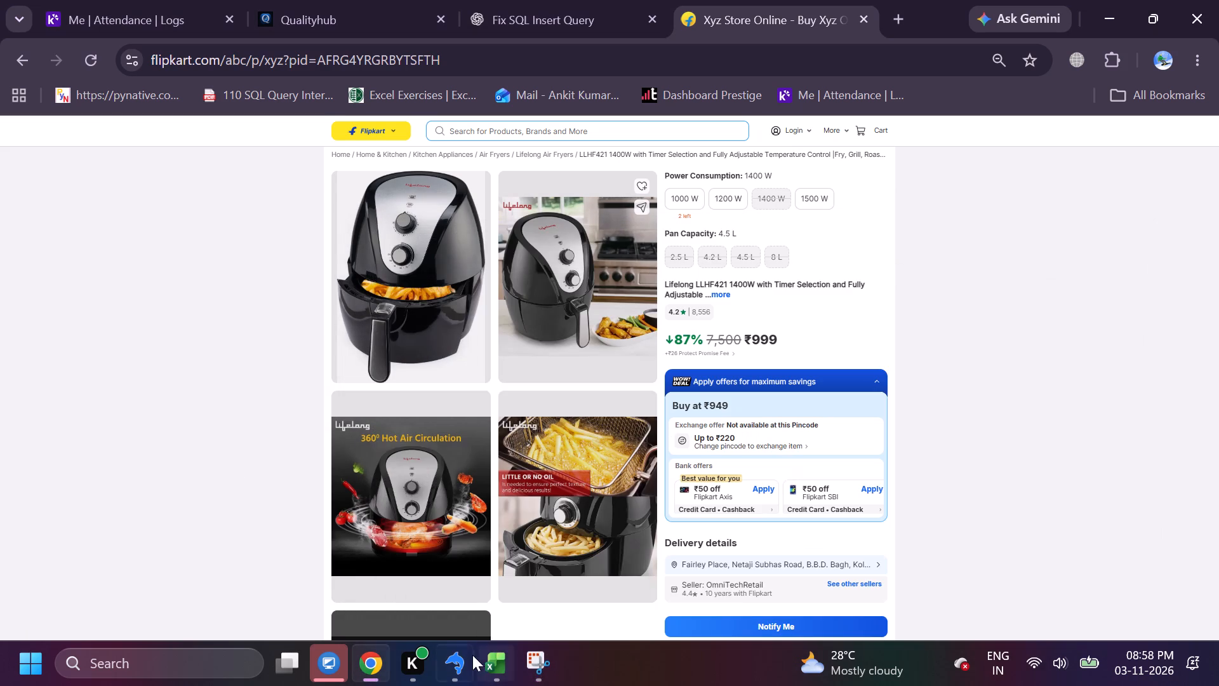
# Paste the air fryer snip into Excel, shrink it to about four columns wide, and place it at E3 beside the upper cooker screenshot.
pyautogui.click(491, 659)
pyautogui.click(383, 252)
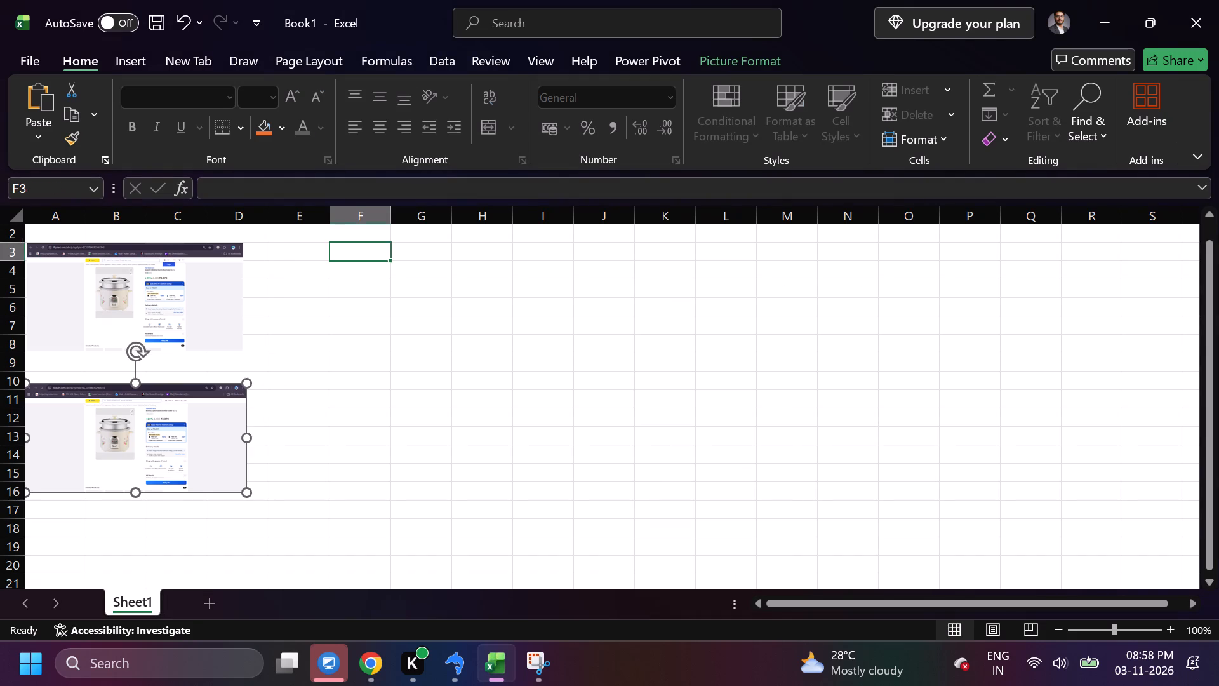
pyautogui.hotkey('ctrl', 'v')
pyautogui.moveTo(326, 241); pyautogui.dragTo(376, 277)
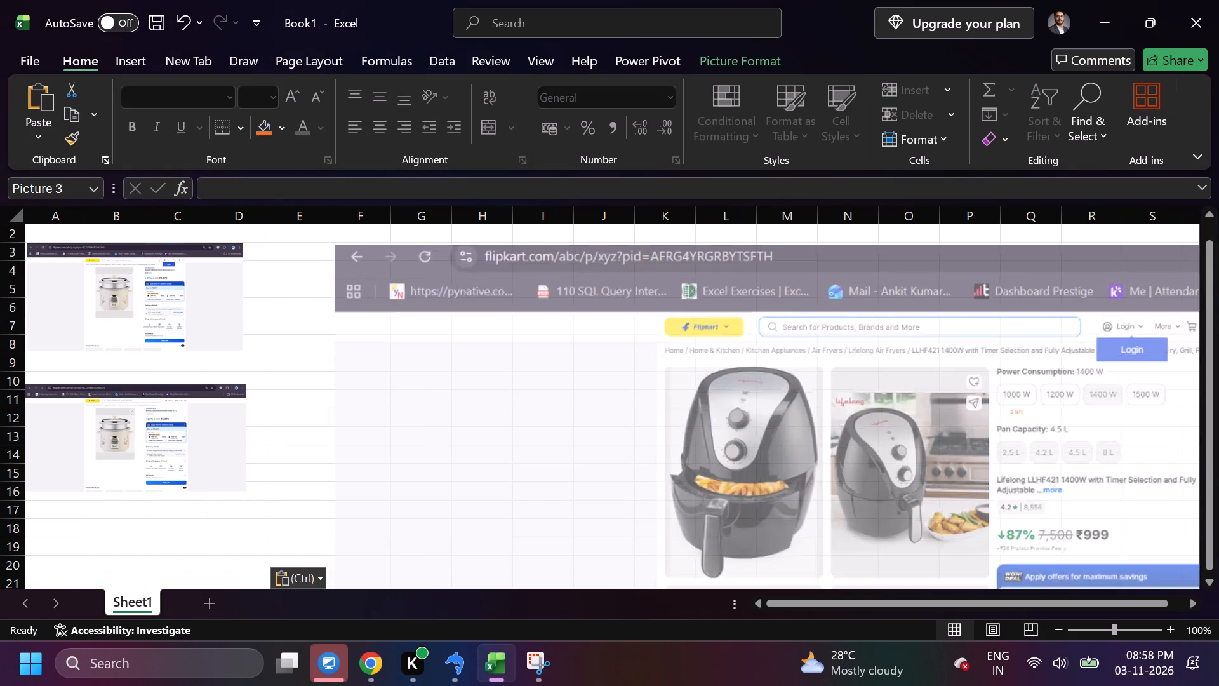
pyautogui.moveTo(376, 277); pyautogui.dragTo(606, 389)
pyautogui.moveTo(660, 441); pyautogui.dragTo(507, 339)
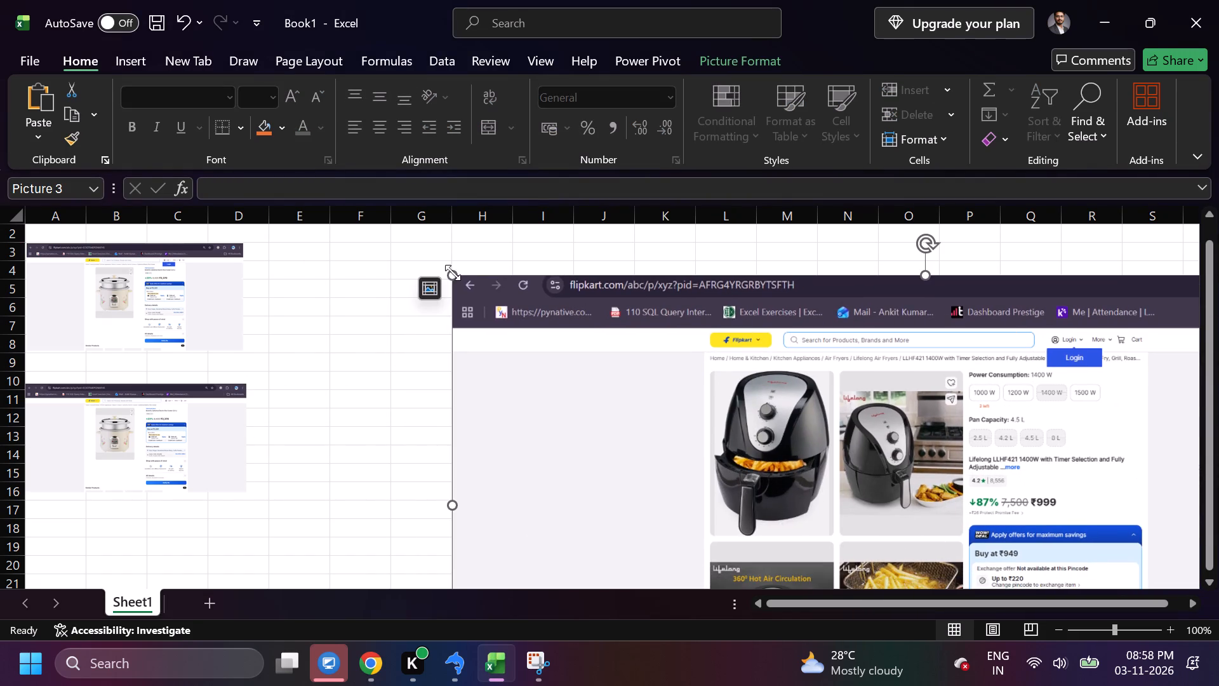
pyautogui.moveTo(451, 272); pyautogui.dragTo(749, 414)
pyautogui.moveTo(813, 461); pyautogui.dragTo(603, 357)
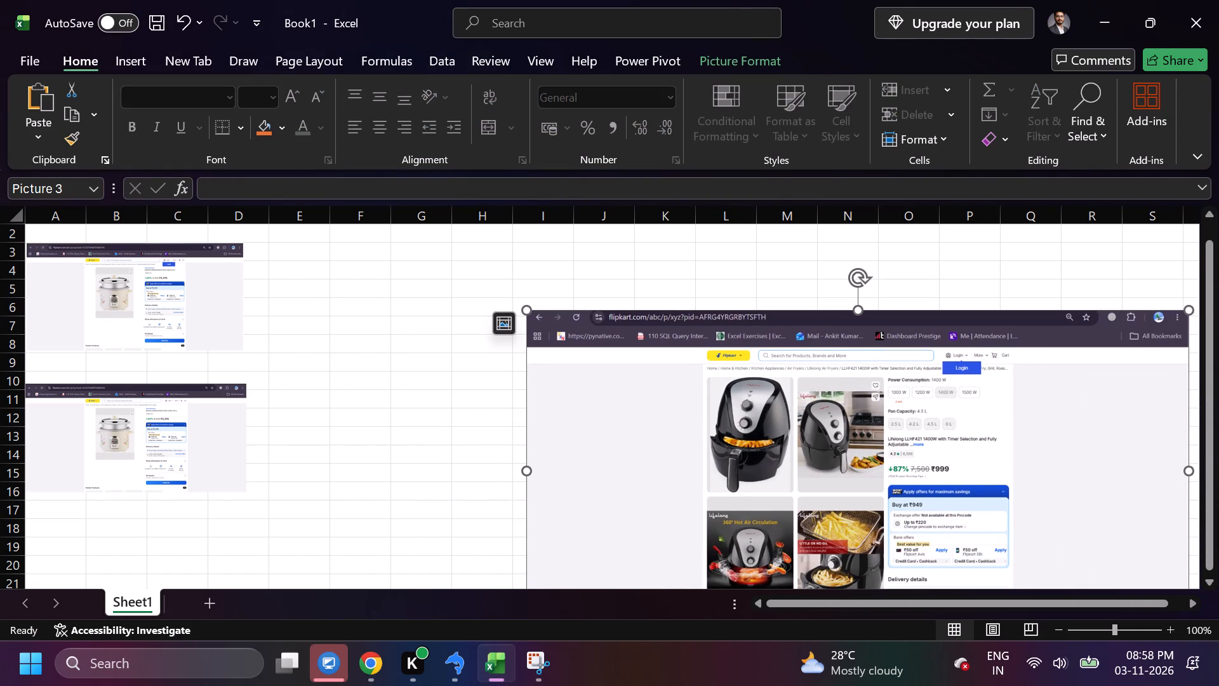
pyautogui.moveTo(526, 312); pyautogui.dragTo(853, 455)
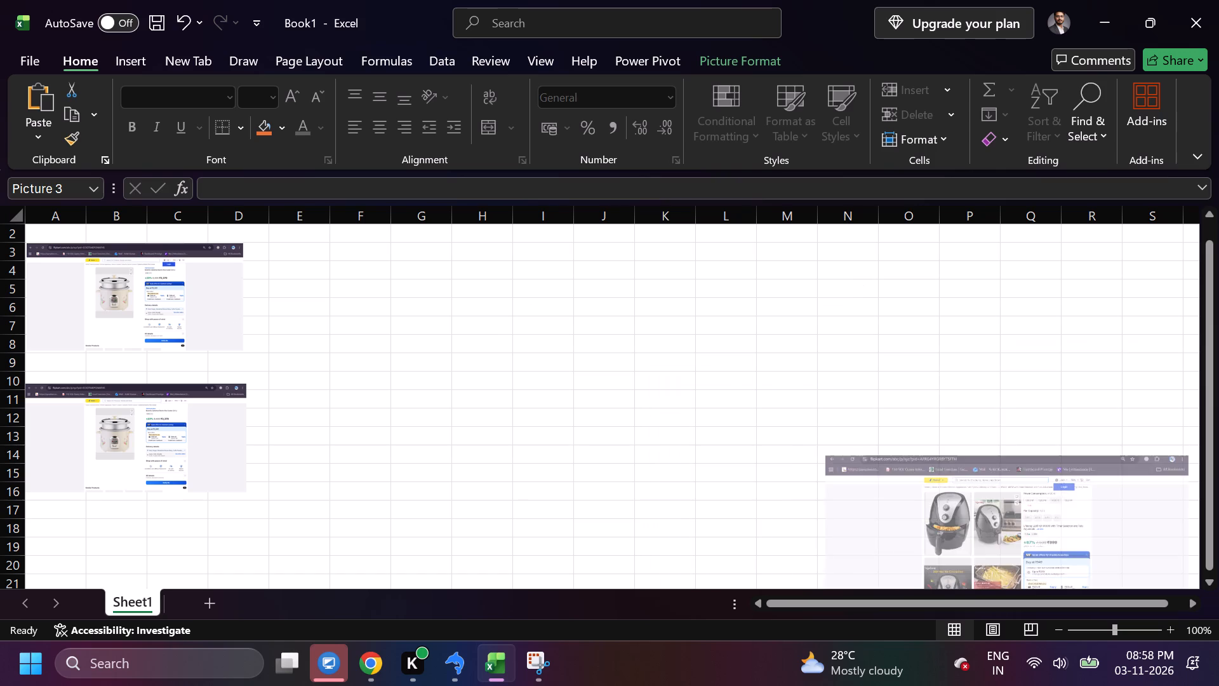
pyautogui.moveTo(853, 455); pyautogui.dragTo(855, 455)
pyautogui.moveTo(894, 472); pyautogui.dragTo(513, 307)
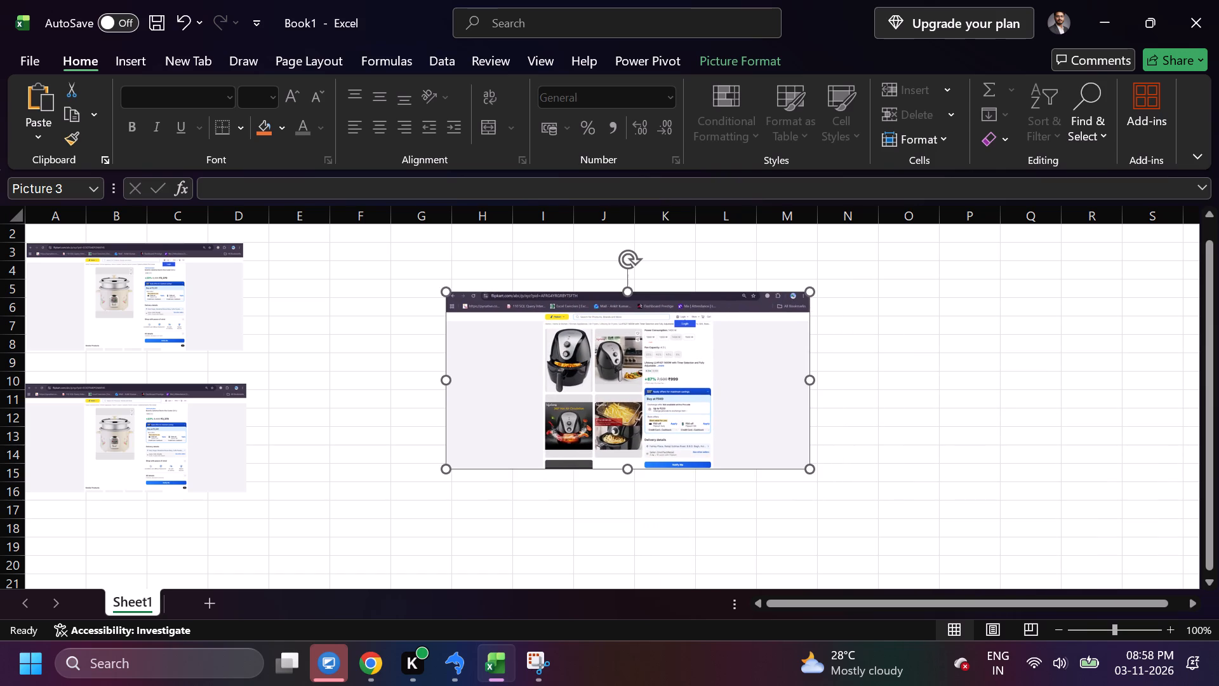
pyautogui.moveTo(448, 292); pyautogui.dragTo(548, 347)
pyautogui.moveTo(613, 374); pyautogui.dragTo(409, 292)
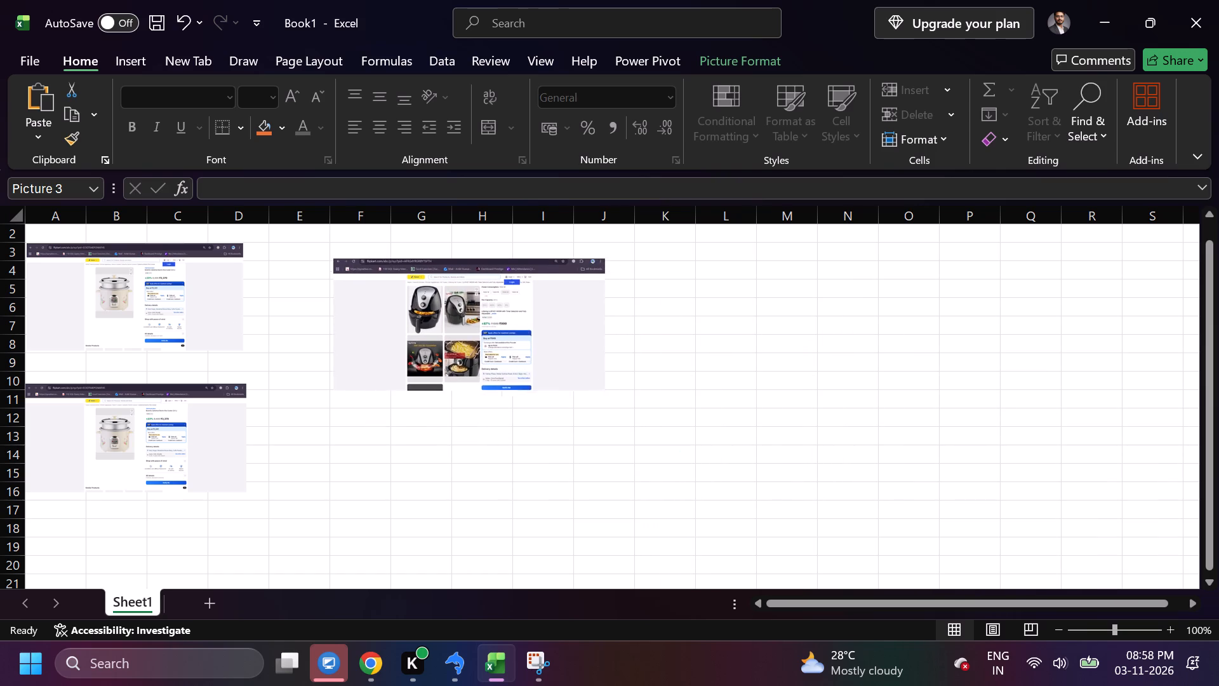
pyautogui.moveTo(409, 292); pyautogui.dragTo(406, 281)
pyautogui.moveTo(601, 375); pyautogui.dragTo(583, 370)
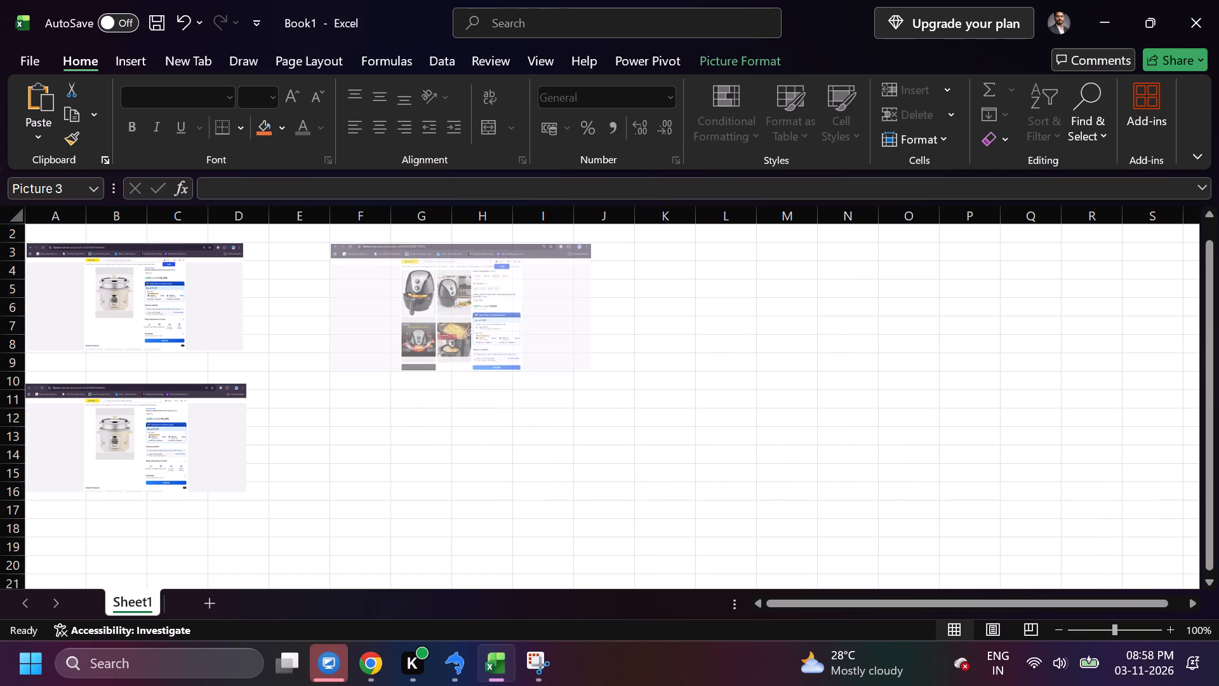
pyautogui.moveTo(583, 370); pyautogui.dragTo(565, 365)
pyautogui.moveTo(555, 301); pyautogui.dragTo(527, 306)
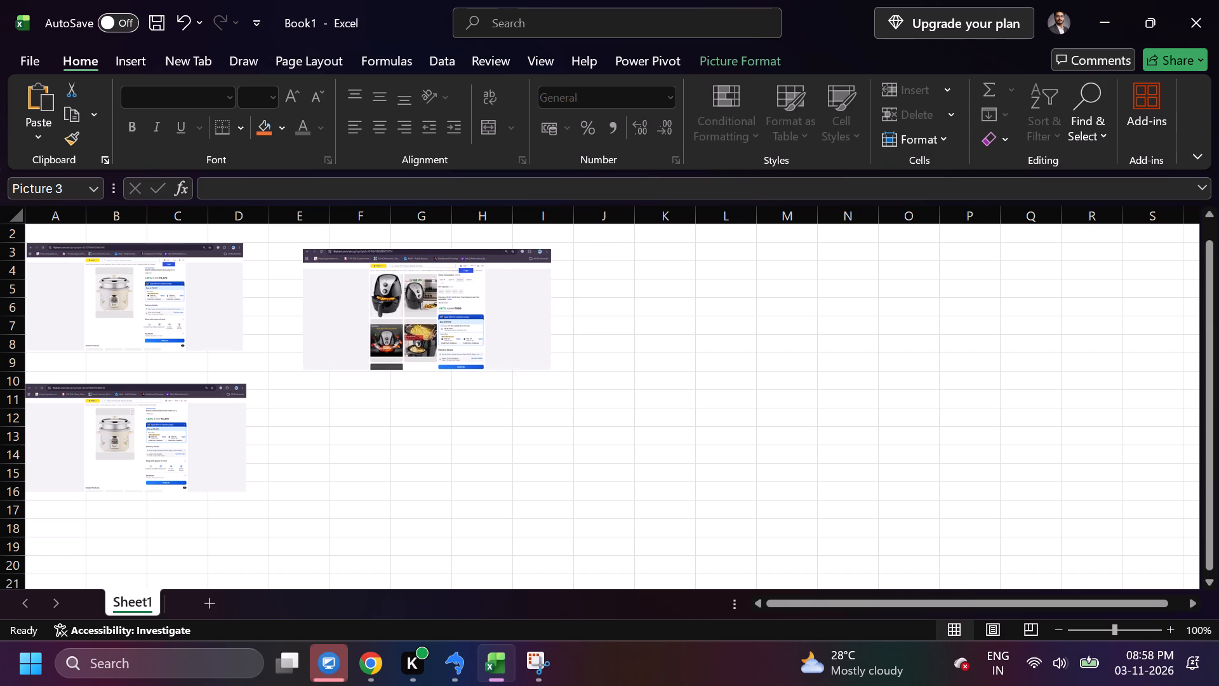
pyautogui.moveTo(527, 306); pyautogui.dragTo(527, 300)
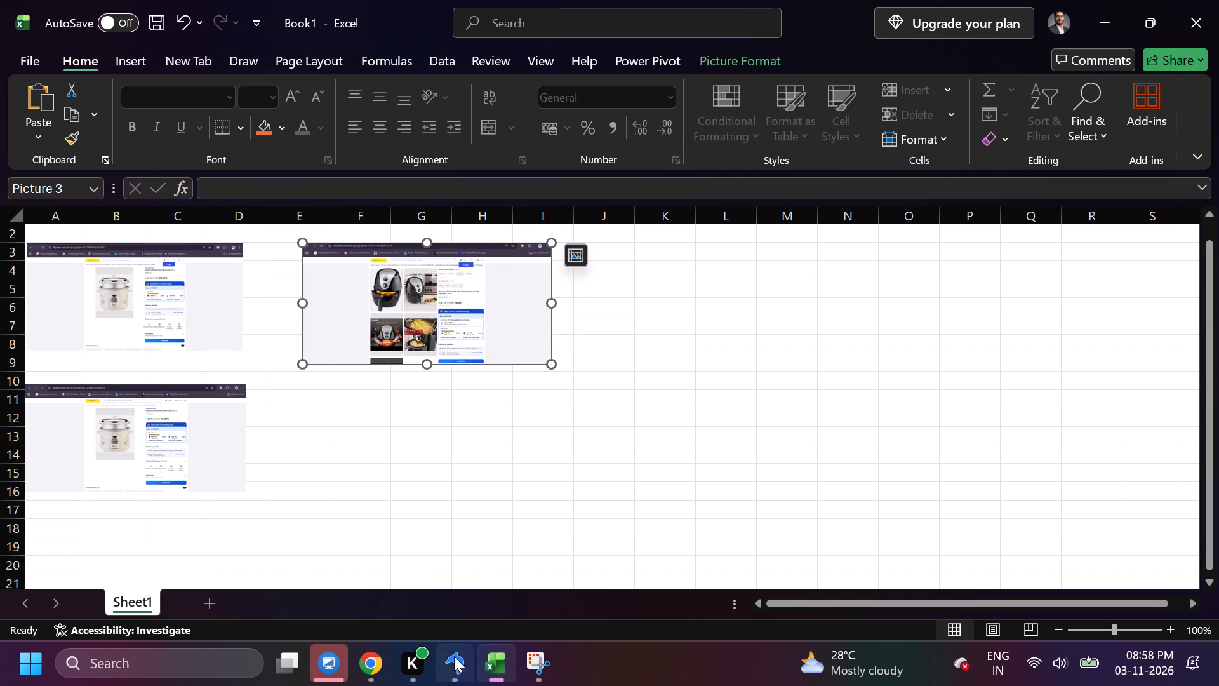
# In SQLyog's results, copy pincode 560001 from the next air fryer row with web_pid AFRG4YRGRBYTSFTH.
pyautogui.click(454, 656)
pyautogui.scroll(-2, 601, 499)
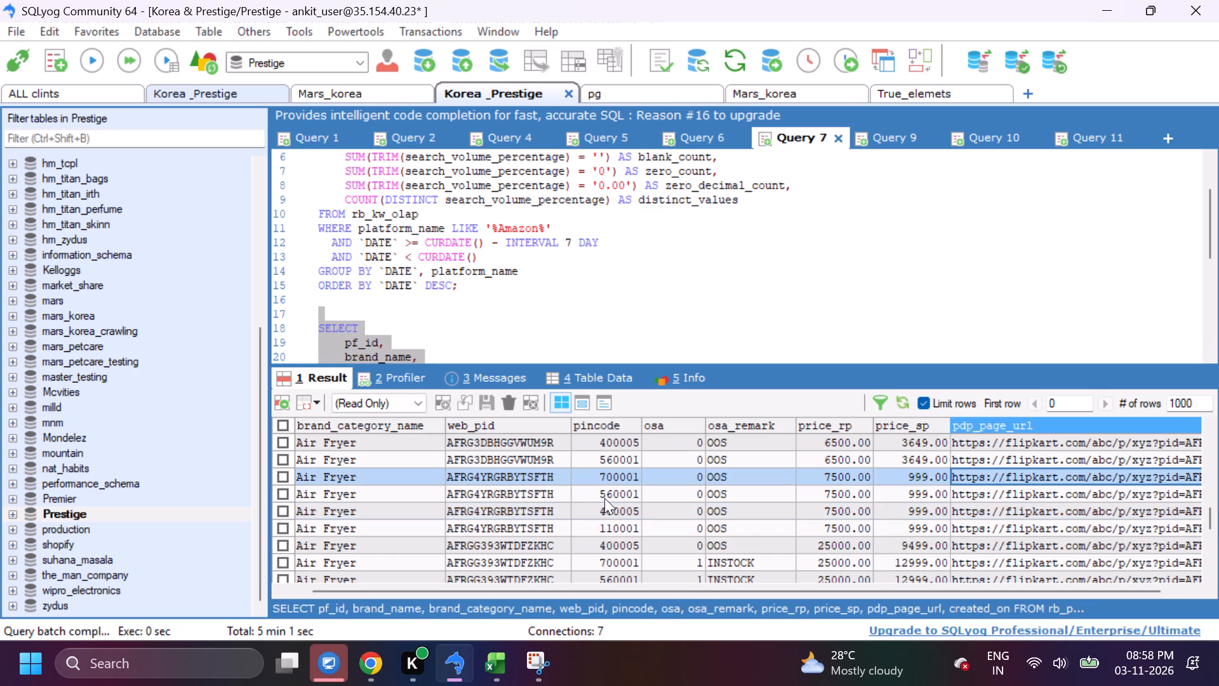
pyautogui.click(616, 493)
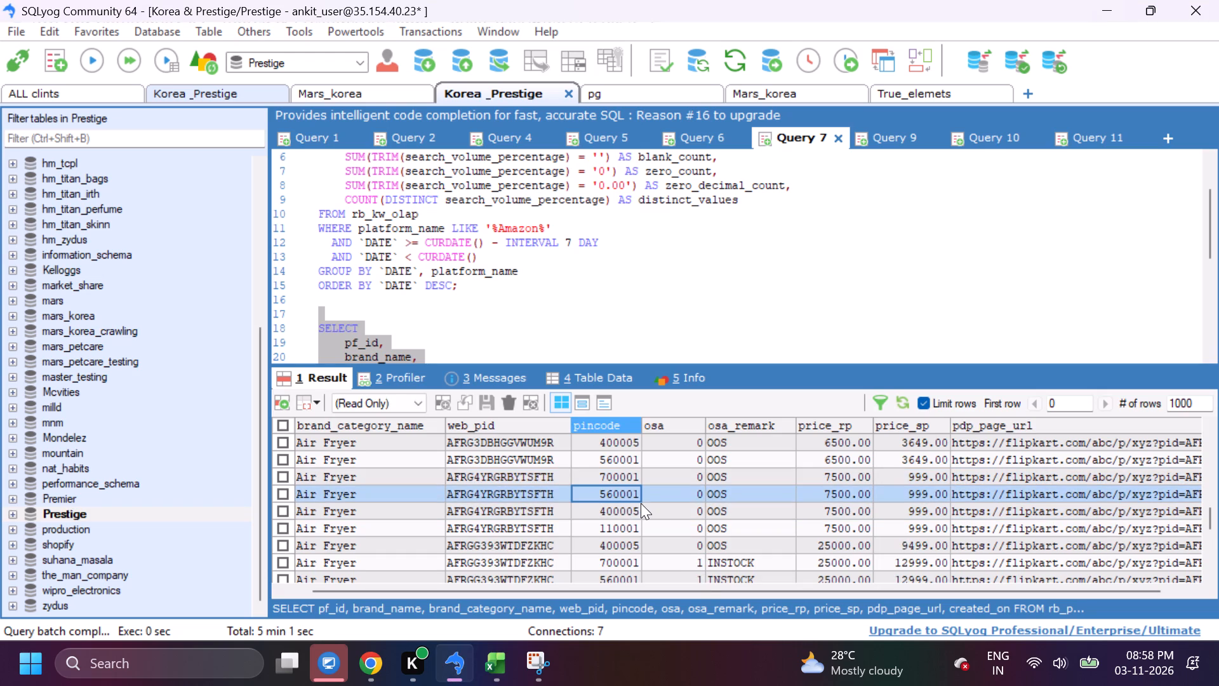
pyautogui.hotkey('ctrl', 'c')
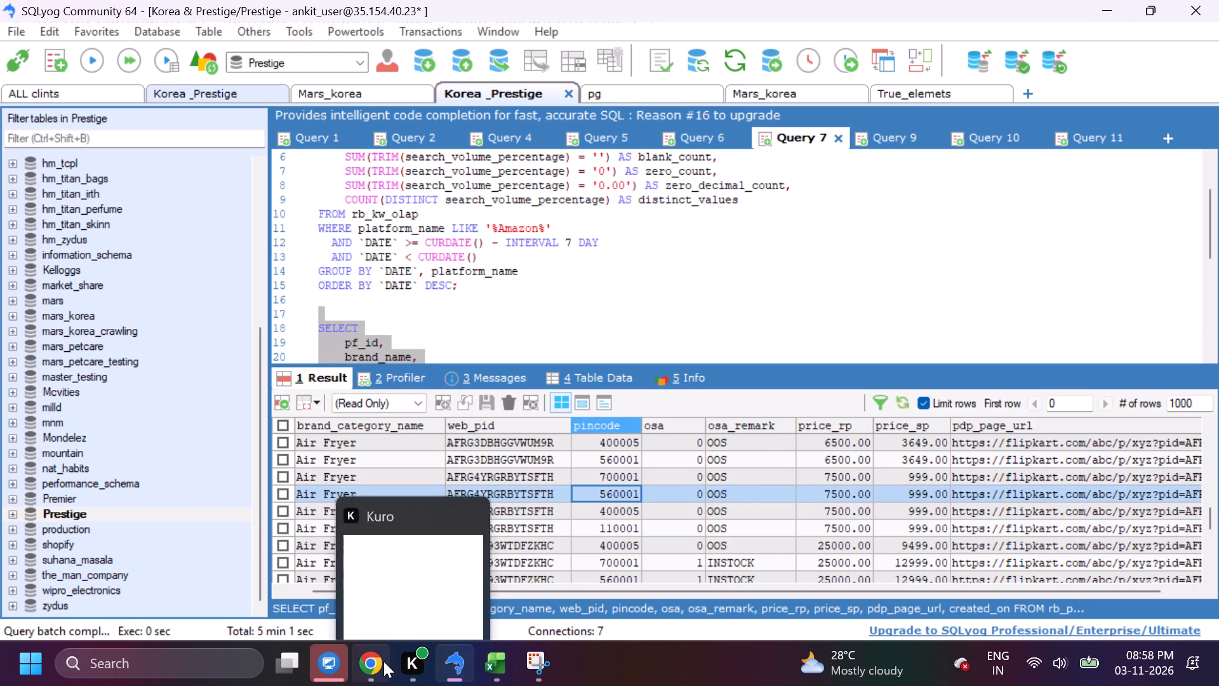
# Set the delivery location on the open Flipkart air fryer page in Chrome to pincode 560001, using the first suggested address.
pyautogui.click(383, 661)
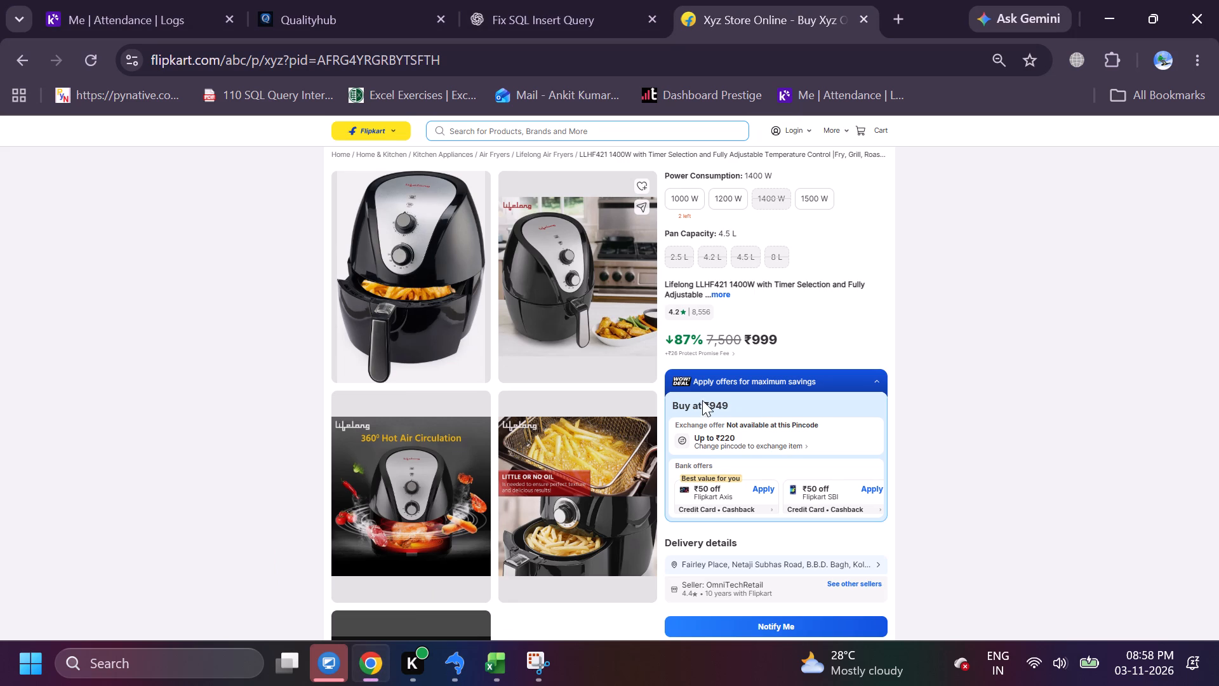
pyautogui.scroll(-2, 724, 427)
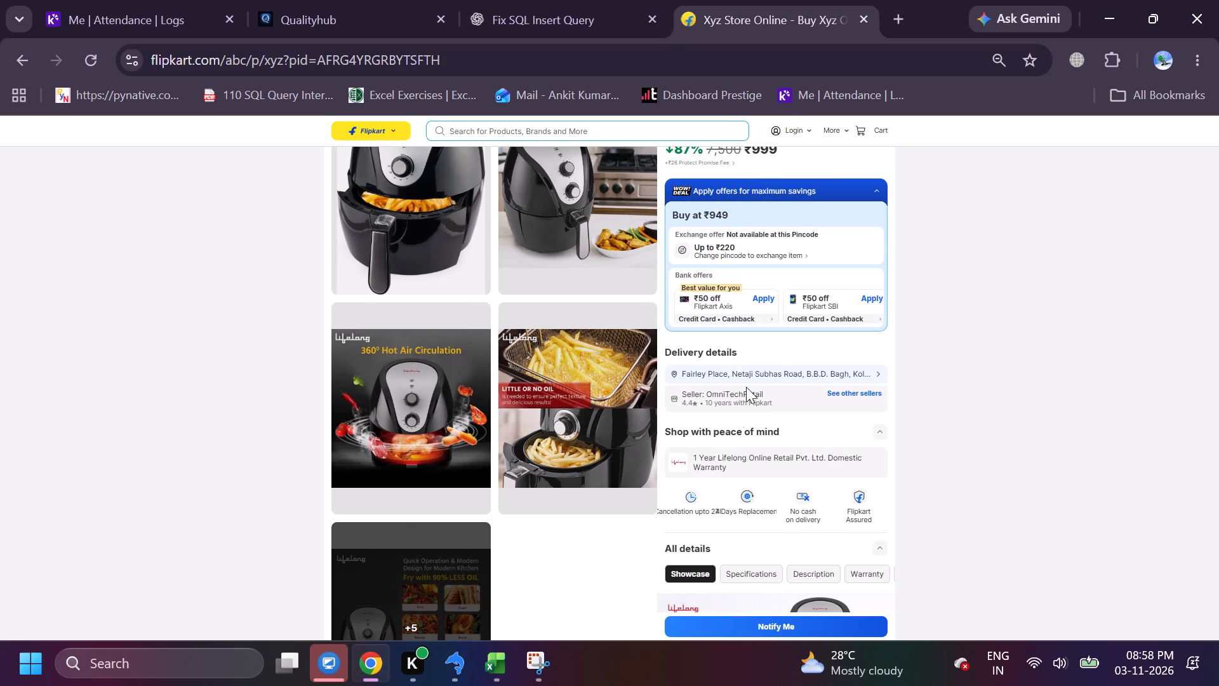
pyautogui.click(747, 368)
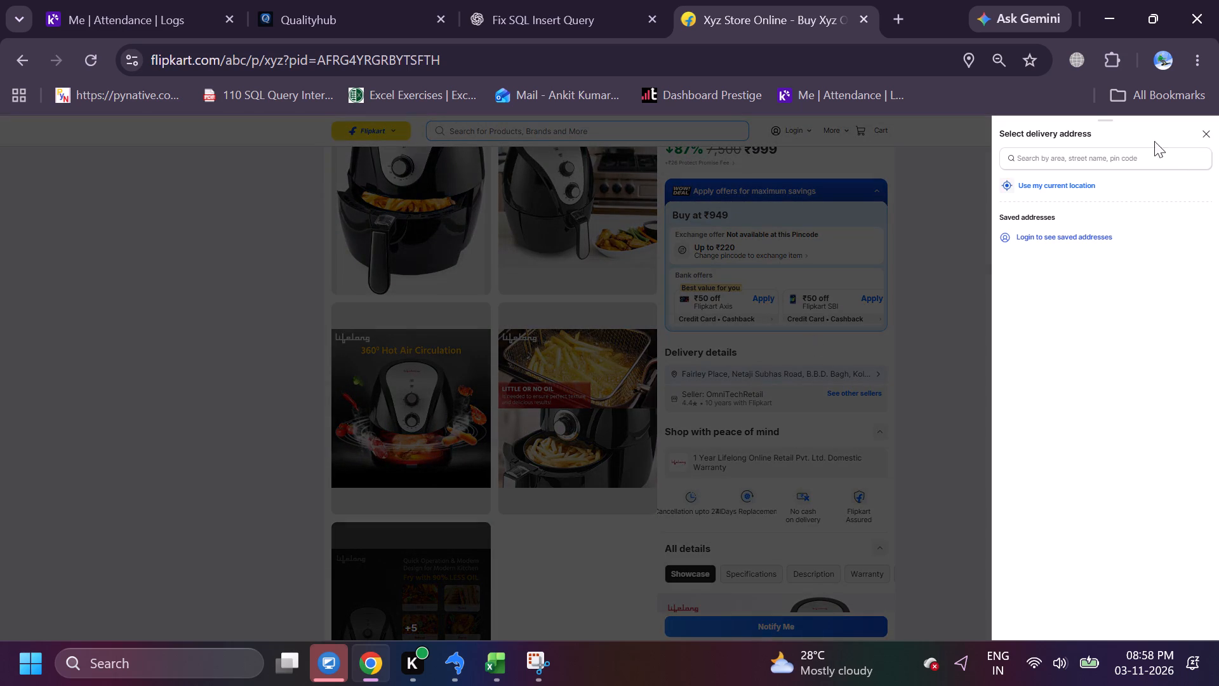
pyautogui.click(1082, 165)
pyautogui.hotkey('ctrl', 'v')
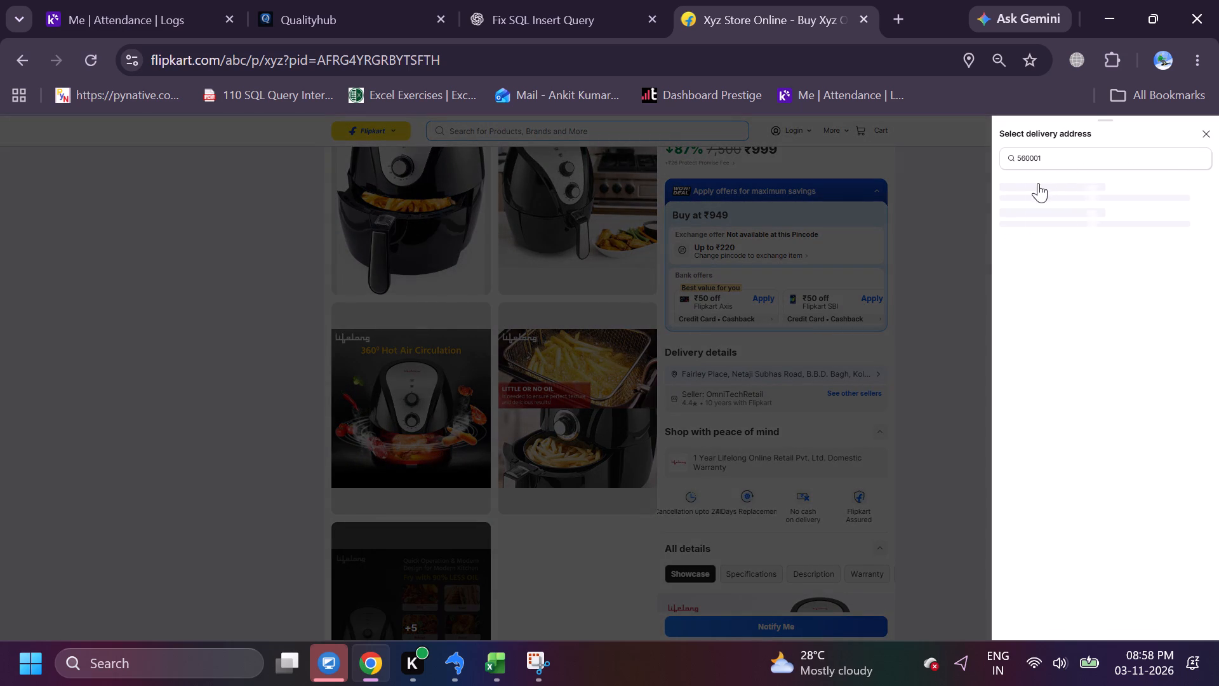
pyautogui.click(1035, 194)
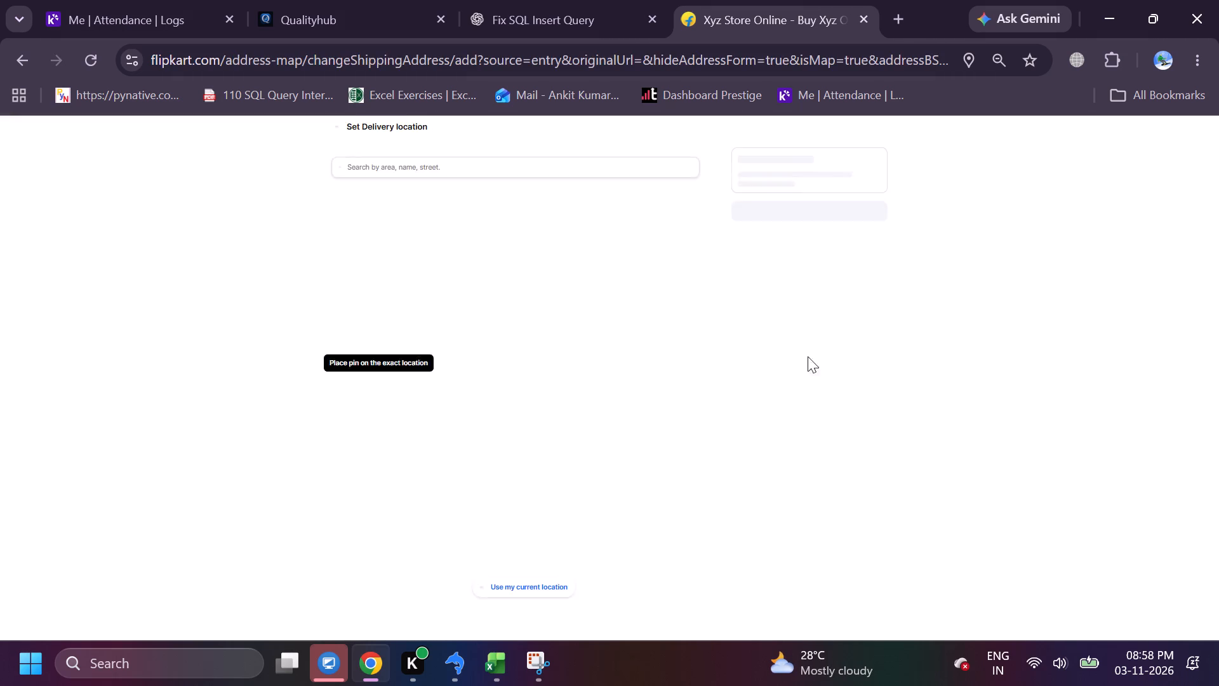
pyautogui.click(811, 286)
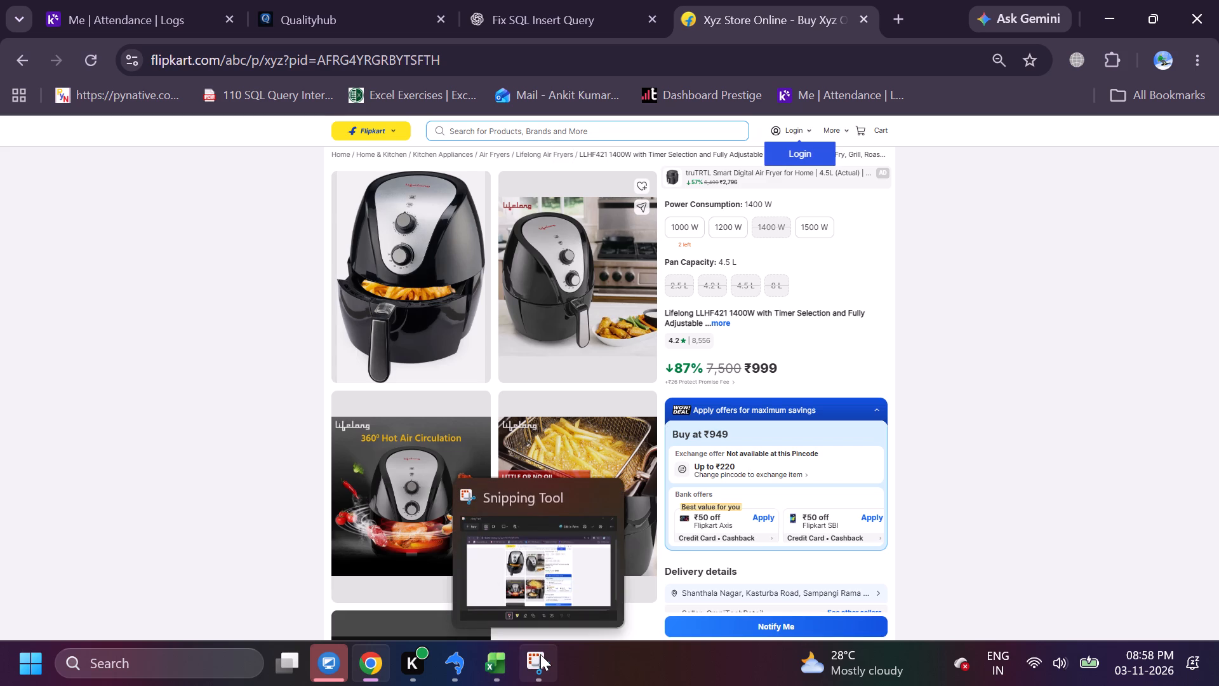
# Capture the Lifelong air fryer page with its address bar in Snipping Tool, copy the new snip, and minimize the tool.
pyautogui.click(540, 654)
pyautogui.click(443, 268)
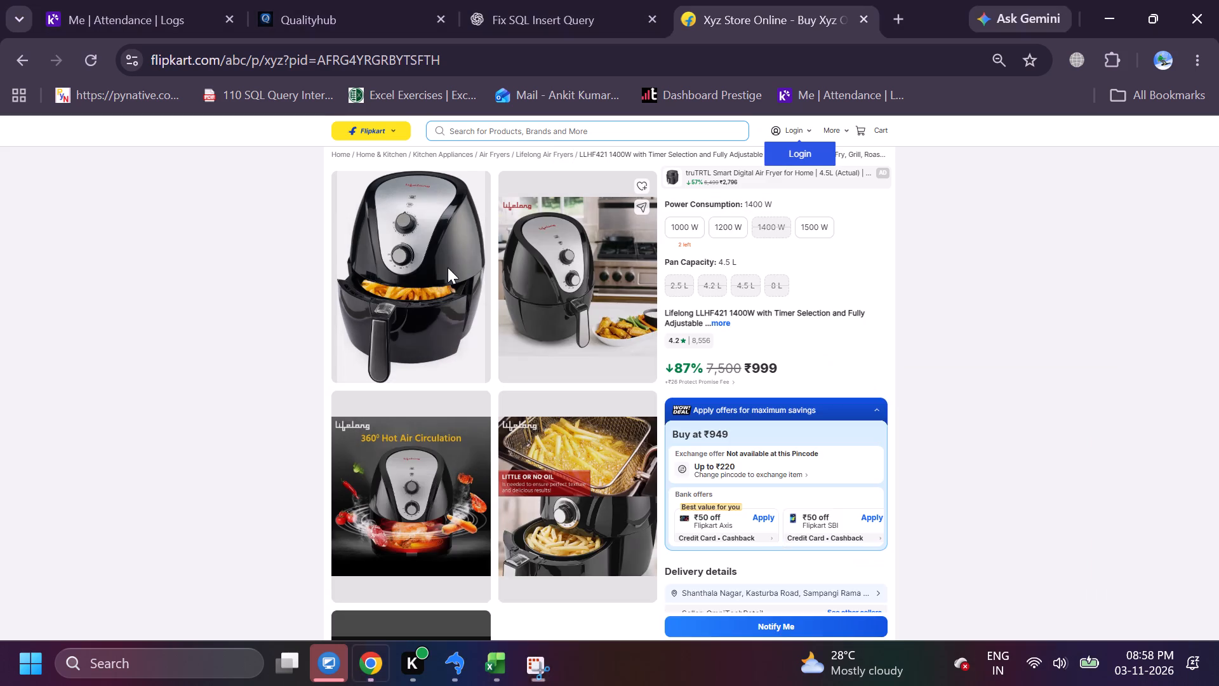
pyautogui.moveTo(0, 41); pyautogui.dragTo(1016, 509)
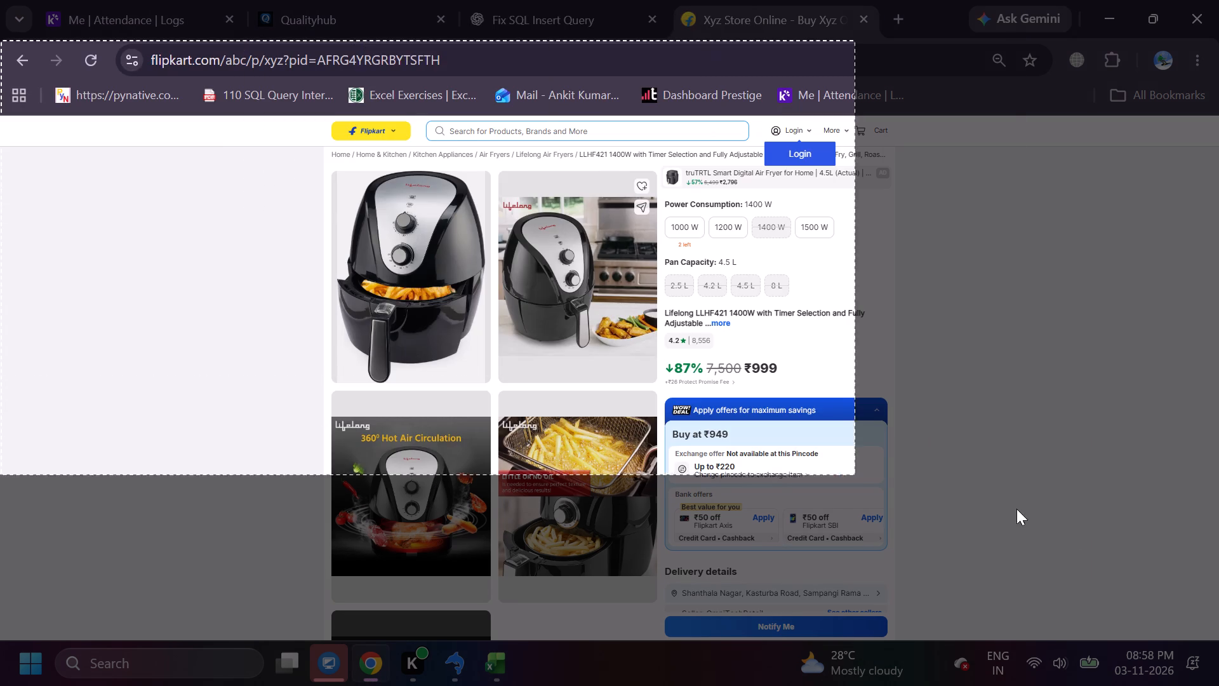
pyautogui.moveTo(1016, 509); pyautogui.dragTo(1218, 639)
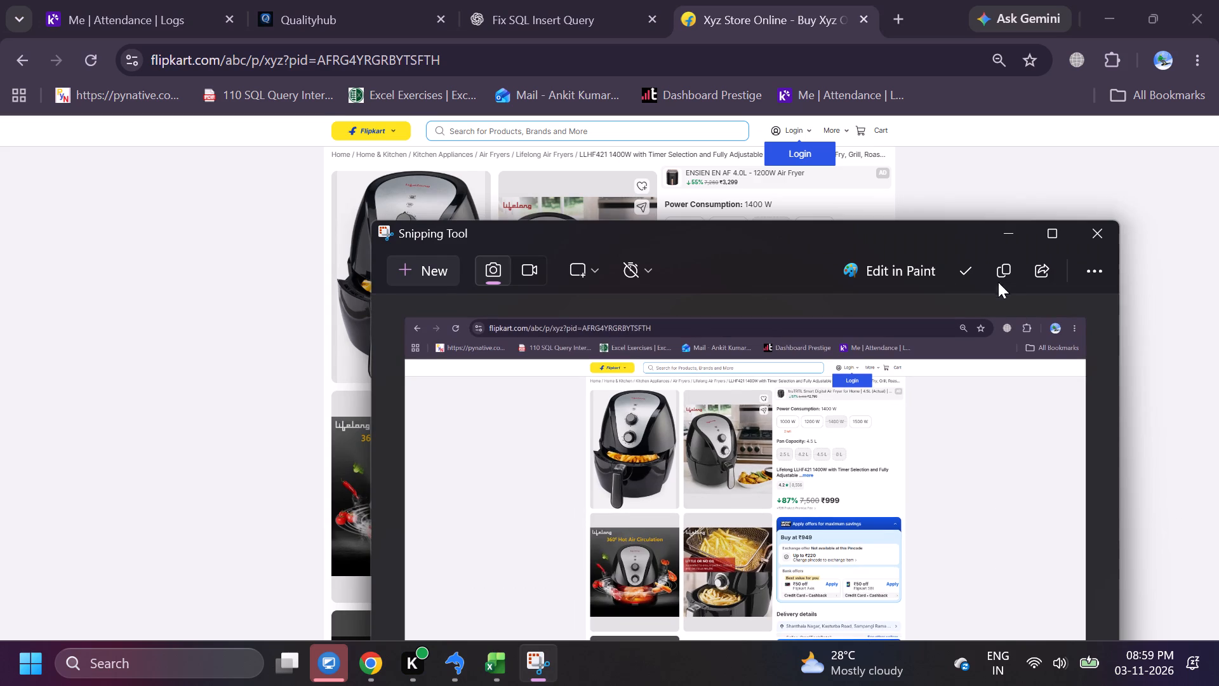
pyautogui.click(1004, 269)
pyautogui.click(1009, 228)
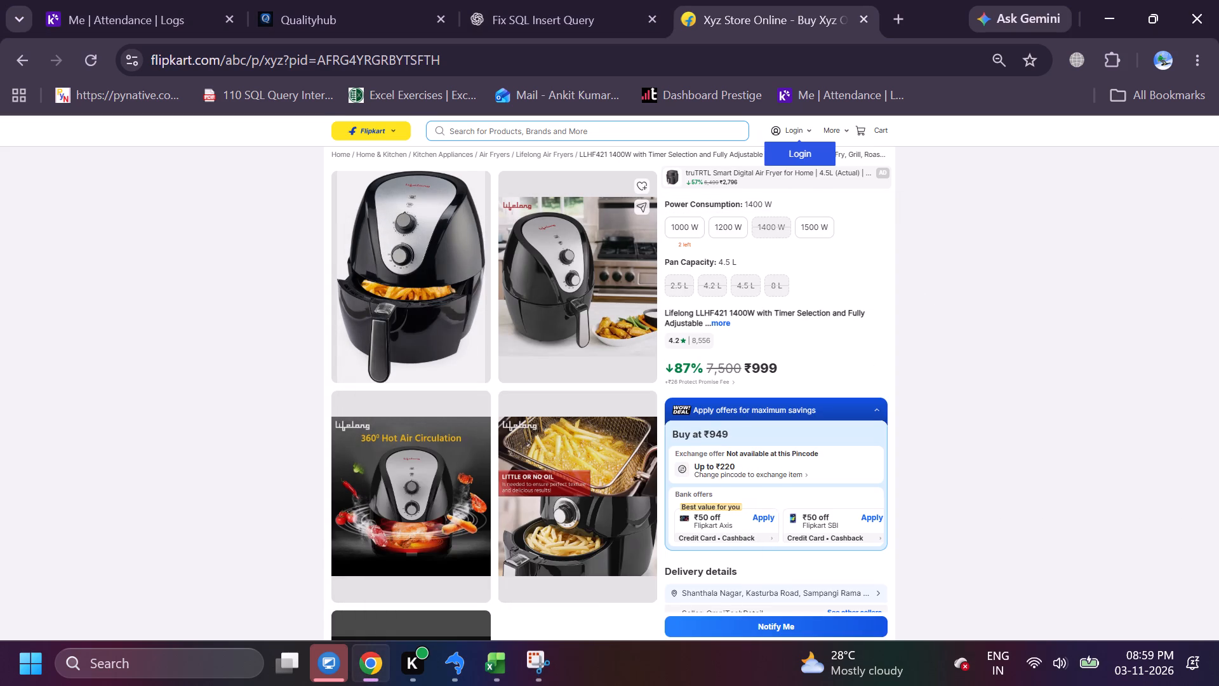
# Paste the new snip into Excel at F11, shrink it to about four columns wide, and place it below the first air fryer screenshot.
pyautogui.click(495, 660)
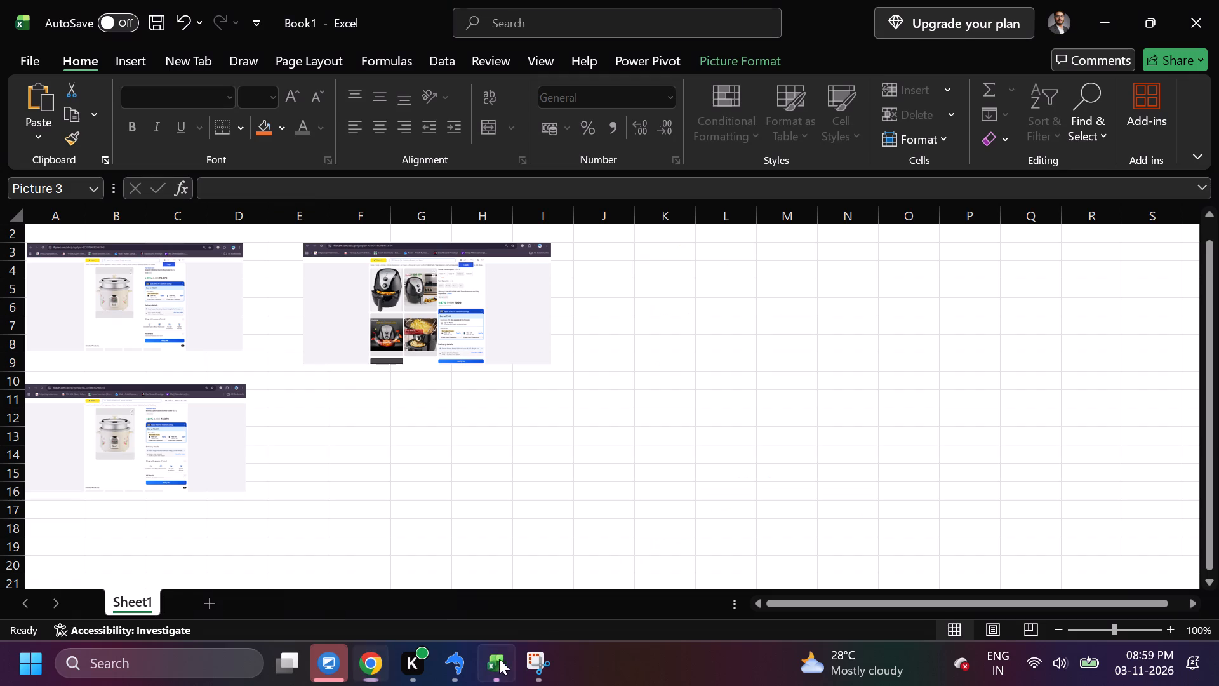
pyautogui.click(334, 405)
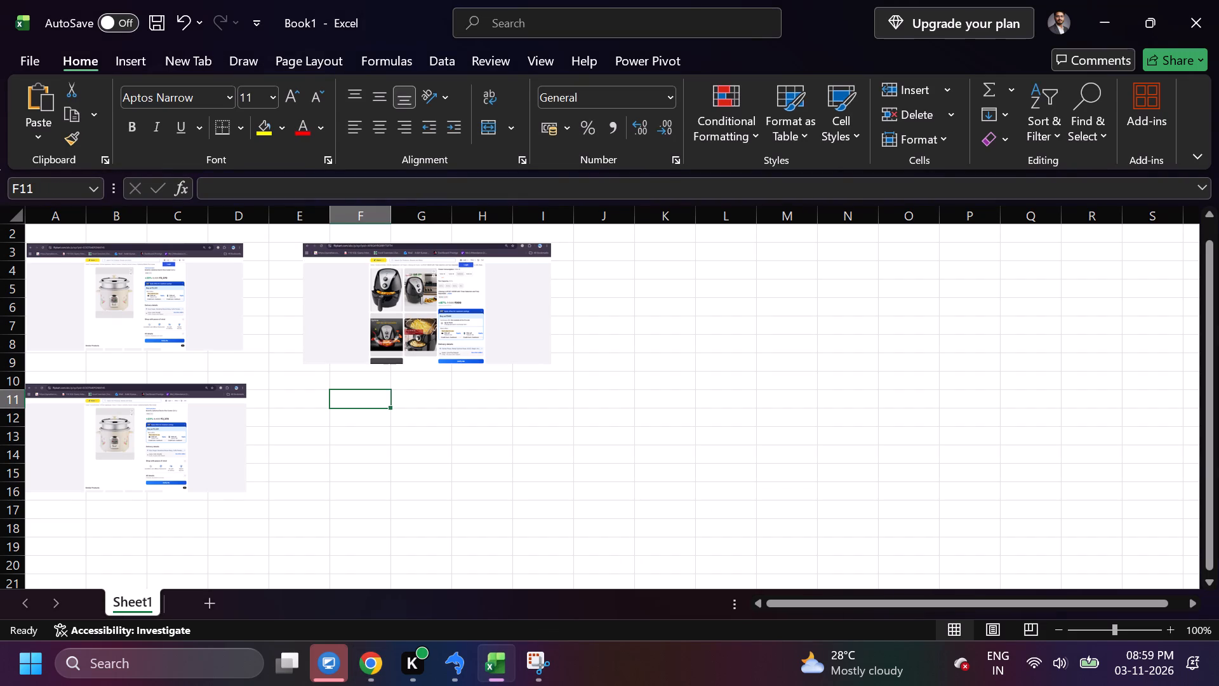
pyautogui.hotkey('ctrl', 'v')
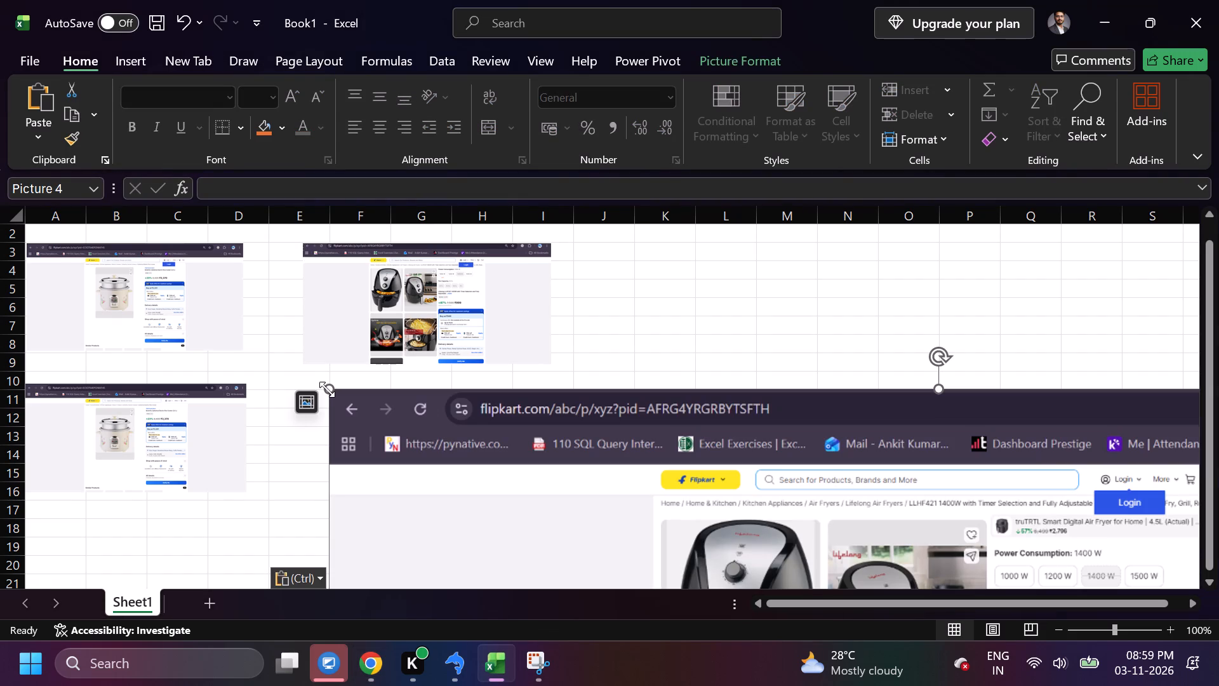
pyautogui.moveTo(327, 389); pyautogui.dragTo(530, 496)
pyautogui.moveTo(635, 549); pyautogui.dragTo(517, 481)
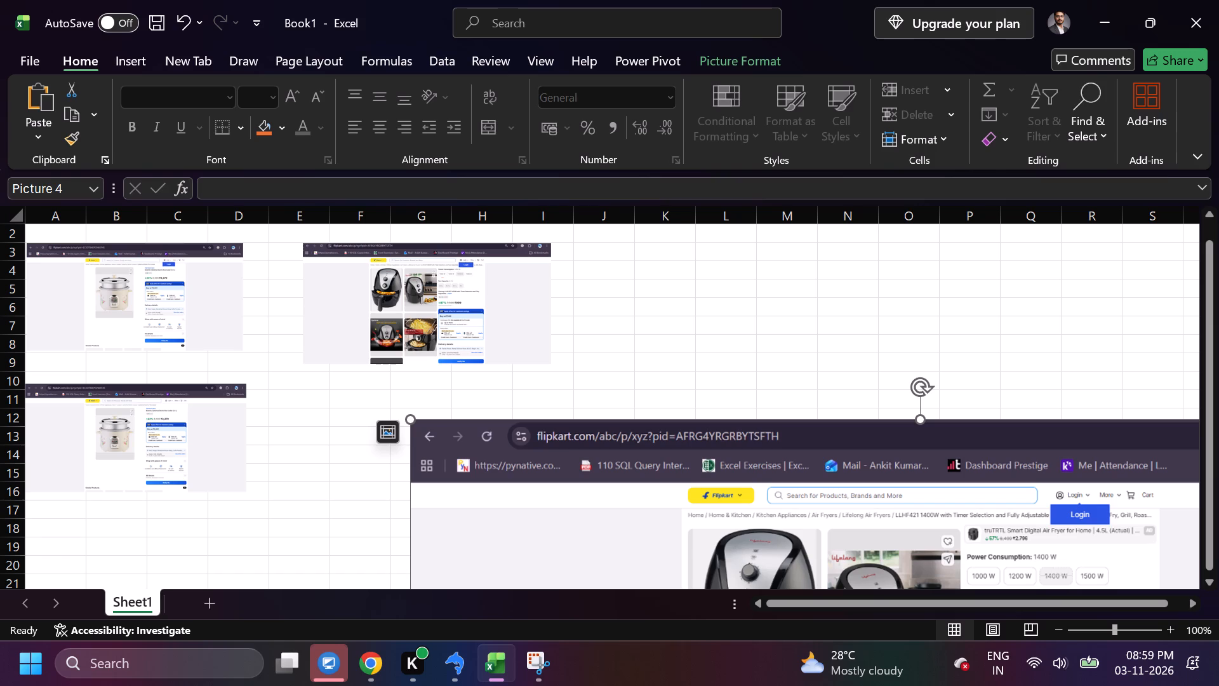
pyautogui.moveTo(406, 415); pyautogui.dragTo(670, 518)
pyautogui.moveTo(757, 562); pyautogui.dragTo(533, 472)
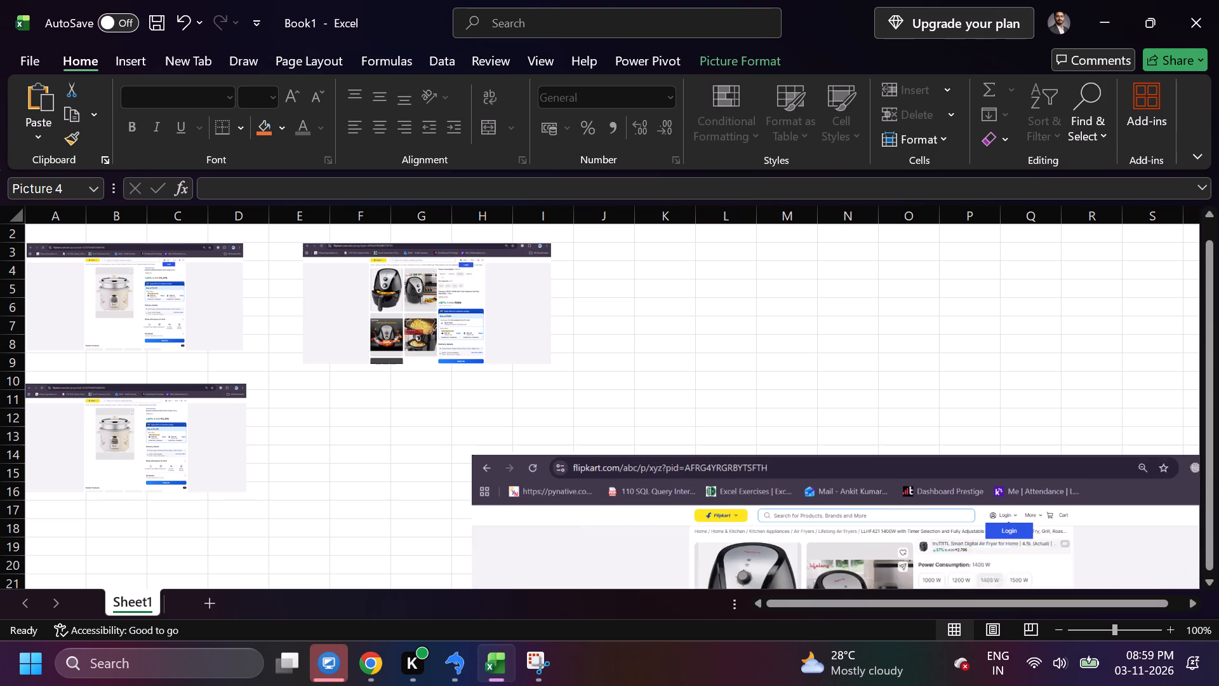
pyautogui.moveTo(533, 472); pyautogui.dragTo(533, 471)
pyautogui.moveTo(383, 429); pyautogui.dragTo(680, 546)
pyautogui.moveTo(692, 559); pyautogui.dragTo(437, 430)
pyautogui.moveTo(374, 415); pyautogui.dragTo(626, 530)
pyautogui.moveTo(674, 565); pyautogui.dragTo(385, 429)
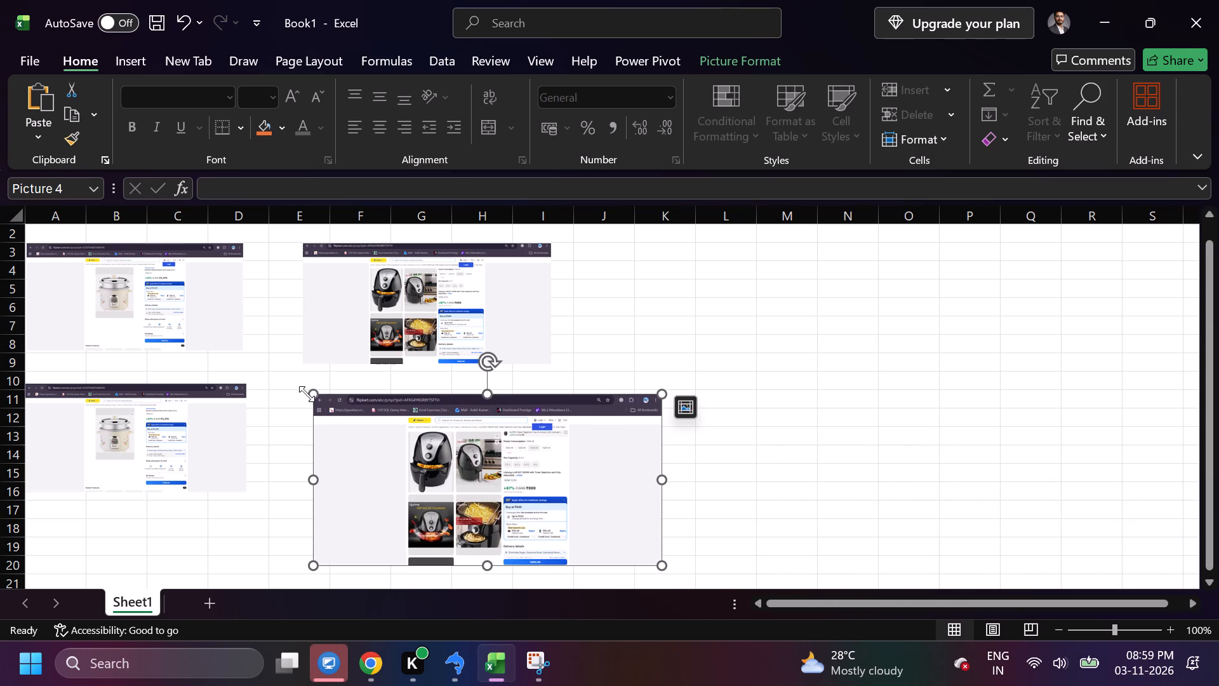
pyautogui.moveTo(314, 394); pyautogui.dragTo(435, 468)
pyautogui.moveTo(488, 502); pyautogui.dragTo(355, 434)
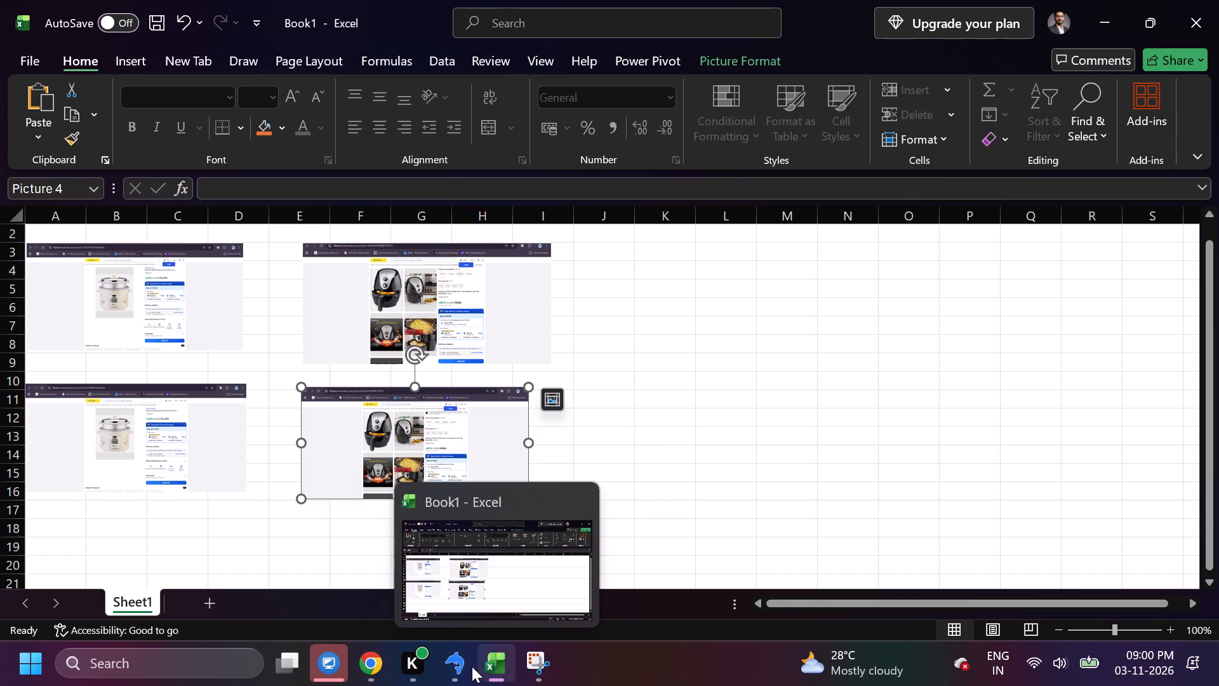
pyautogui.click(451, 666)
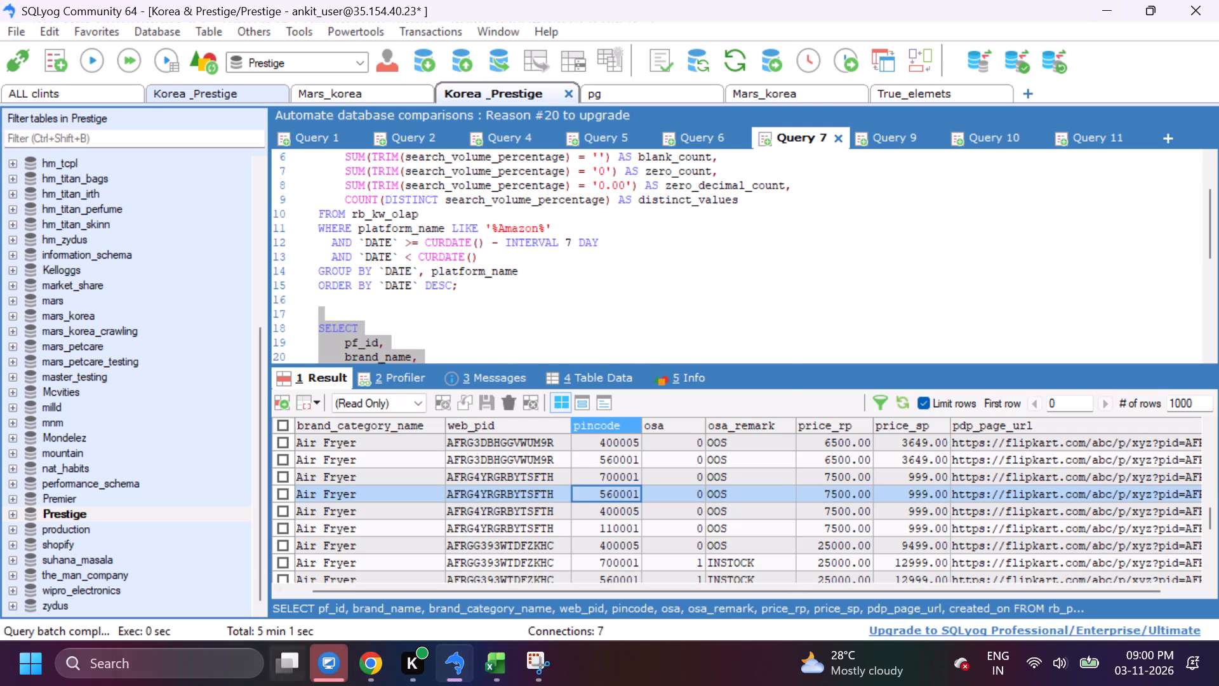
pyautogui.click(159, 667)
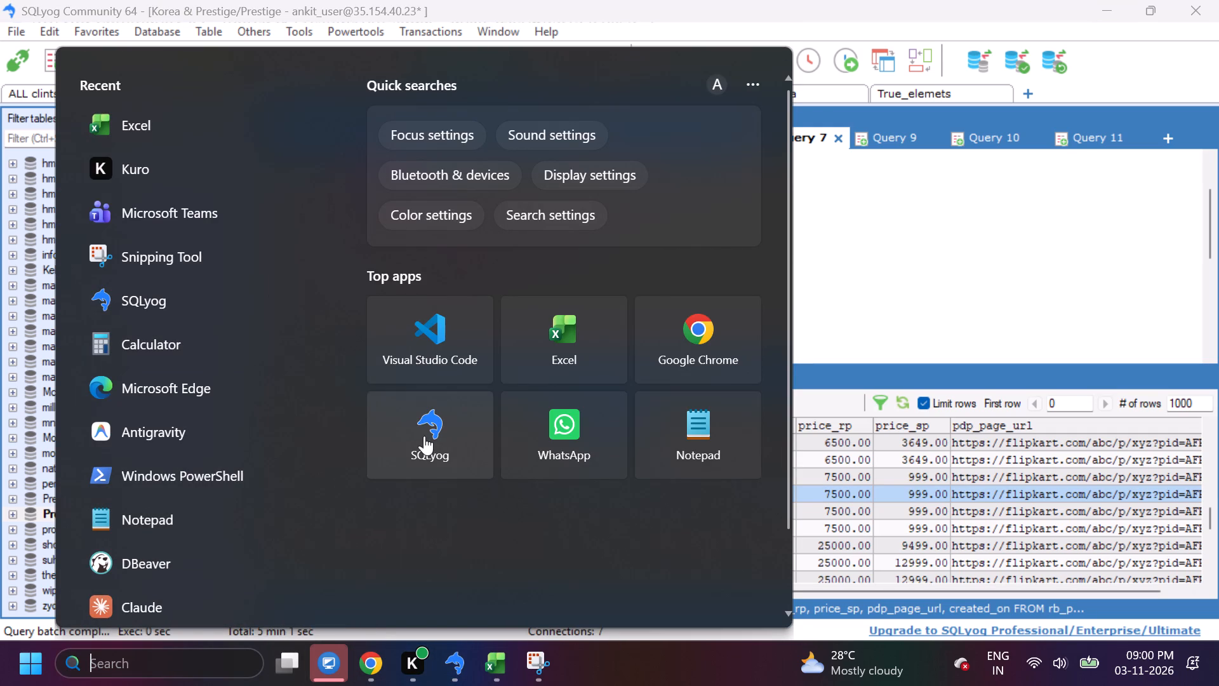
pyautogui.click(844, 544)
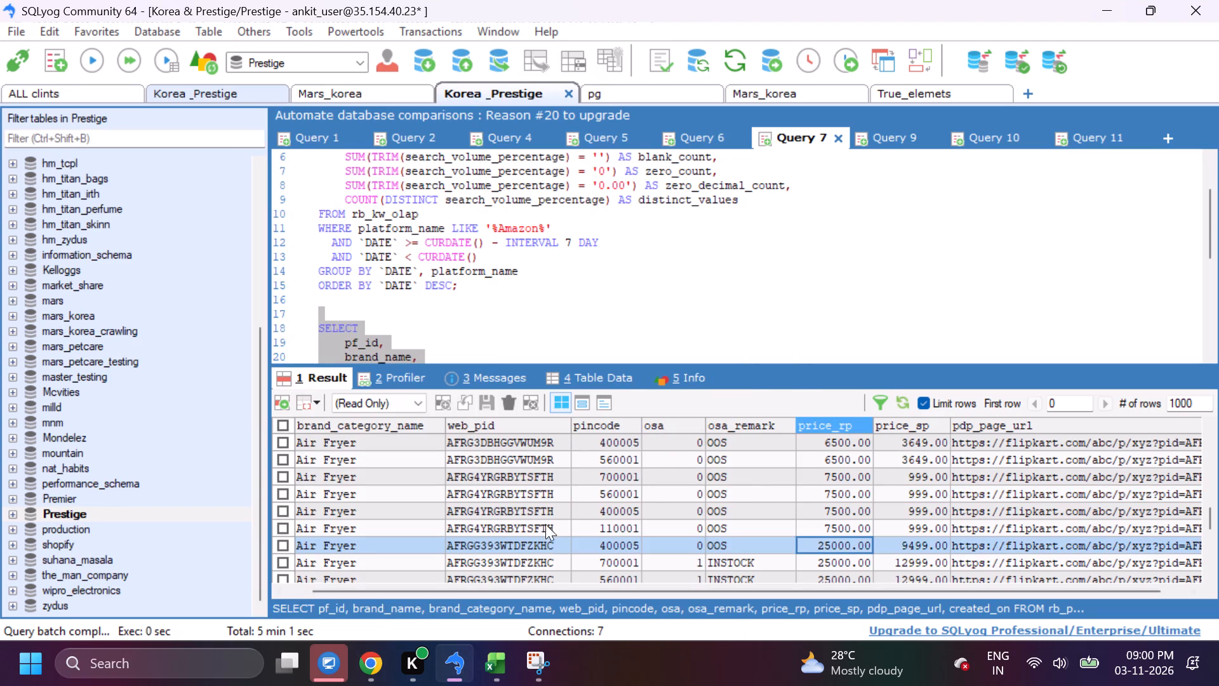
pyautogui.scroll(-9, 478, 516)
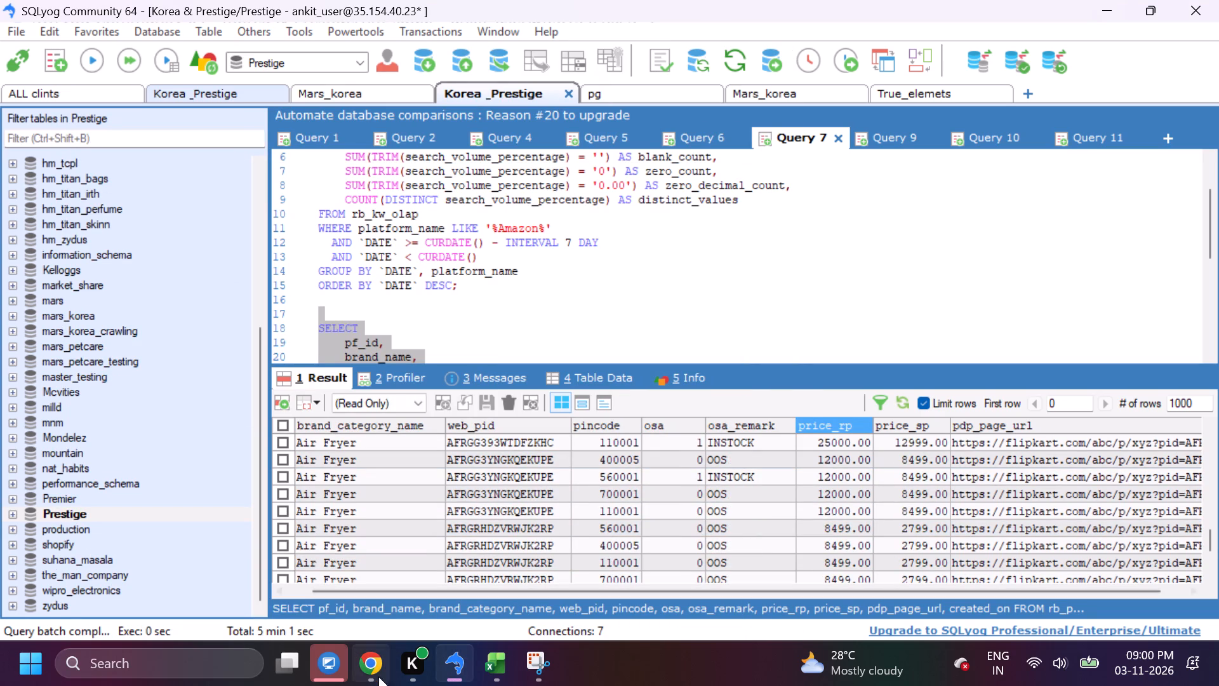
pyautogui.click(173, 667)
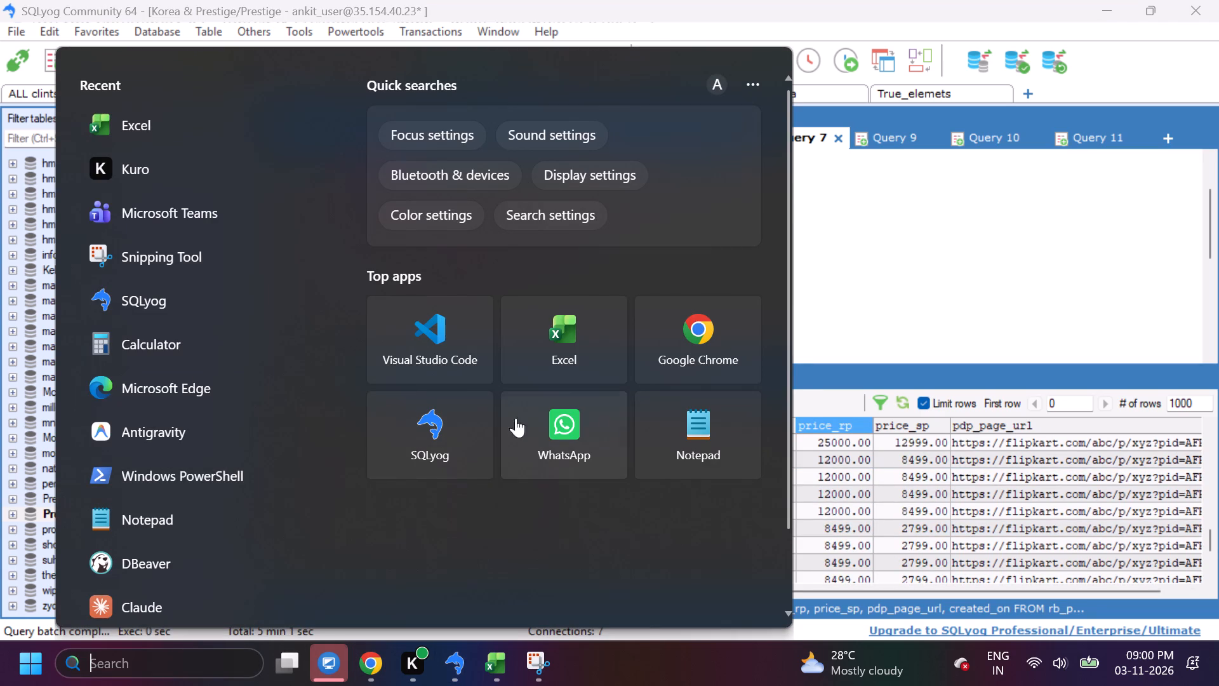
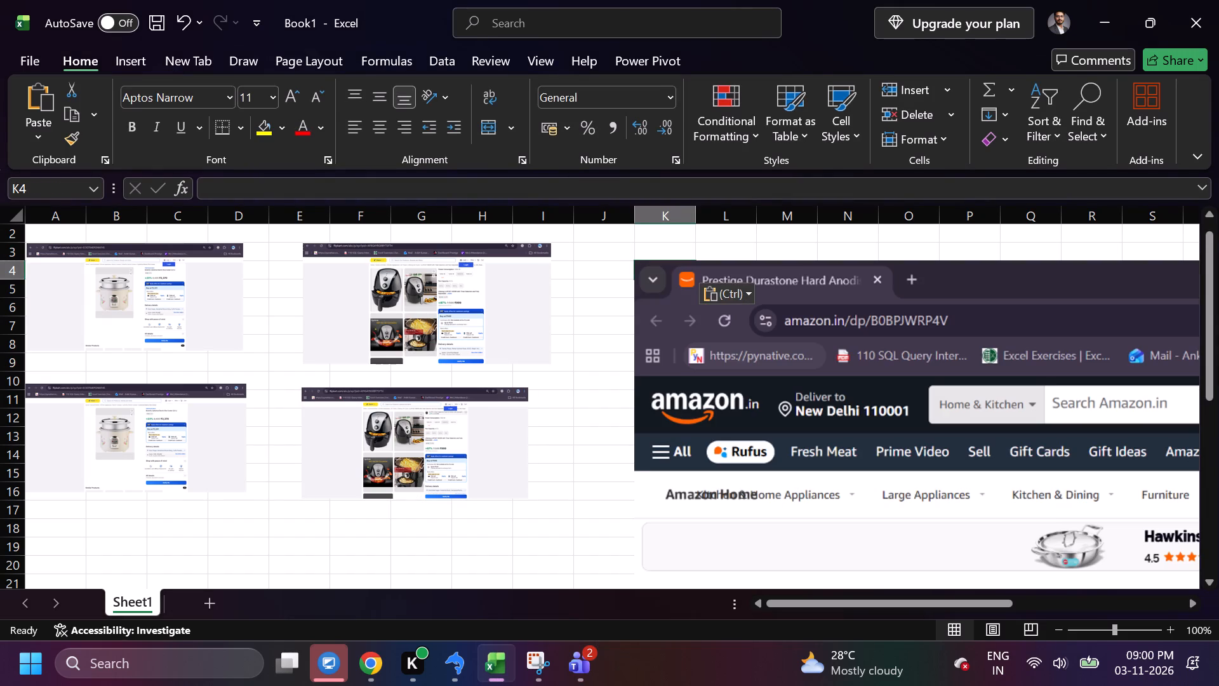
# Shrink the pasted Amazon Prestige Durastone wok screenshot to about four columns wide and place it from column J, level with the first air fryer screenshot.
pyautogui.click(642, 271)
pyautogui.moveTo(636, 259); pyautogui.dragTo(889, 414)
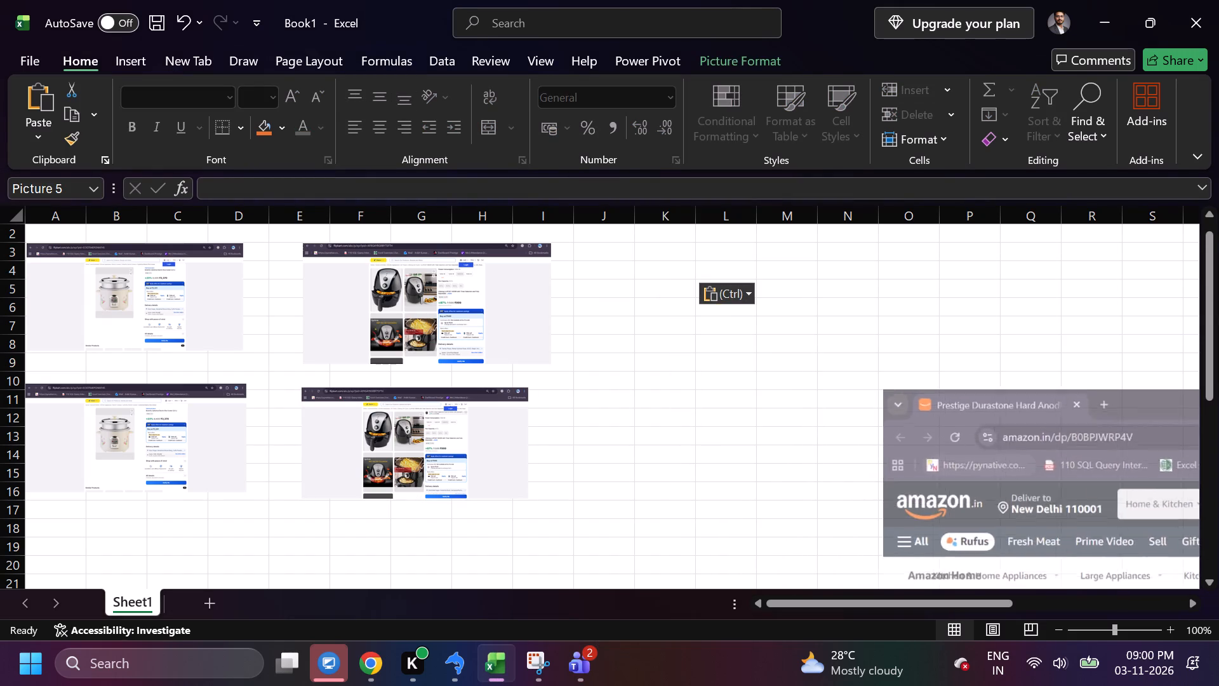
pyautogui.moveTo(889, 414); pyautogui.dragTo(964, 446)
pyautogui.moveTo(984, 483); pyautogui.dragTo(731, 335)
pyautogui.moveTo(714, 284); pyautogui.dragTo(743, 318)
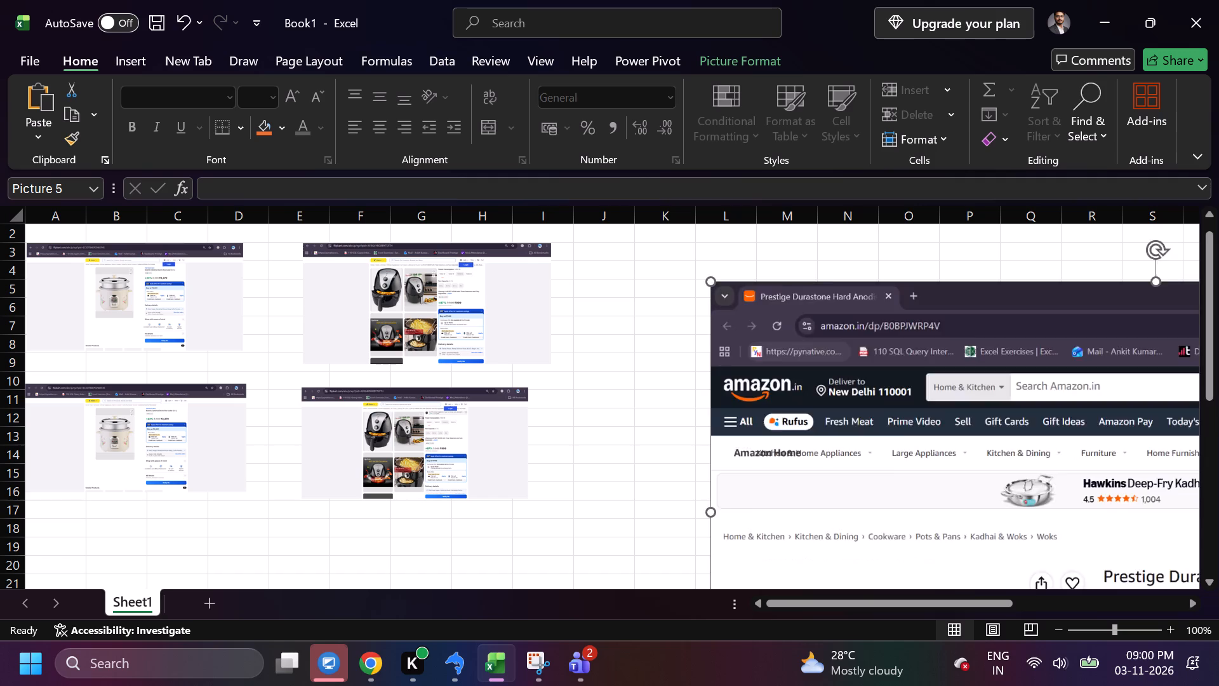
pyautogui.moveTo(743, 318); pyautogui.dragTo(1102, 492)
pyautogui.moveTo(1151, 527); pyautogui.dragTo(749, 328)
pyautogui.moveTo(703, 286); pyautogui.dragTo(931, 417)
pyautogui.moveTo(995, 449); pyautogui.dragTo(681, 299)
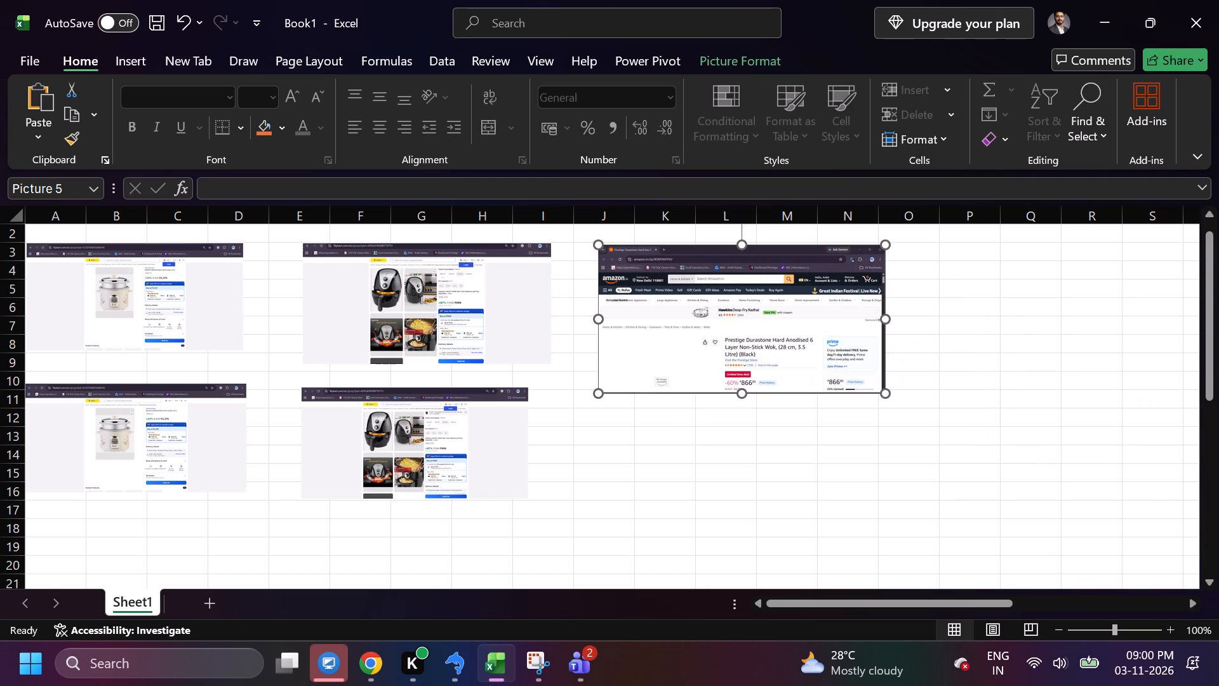
pyautogui.moveTo(889, 393); pyautogui.dragTo(851, 375)
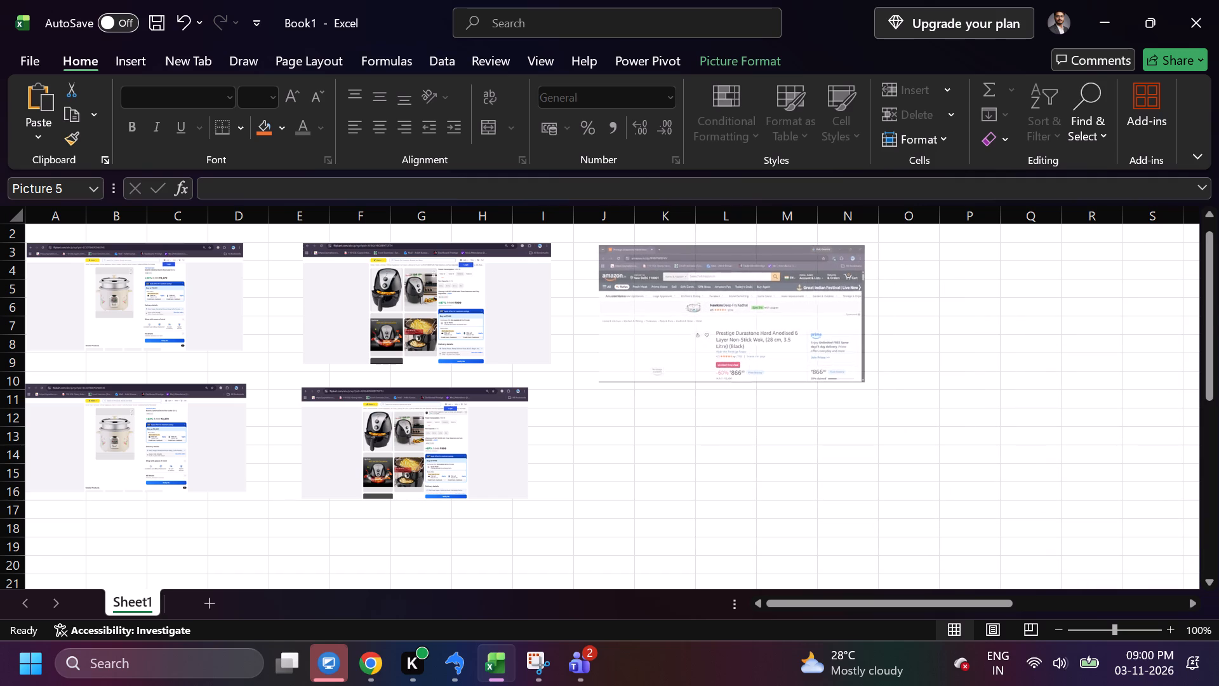
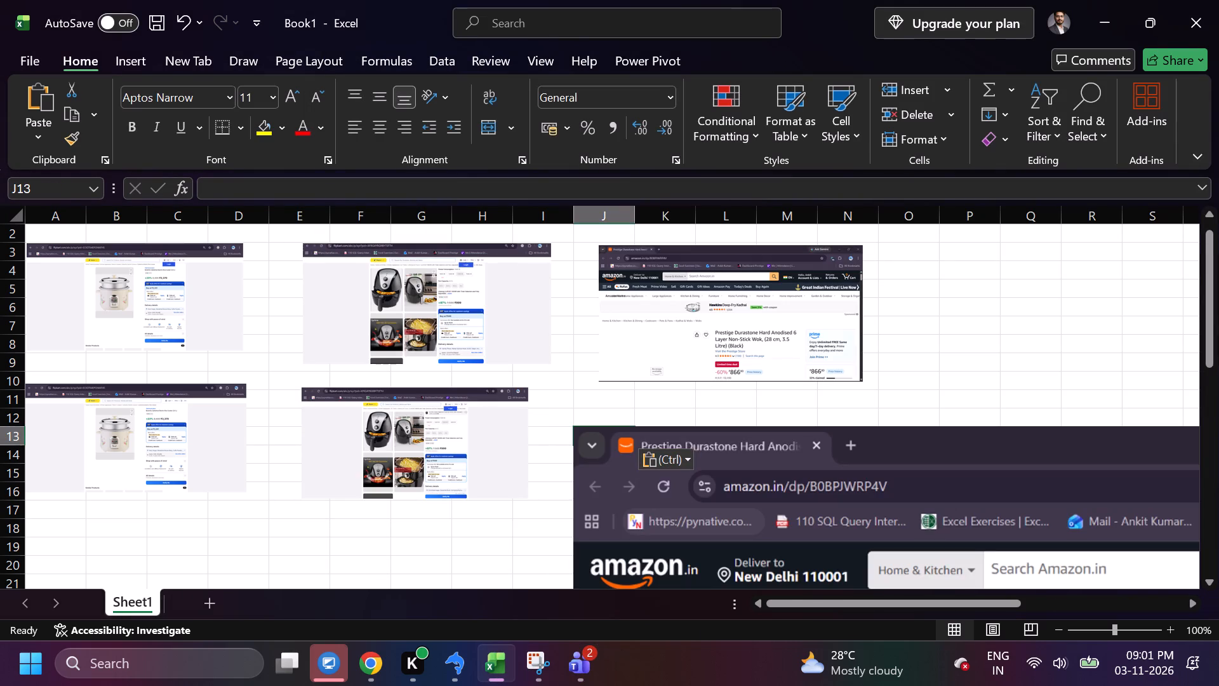
# Shrink the second pasted Amazon Prestige Durastone wok screenshot to about four columns wide and place it directly below the first, from J11.
pyautogui.moveTo(578, 428); pyautogui.dragTo(914, 538)
pyautogui.moveTo(958, 571); pyautogui.dragTo(696, 434)
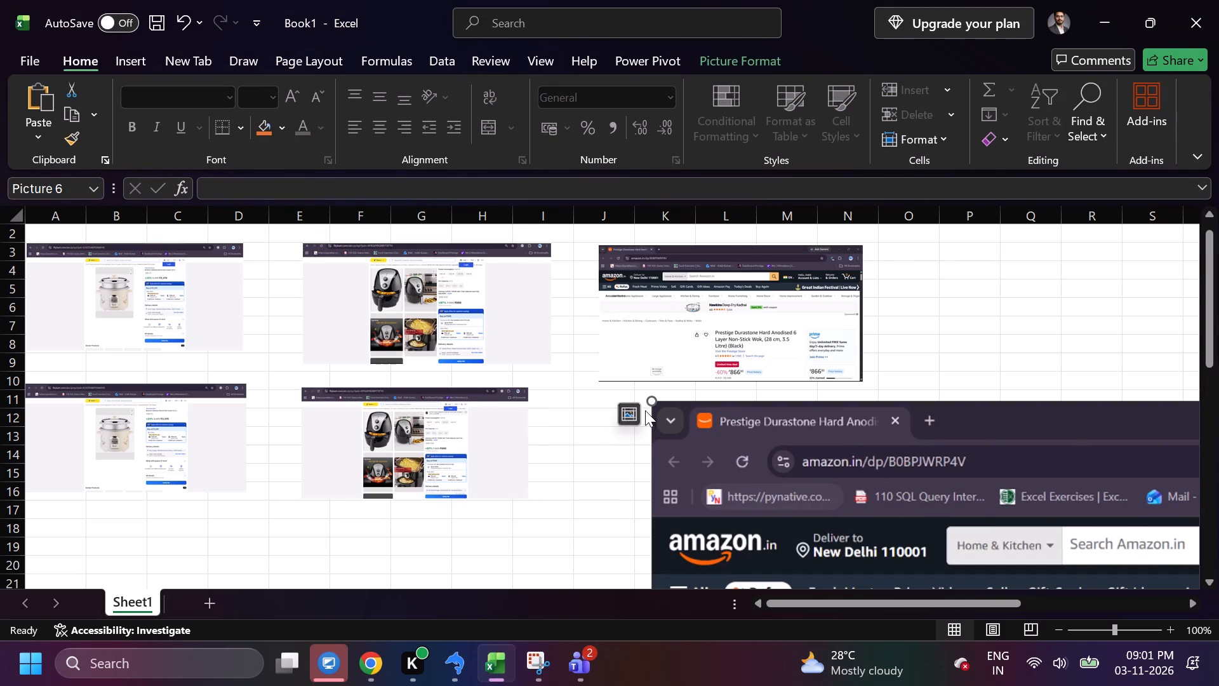
pyautogui.moveTo(653, 399); pyautogui.dragTo(942, 564)
pyautogui.moveTo(991, 586); pyautogui.dragTo(662, 426)
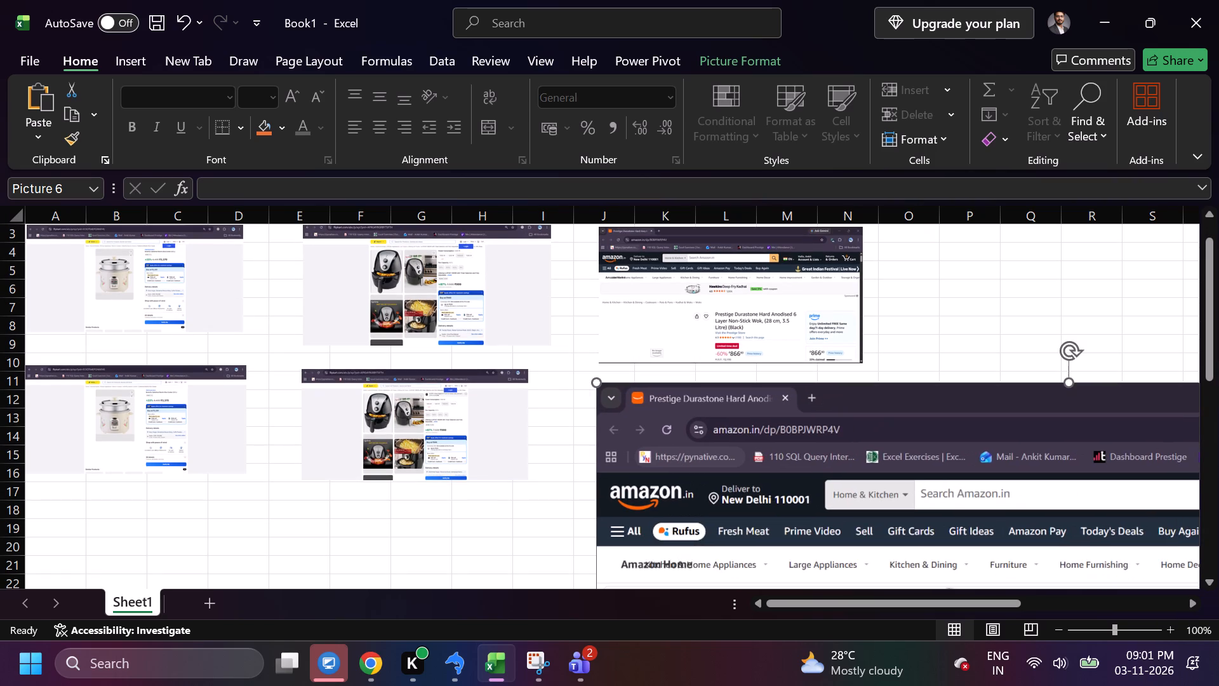
pyautogui.moveTo(596, 382); pyautogui.dragTo(956, 562)
pyautogui.moveTo(989, 568); pyautogui.dragTo(838, 507)
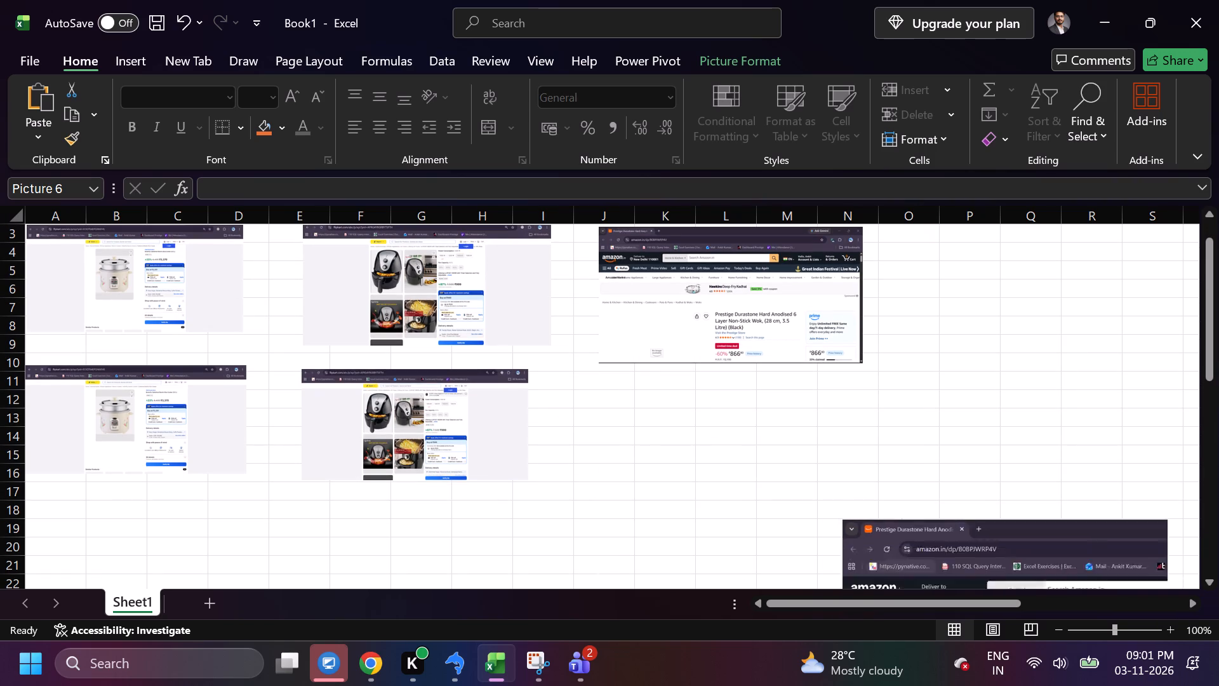
pyautogui.moveTo(838, 507); pyautogui.dragTo(695, 429)
pyautogui.moveTo(648, 423); pyautogui.dragTo(920, 535)
pyautogui.moveTo(953, 551); pyautogui.dragTo(677, 426)
pyautogui.moveTo(586, 410); pyautogui.dragTo(754, 483)
pyautogui.moveTo(790, 513); pyautogui.dragTo(674, 409)
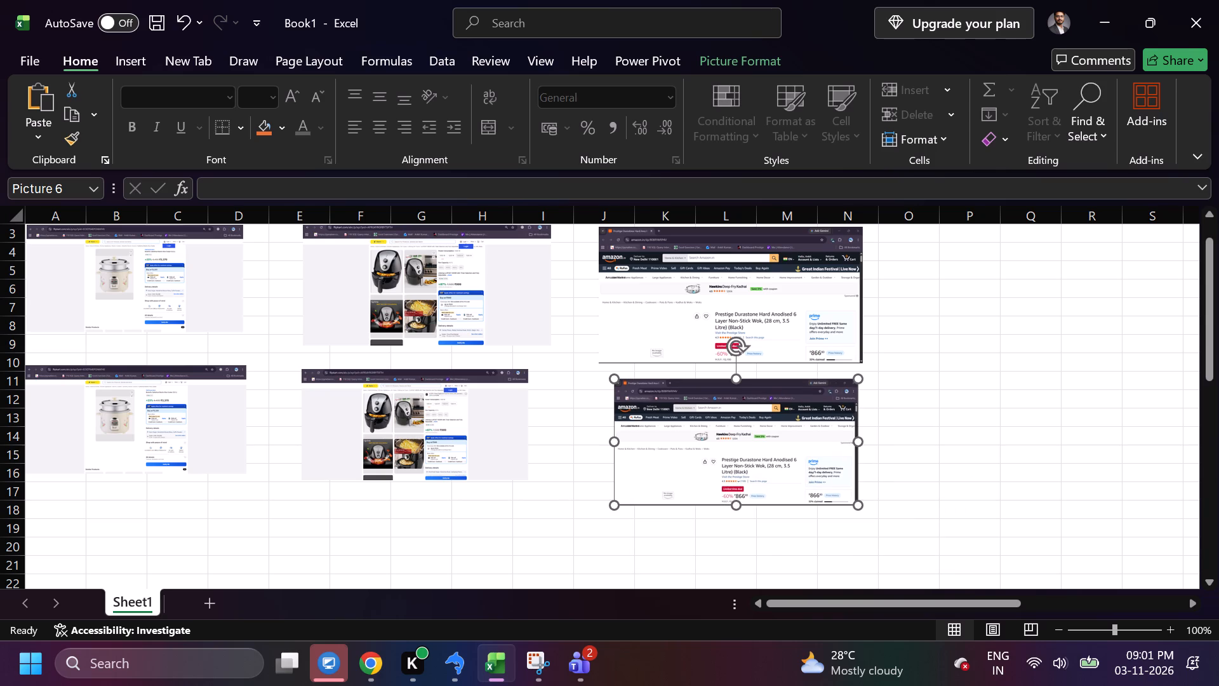
pyautogui.moveTo(655, 422); pyautogui.dragTo(638, 425)
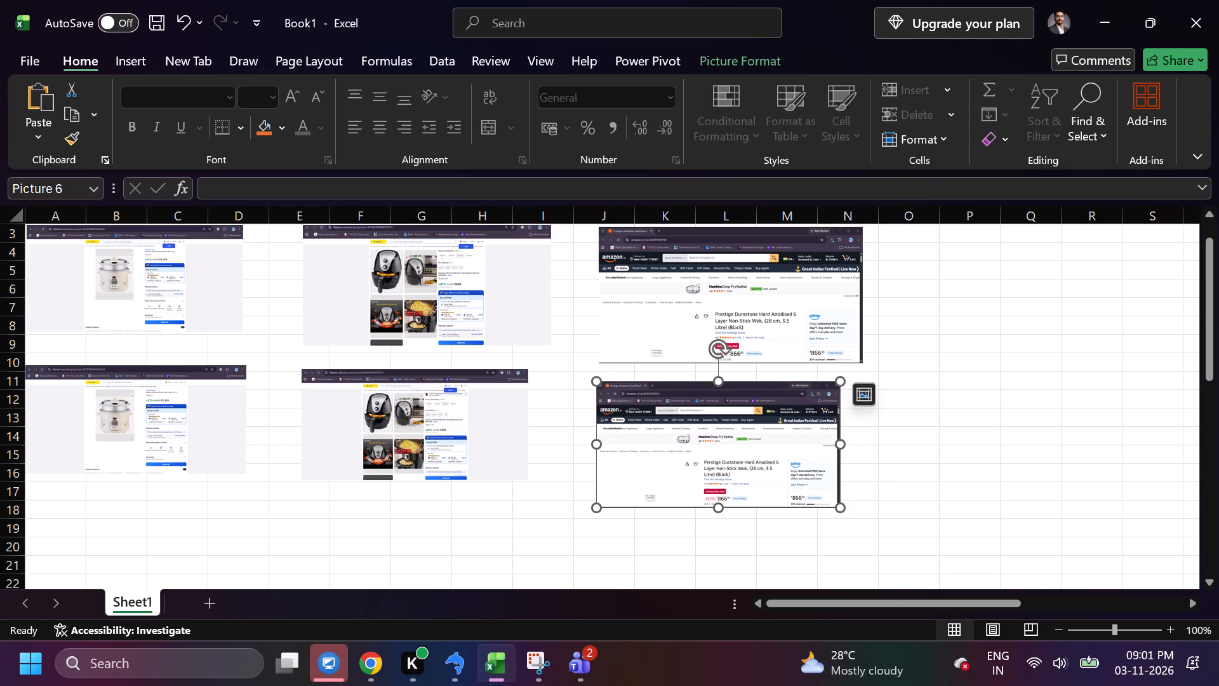
# Widen the lower wok screenshot to about four and a half columns, ending in column N close to the edge of the one above.
pyautogui.moveTo(843, 443); pyautogui.dragTo(873, 449)
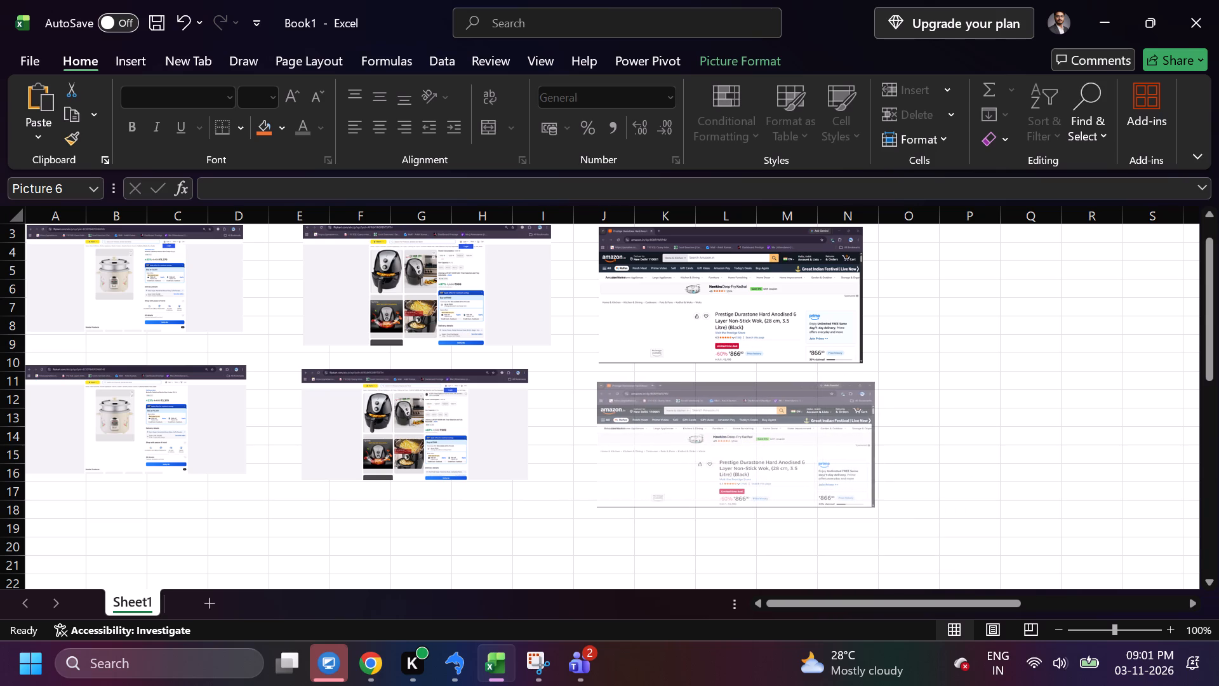
pyautogui.moveTo(873, 449); pyautogui.dragTo(866, 448)
pyautogui.scroll(-2, 495, 524)
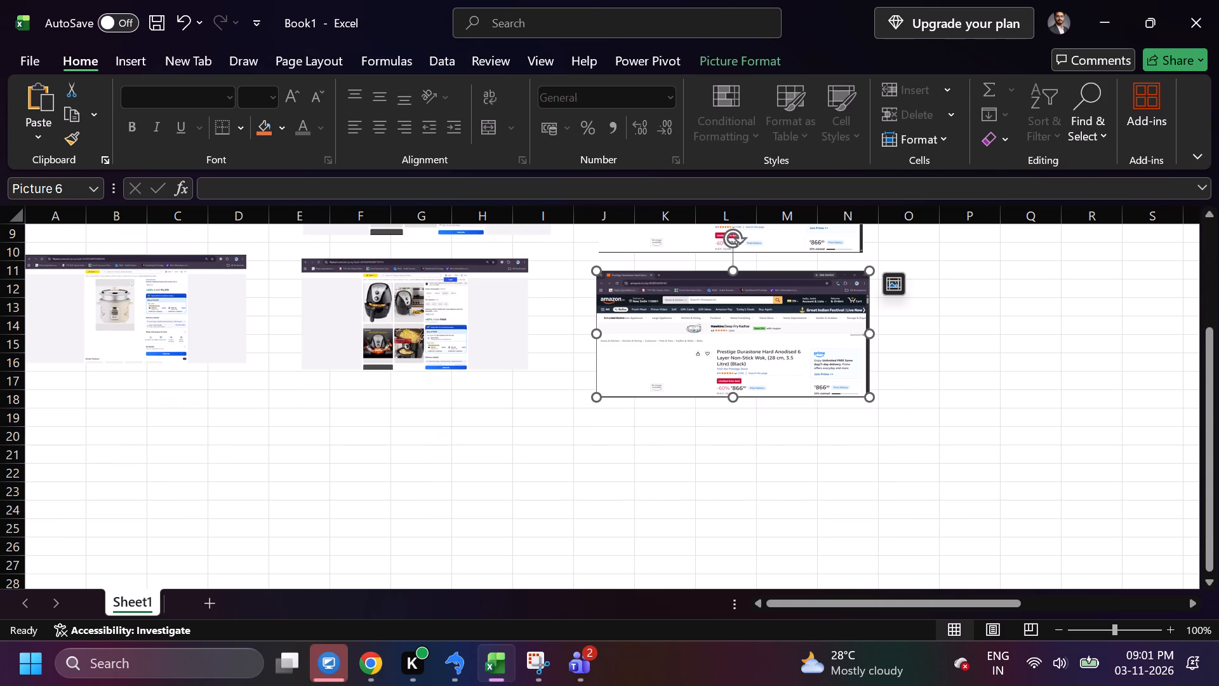
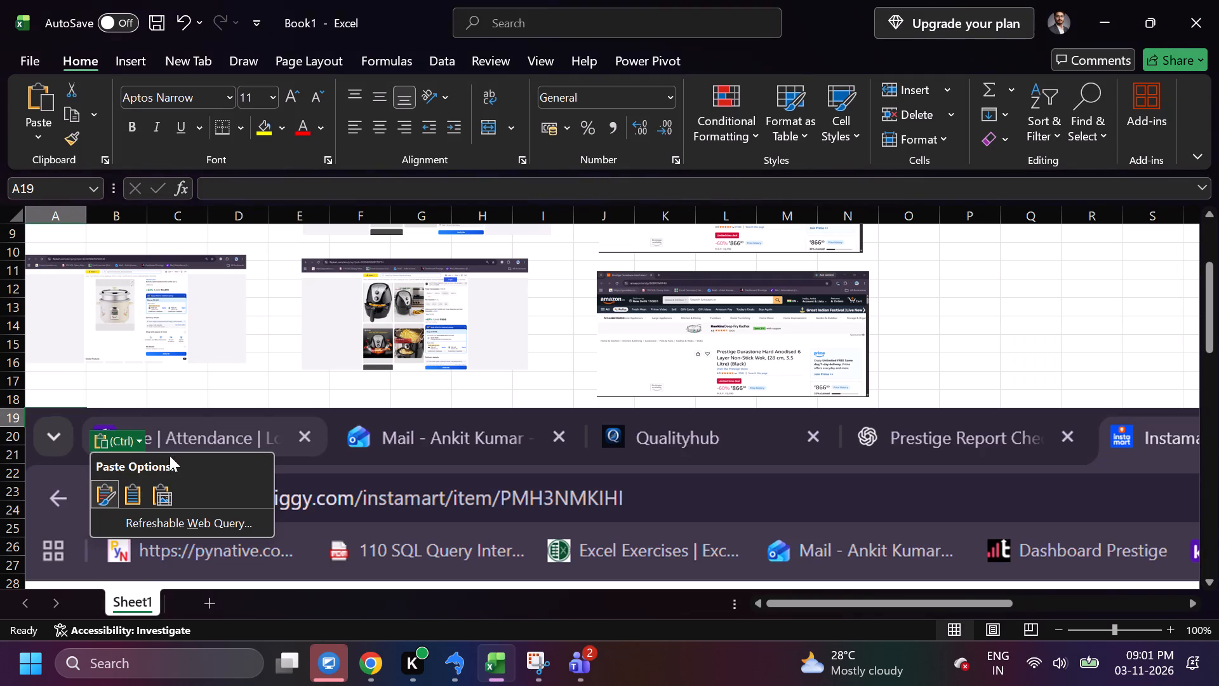
# Shrink the pasted Swiggy Instamart error-page screenshot to about five columns wide and place it below the rice cooker screenshot, spanning A19 to F27.
pyautogui.moveTo(170, 455); pyautogui.dragTo(174, 456)
pyautogui.moveTo(64, 415); pyautogui.dragTo(100, 432)
pyautogui.moveTo(34, 412); pyautogui.dragTo(116, 456)
pyautogui.moveTo(105, 452); pyautogui.dragTo(444, 577)
pyautogui.moveTo(455, 579); pyautogui.dragTo(264, 448)
pyautogui.moveTo(150, 446); pyautogui.dragTo(405, 546)
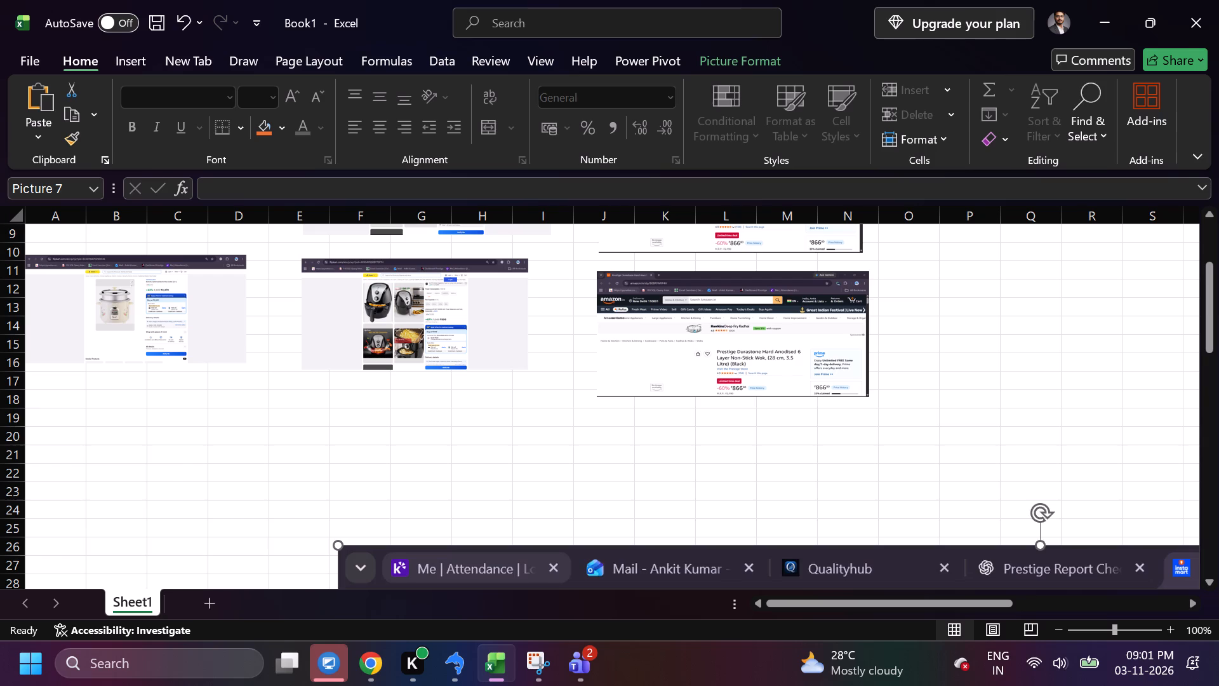
pyautogui.moveTo(429, 568); pyautogui.dragTo(178, 436)
pyautogui.moveTo(84, 415); pyautogui.dragTo(347, 524)
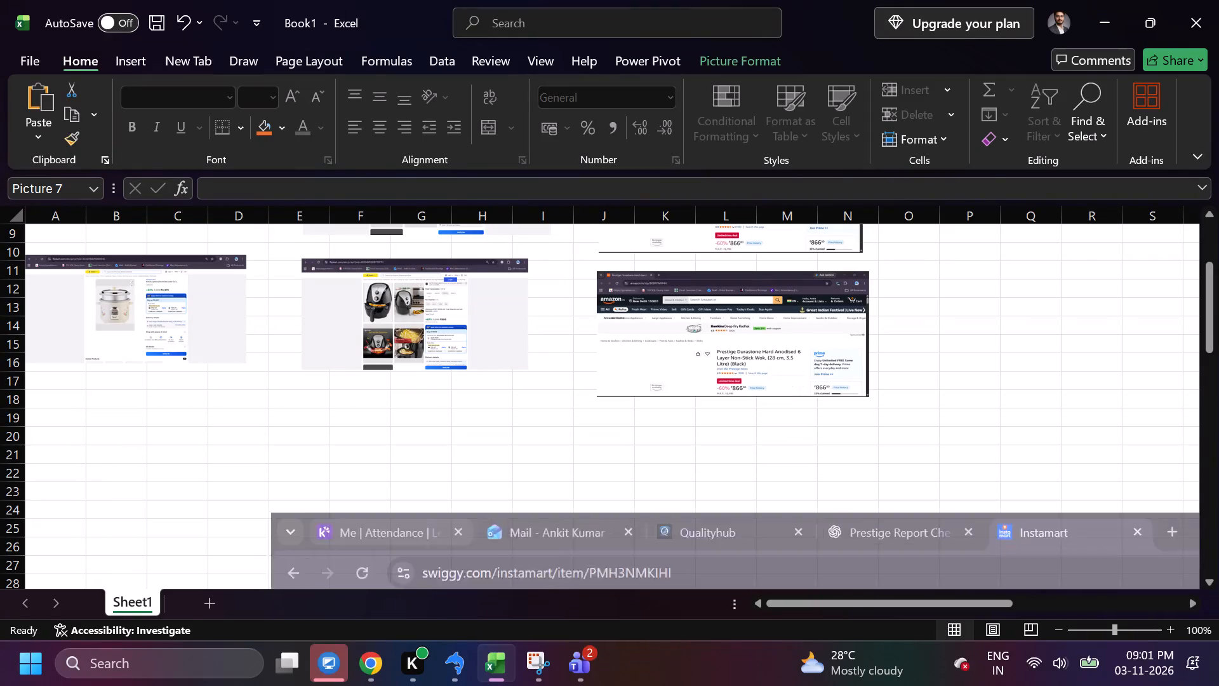
pyautogui.moveTo(347, 524); pyautogui.dragTo(440, 541)
pyautogui.moveTo(462, 562); pyautogui.dragTo(186, 403)
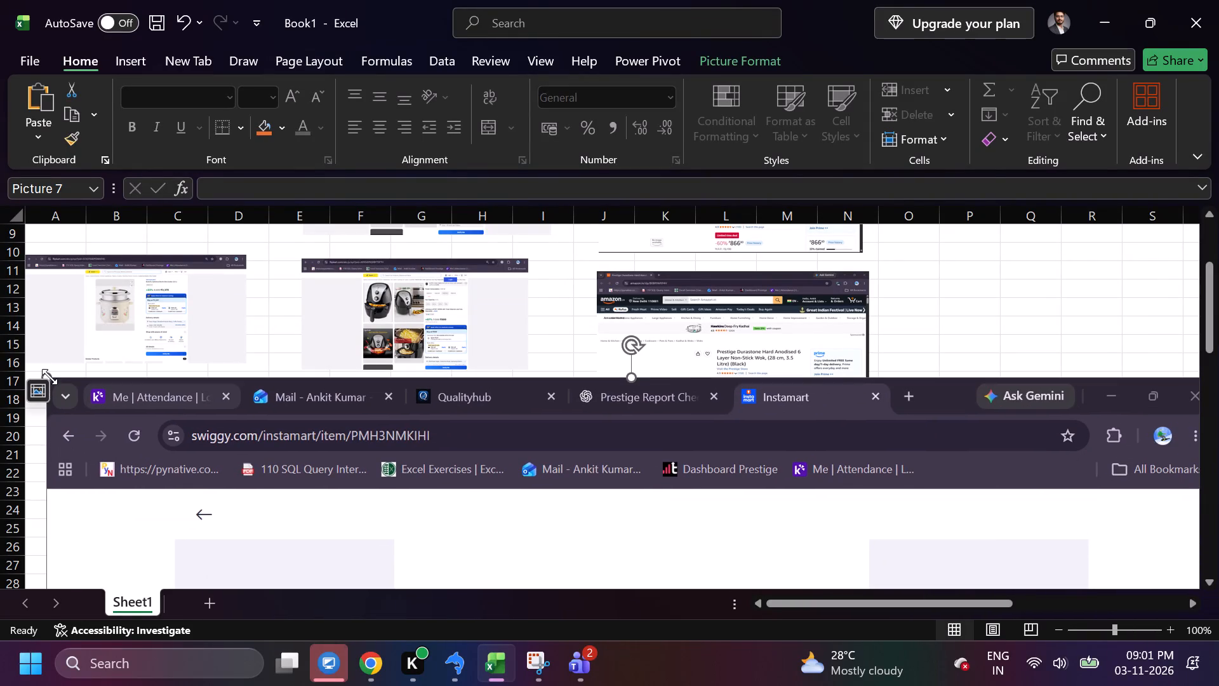
pyautogui.moveTo(50, 375); pyautogui.dragTo(391, 607)
pyautogui.moveTo(484, 570); pyautogui.dragTo(226, 421)
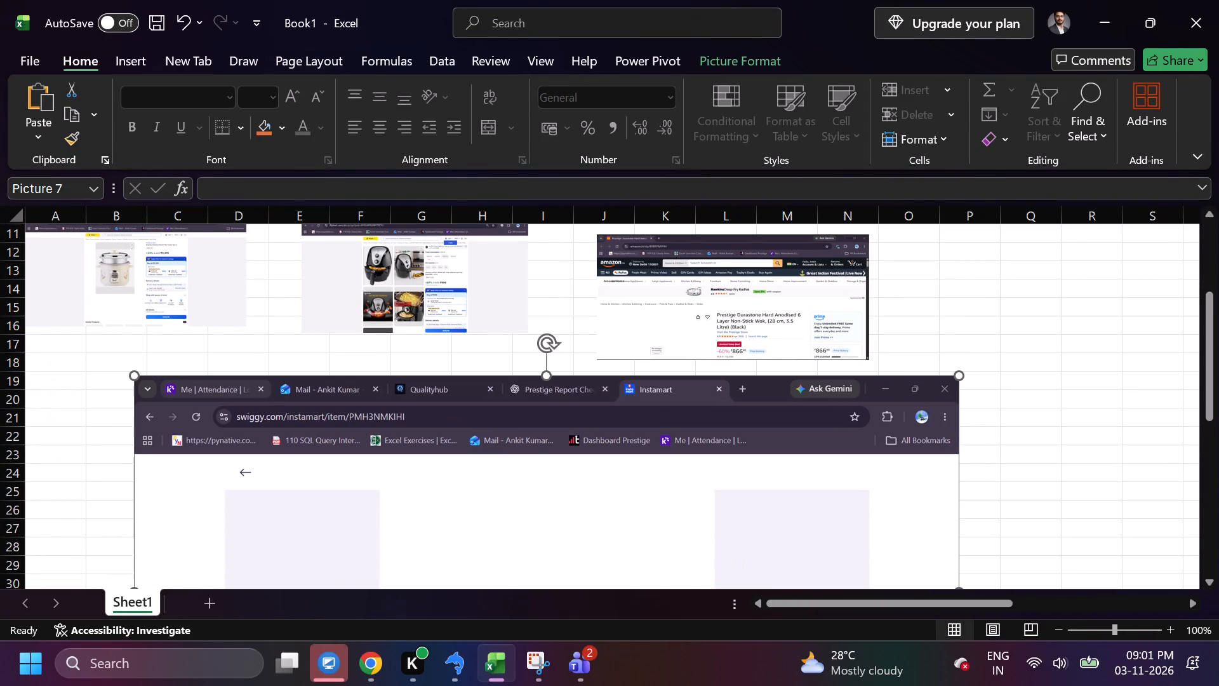
pyautogui.moveTo(133, 375); pyautogui.dragTo(423, 528)
pyautogui.moveTo(465, 541); pyautogui.dragTo(182, 415)
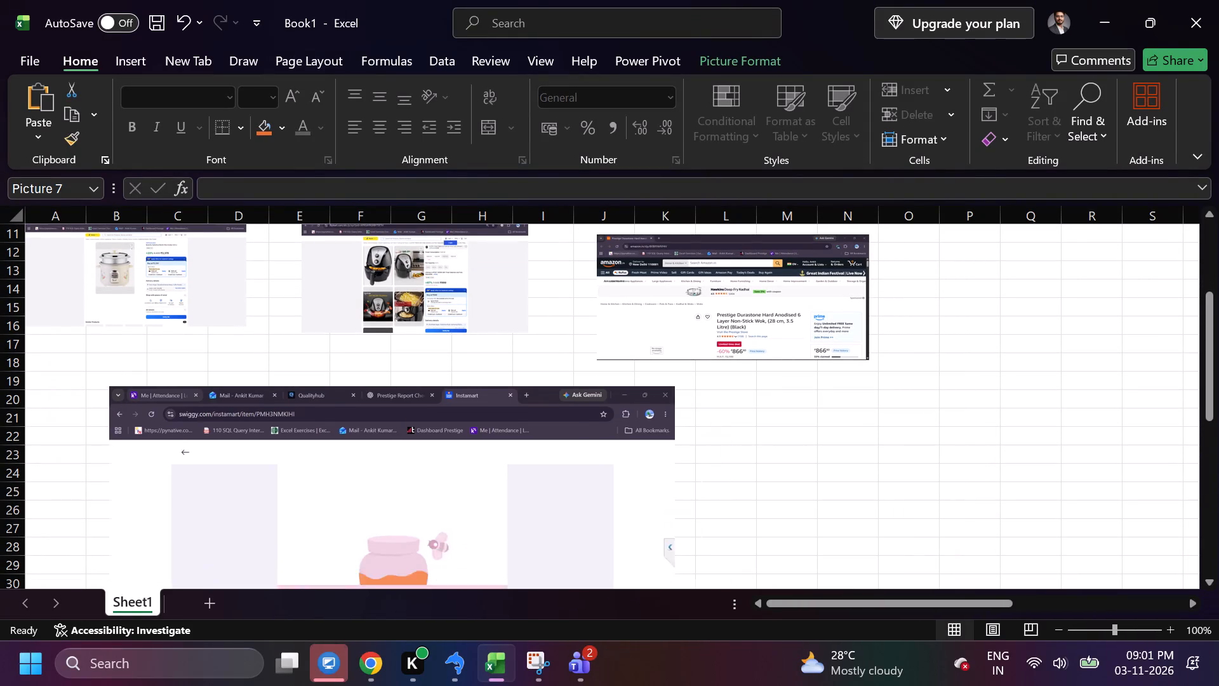
pyautogui.moveTo(182, 415); pyautogui.dragTo(114, 400)
pyautogui.moveTo(627, 372); pyautogui.dragTo(498, 399)
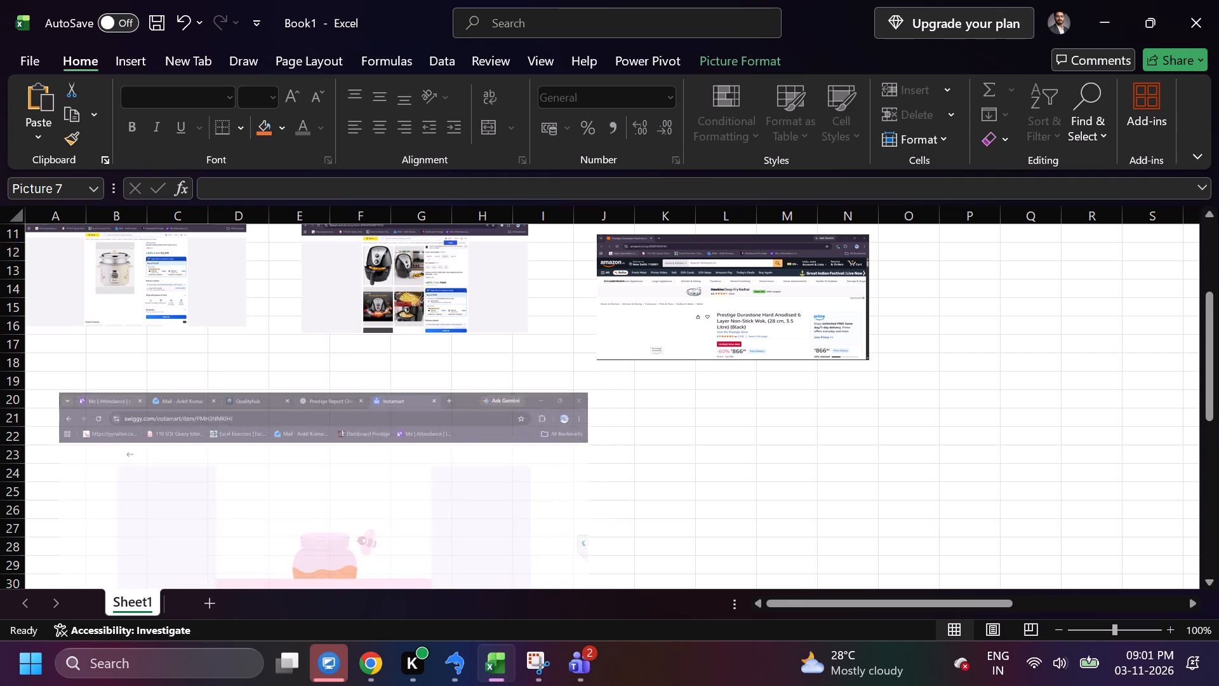
pyautogui.moveTo(498, 399); pyautogui.dragTo(213, 436)
pyautogui.moveTo(167, 509); pyautogui.dragTo(184, 431)
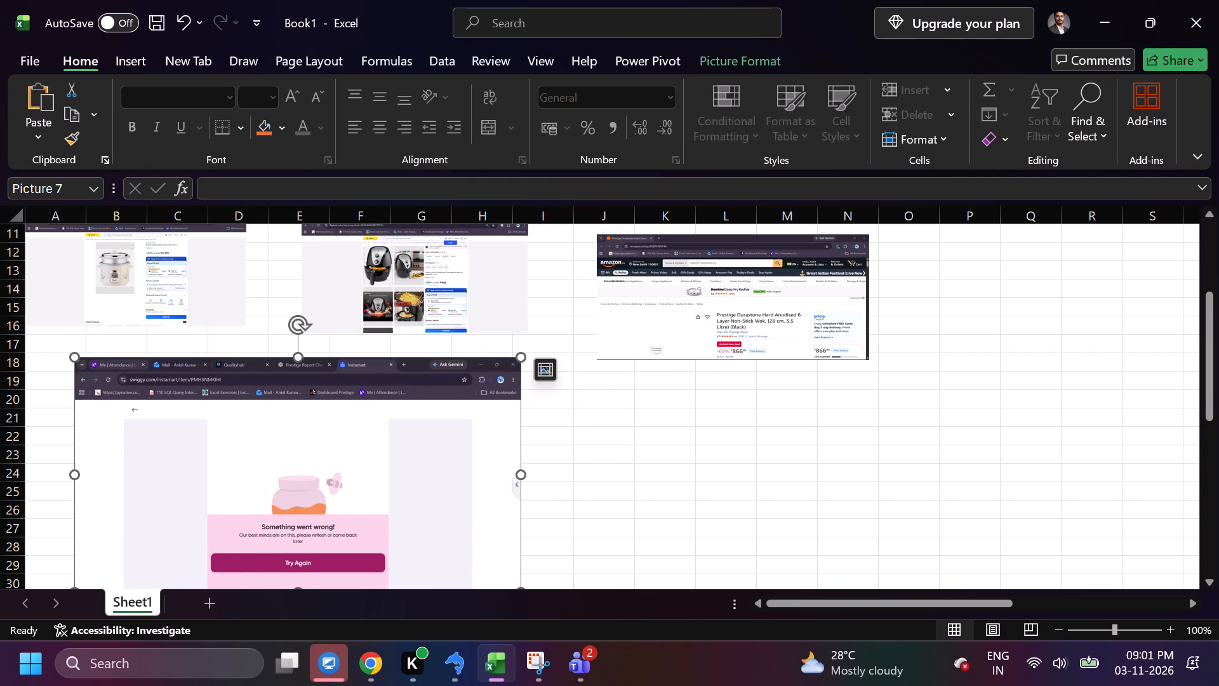
pyautogui.moveTo(521, 360); pyautogui.dragTo(280, 432)
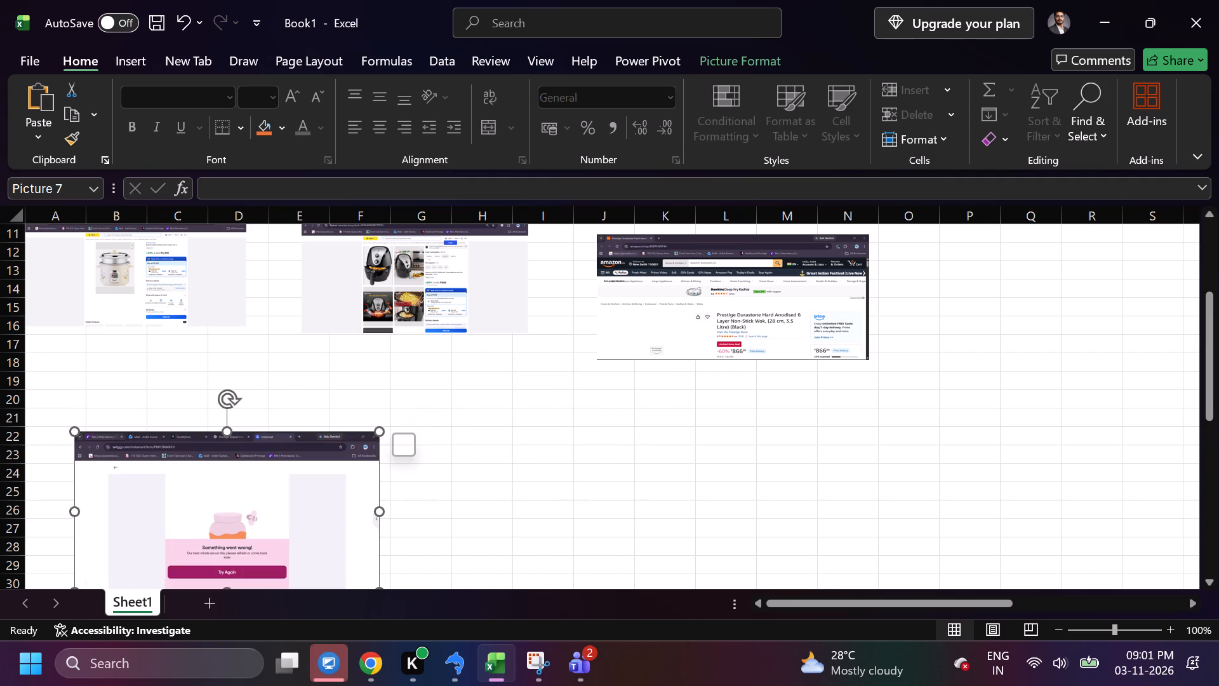
pyautogui.moveTo(214, 482); pyautogui.dragTo(189, 420)
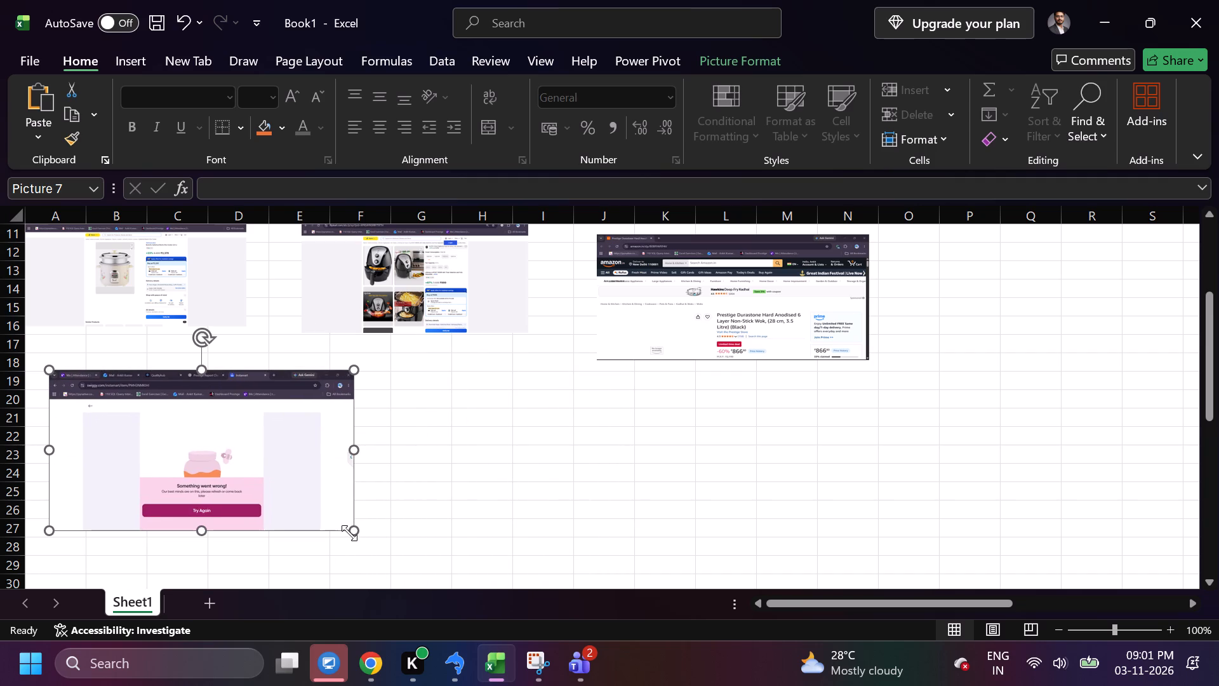
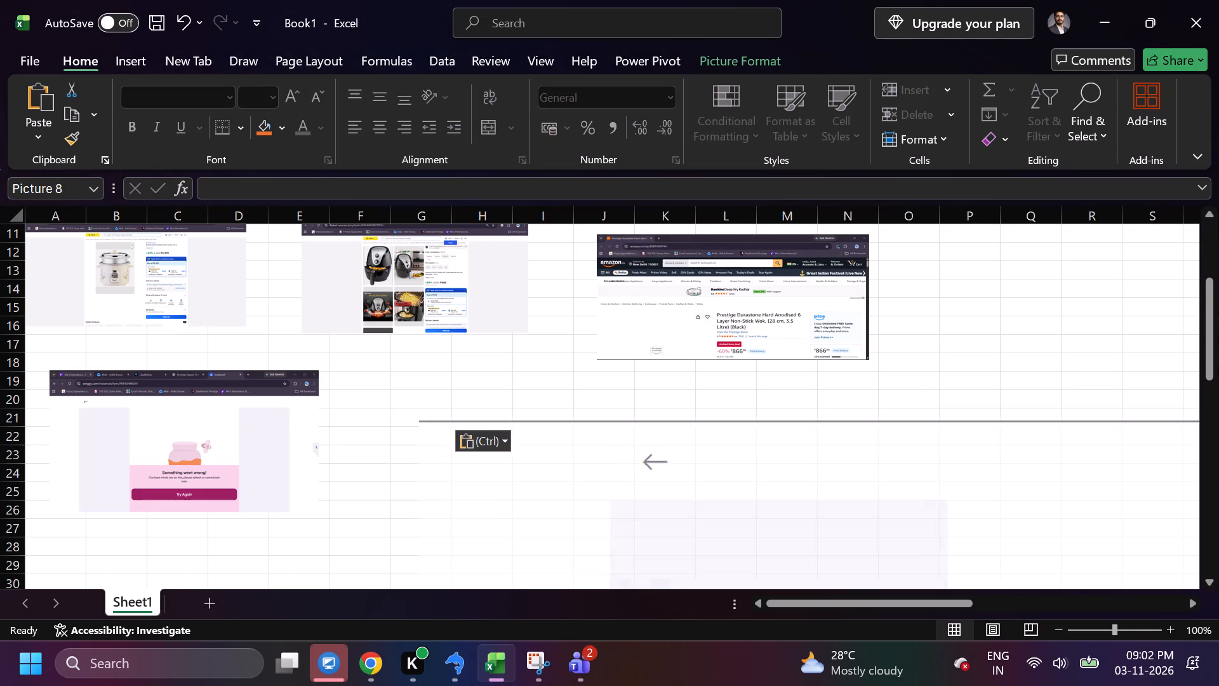
# Shrink the newly pasted Instamart error-page screenshot to about five columns wide and place it beside the first one, spanning about F20 to K26.
pyautogui.moveTo(460, 476); pyautogui.dragTo(757, 582)
pyautogui.moveTo(804, 589); pyautogui.dragTo(546, 446)
pyautogui.moveTo(807, 568); pyautogui.dragTo(805, 567)
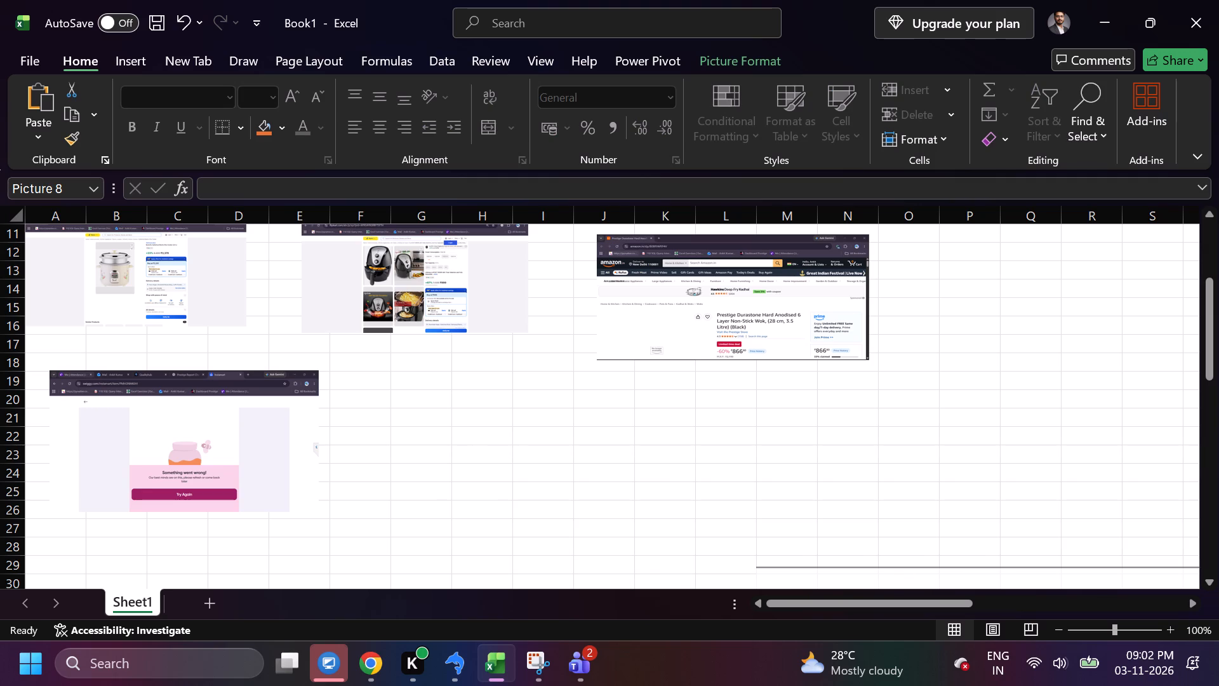
pyautogui.moveTo(805, 567); pyautogui.dragTo(558, 394)
pyautogui.moveTo(510, 394); pyautogui.dragTo(849, 573)
pyautogui.moveTo(883, 569); pyautogui.dragTo(559, 433)
pyautogui.moveTo(525, 404); pyautogui.dragTo(823, 536)
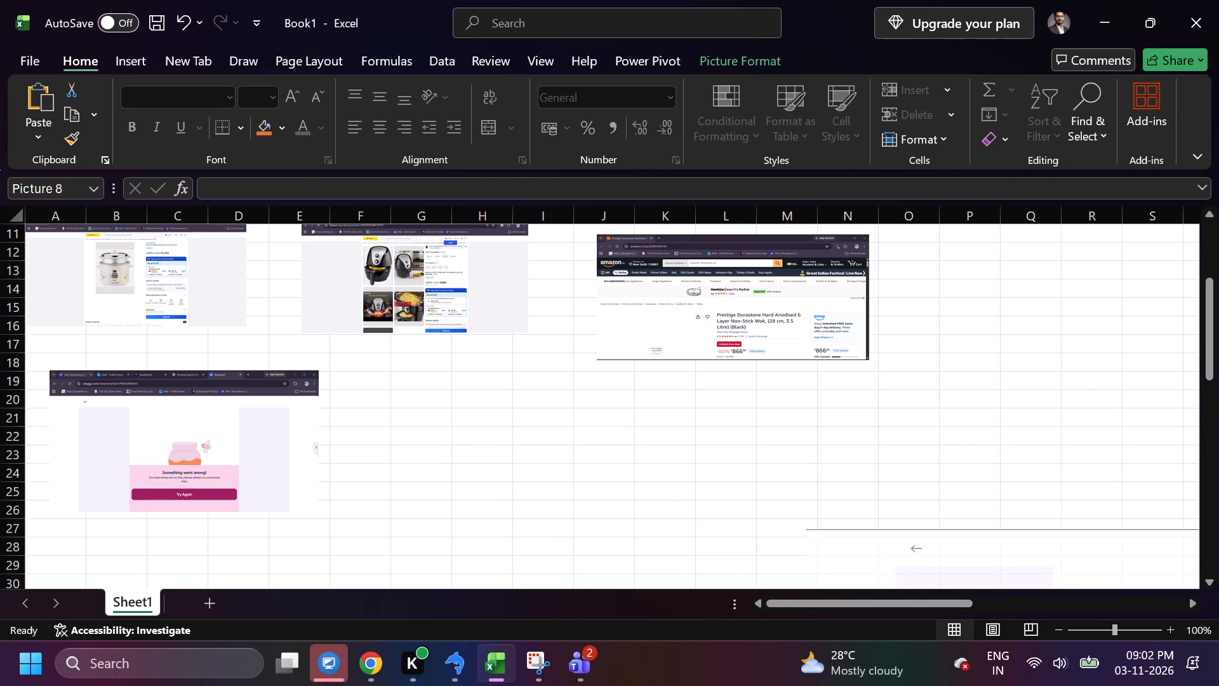
pyautogui.moveTo(823, 536); pyautogui.dragTo(832, 538)
pyautogui.moveTo(864, 550); pyautogui.dragTo(510, 394)
pyautogui.moveTo(472, 383); pyautogui.dragTo(732, 542)
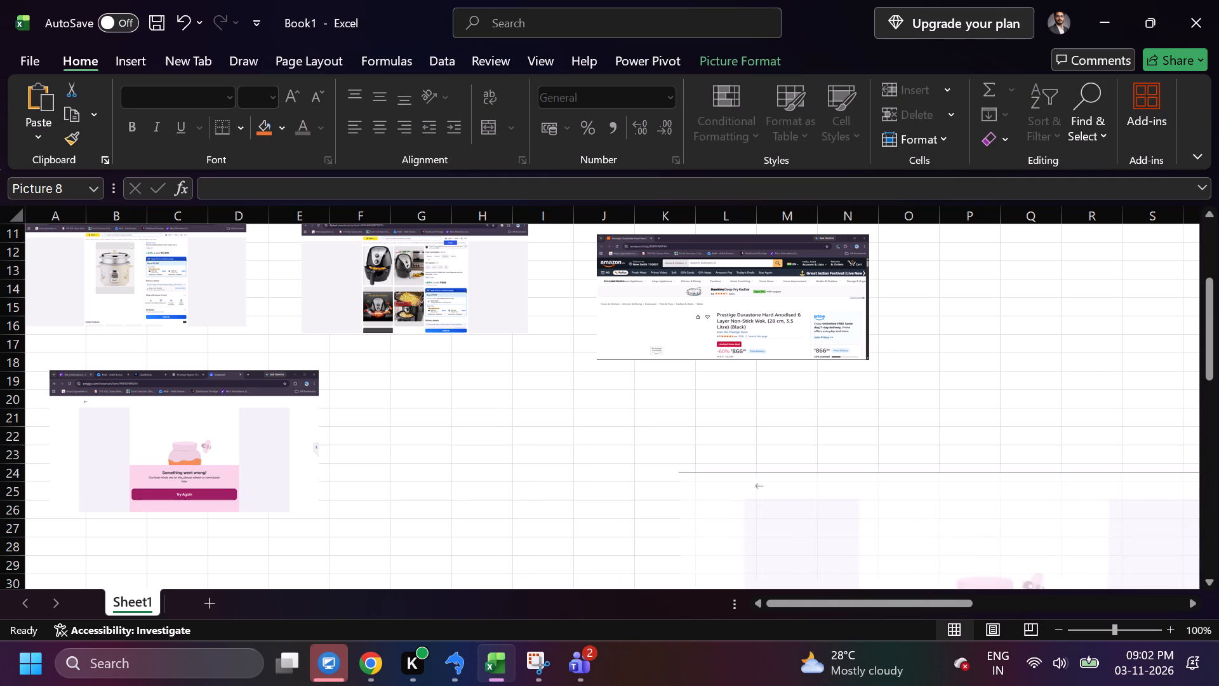
pyautogui.moveTo(732, 542); pyautogui.dragTo(803, 554)
pyautogui.moveTo(846, 558); pyautogui.dragTo(453, 401)
pyautogui.moveTo(408, 366); pyautogui.dragTo(429, 405)
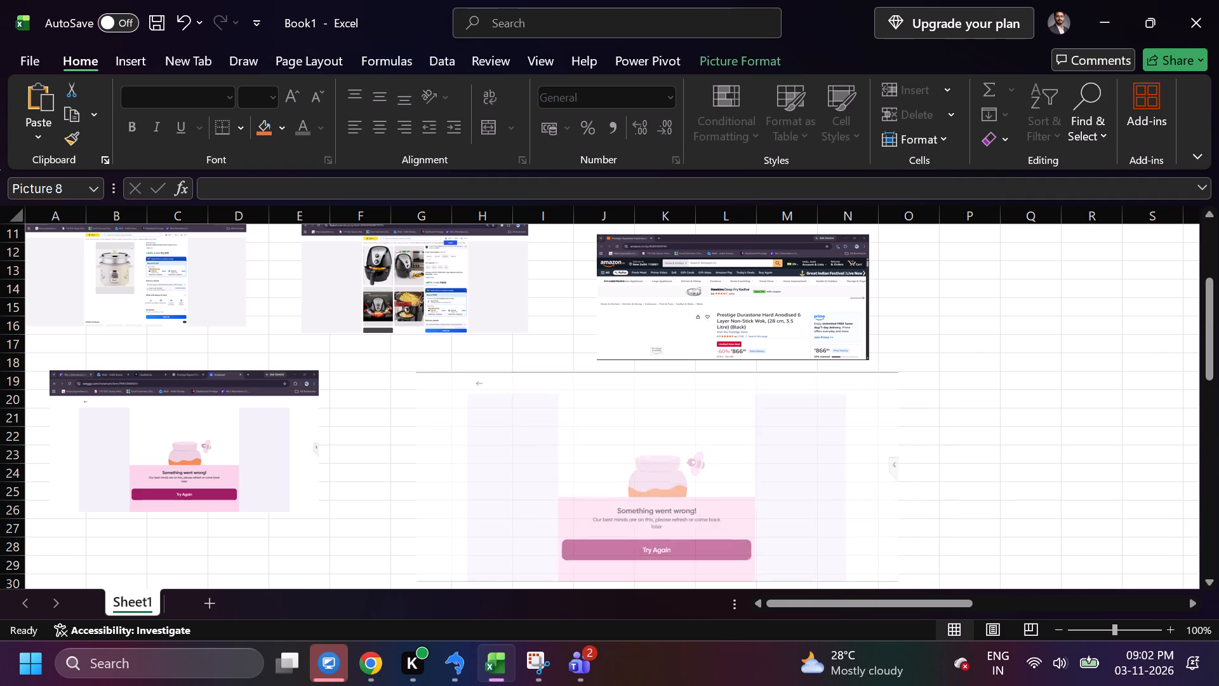
pyautogui.moveTo(429, 405); pyautogui.dragTo(716, 547)
pyautogui.moveTo(761, 544); pyautogui.dragTo(434, 433)
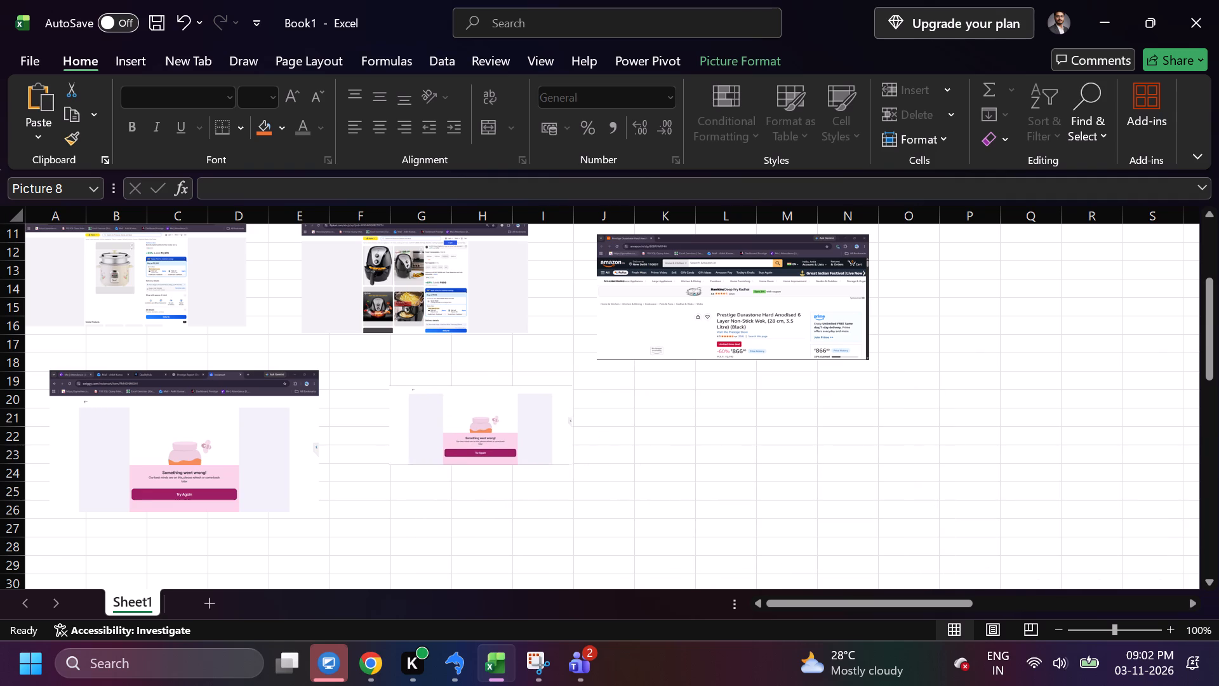
pyautogui.moveTo(434, 433); pyautogui.dragTo(435, 434)
pyautogui.moveTo(571, 472); pyautogui.dragTo(630, 518)
pyautogui.moveTo(542, 466); pyautogui.dragTo(521, 467)
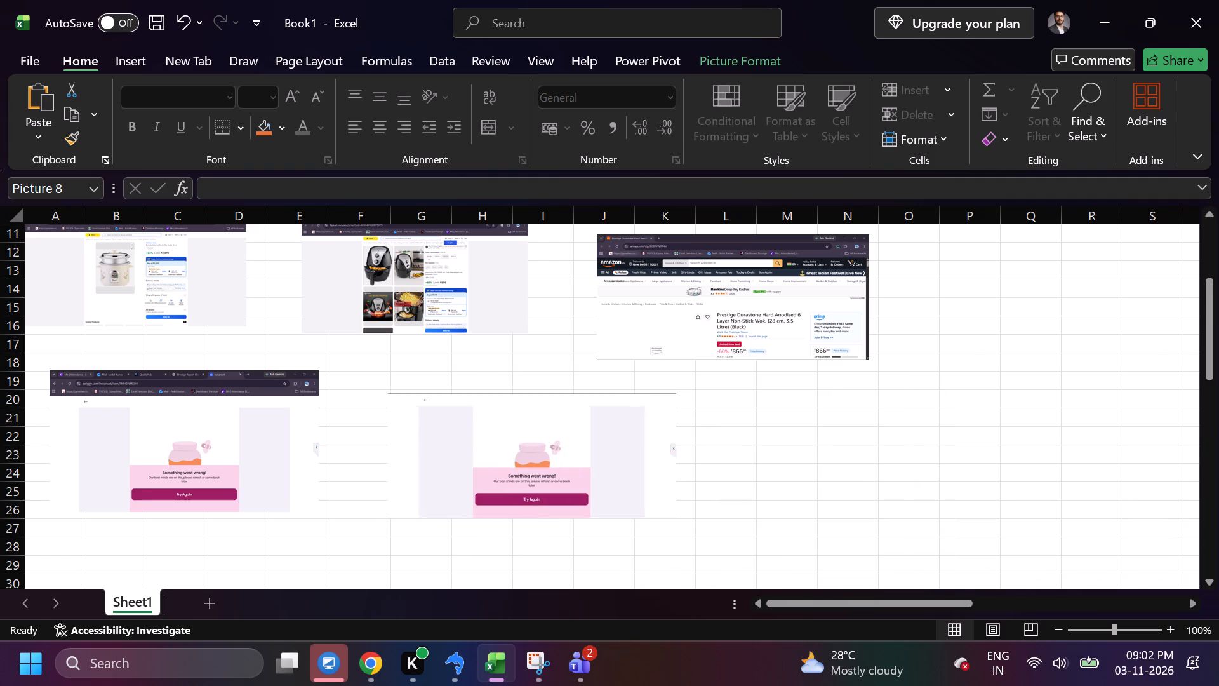
pyautogui.moveTo(521, 467); pyautogui.dragTo(502, 462)
pyautogui.click(731, 470)
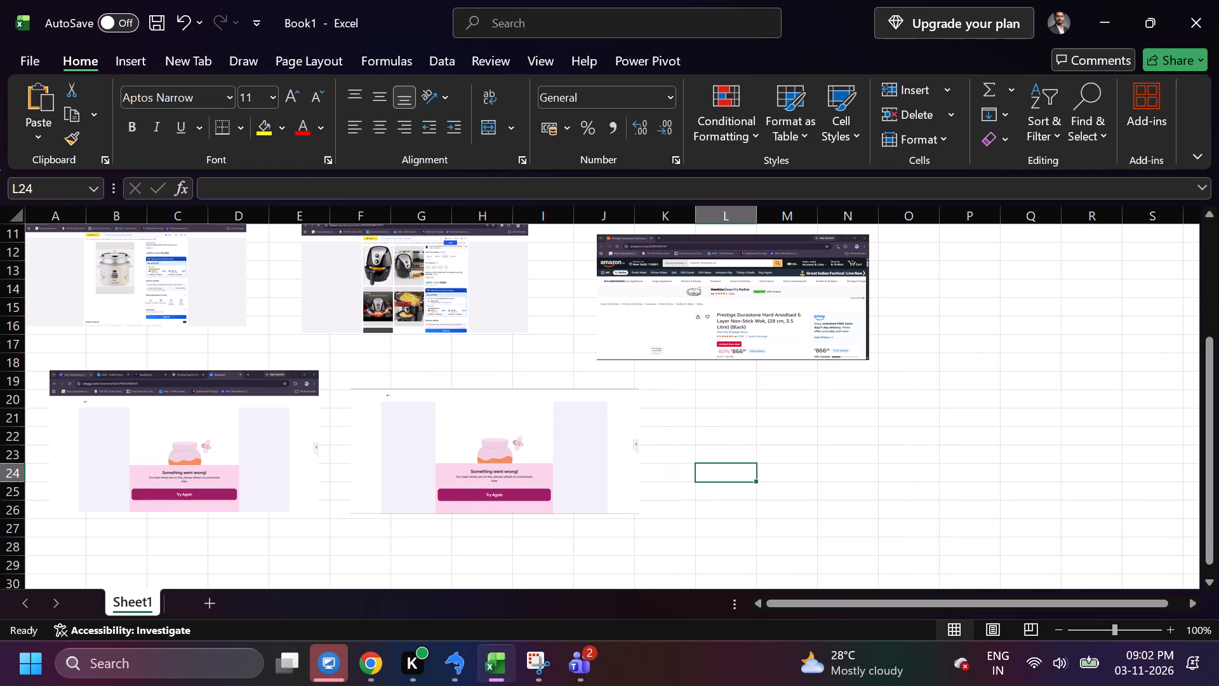
pyautogui.click(381, 656)
pyautogui.scroll(-1, 594, 415)
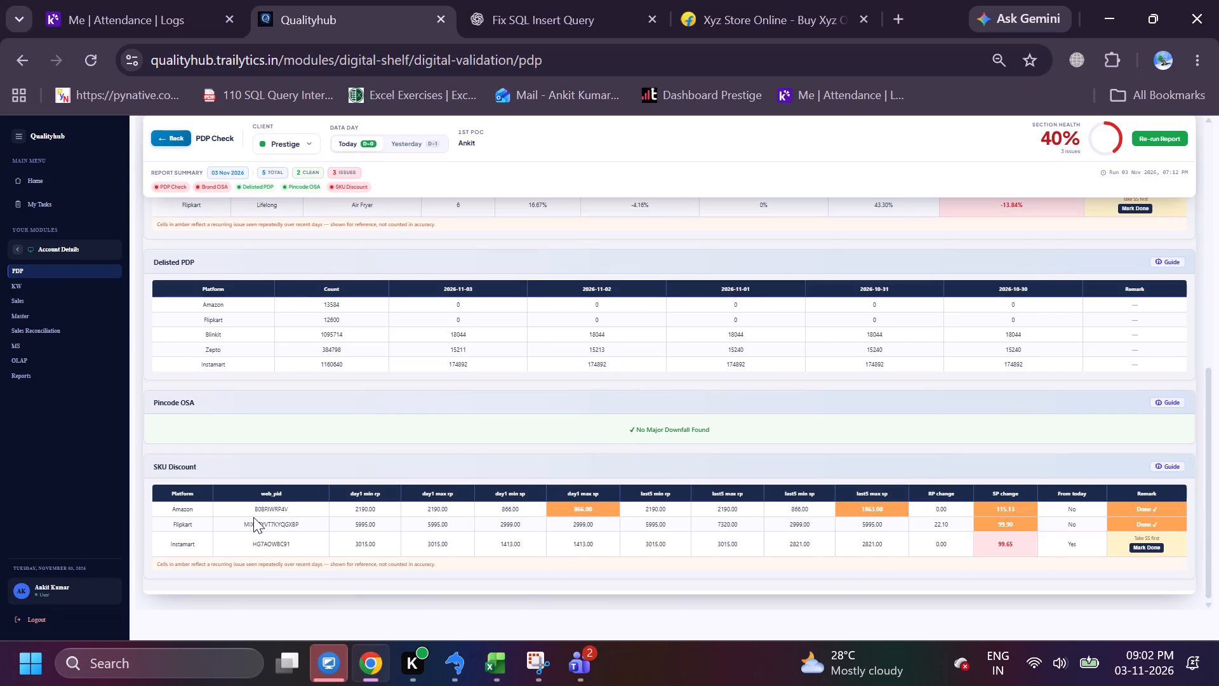
pyautogui.click(1151, 549)
pyautogui.scroll(2, 960, 461)
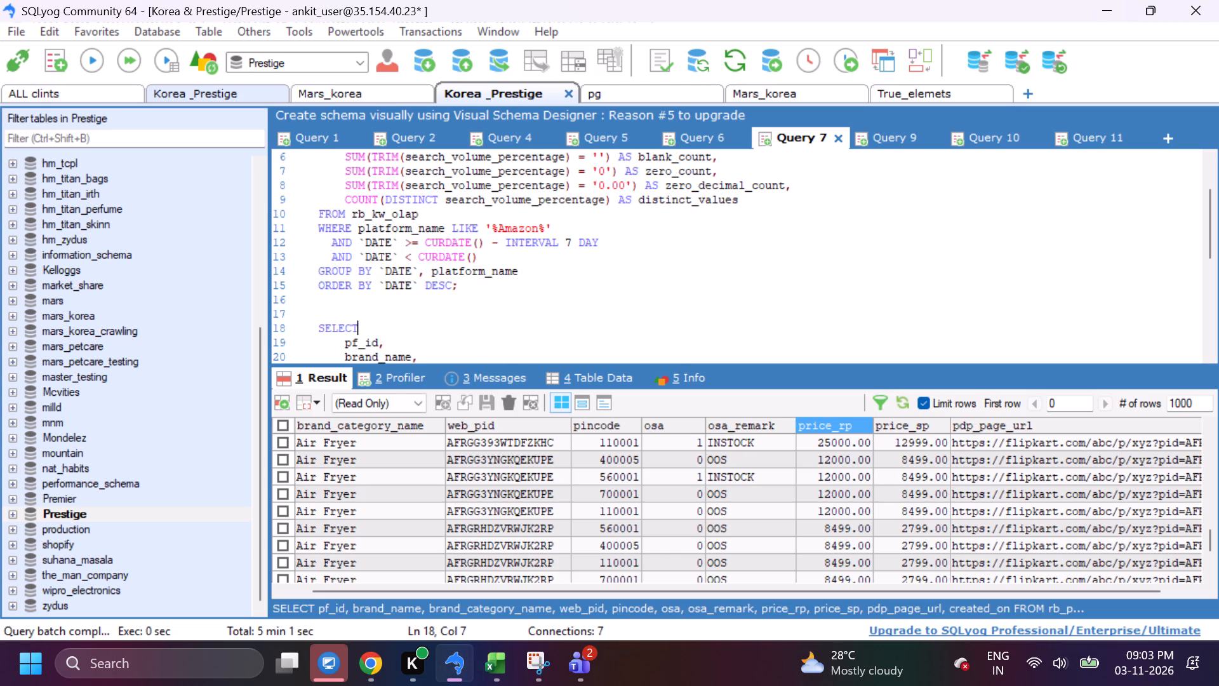
pyautogui.moveTo(322, 319); pyautogui.dragTo(531, 384)
pyautogui.hotkey('ctrl', 'v')
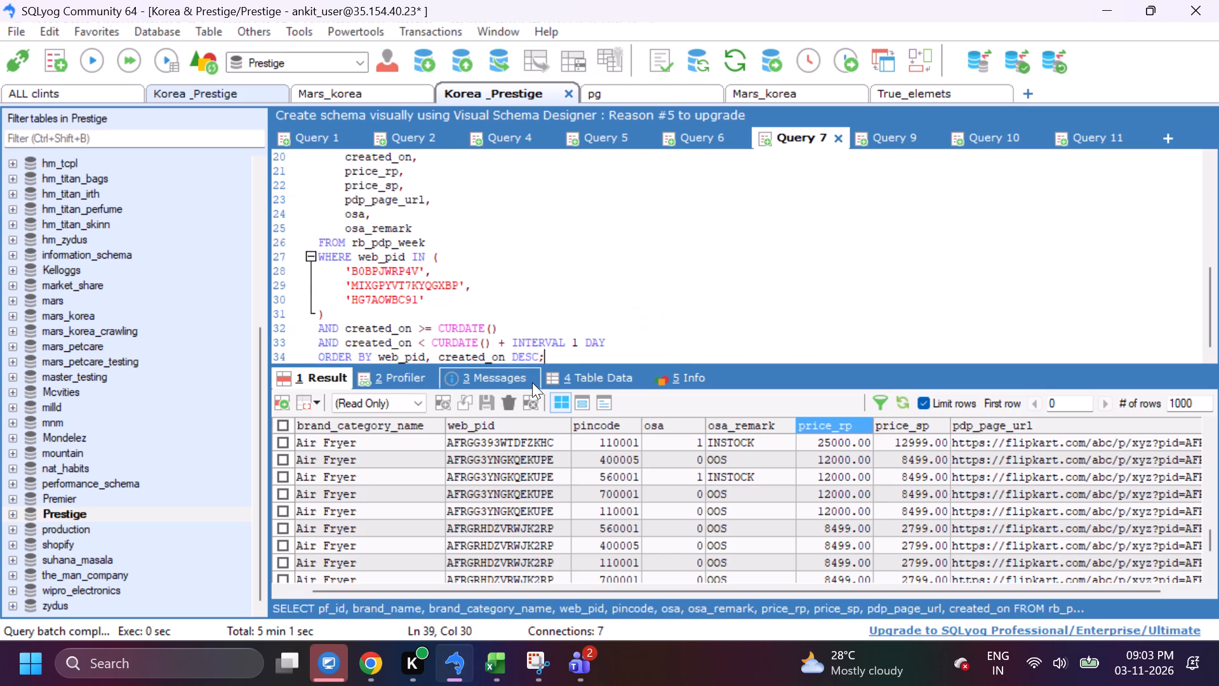
pyautogui.moveTo(569, 357); pyautogui.dragTo(335, 147)
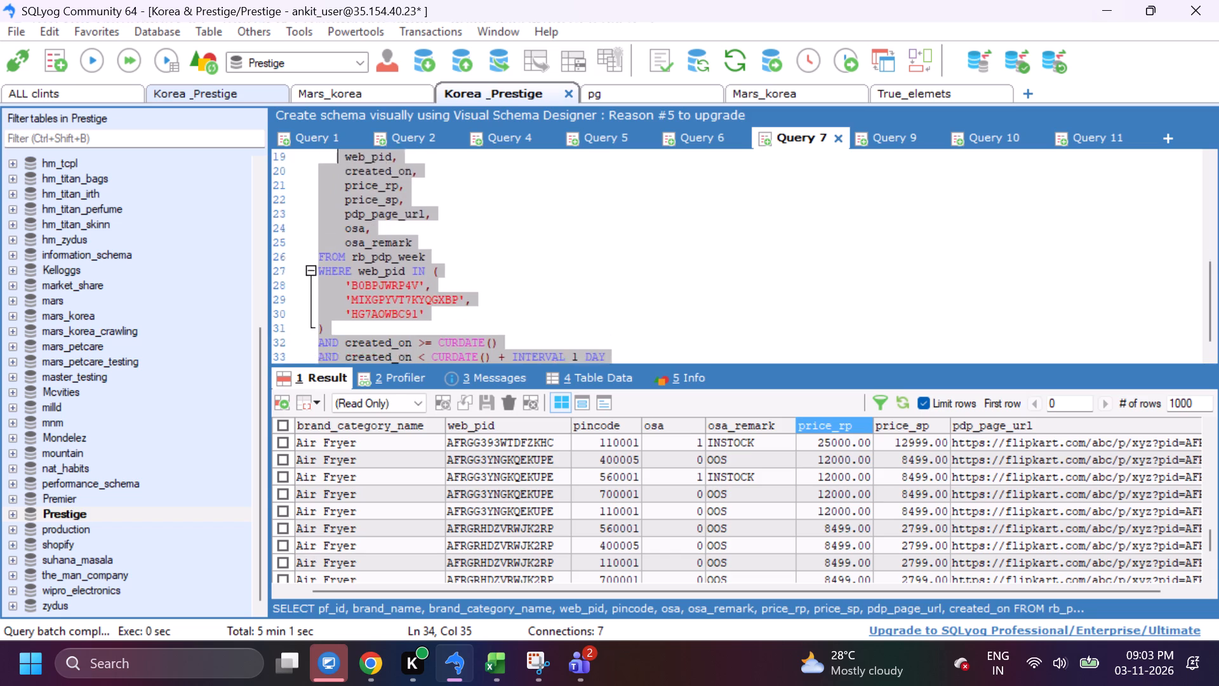
pyautogui.moveTo(335, 147); pyautogui.dragTo(303, 238)
pyautogui.click(132, 58)
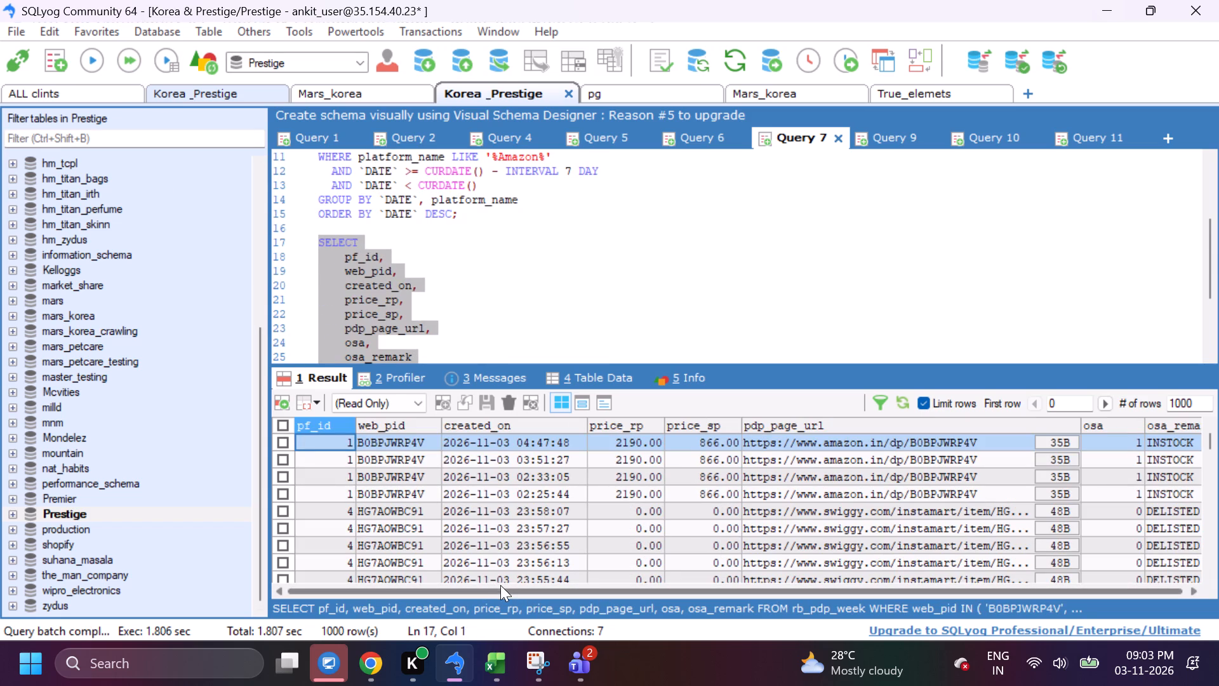
# Copy the pdp_page_url of the first B0BPJWRP4V result row and open that Amazon page in Chrome.
pyautogui.moveTo(497, 587); pyautogui.dragTo(502, 600)
pyautogui.click(736, 440)
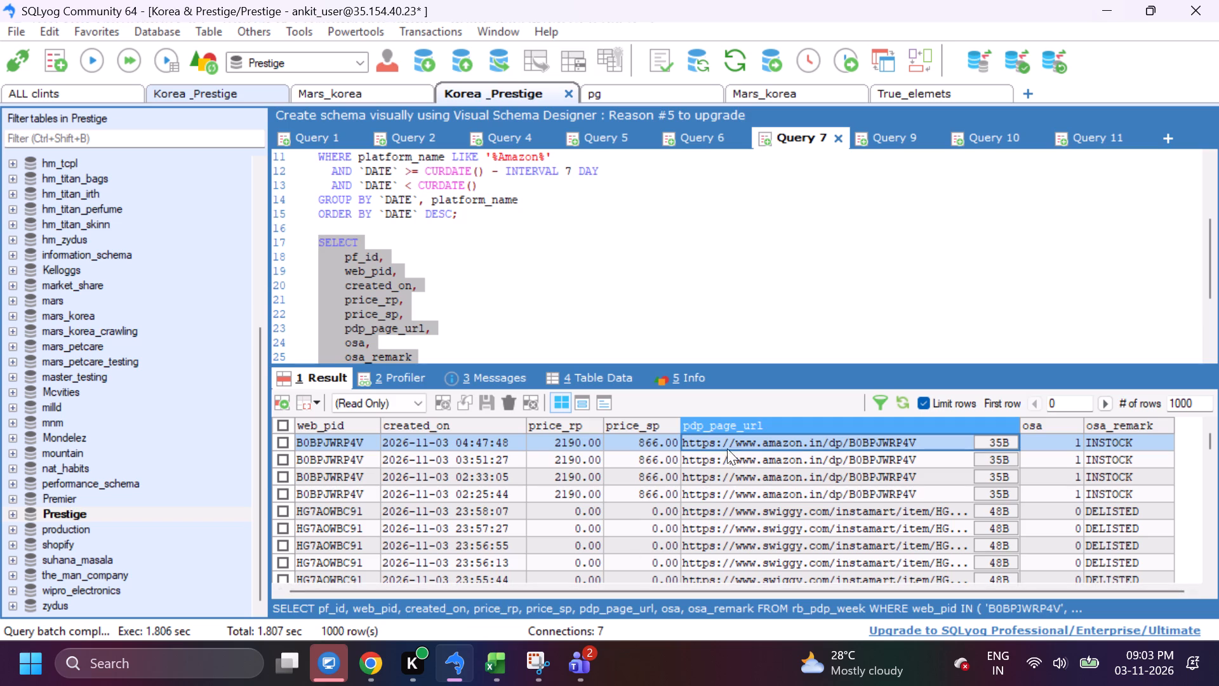
pyautogui.hotkey('ctrl', 'c')
pyautogui.click(383, 661)
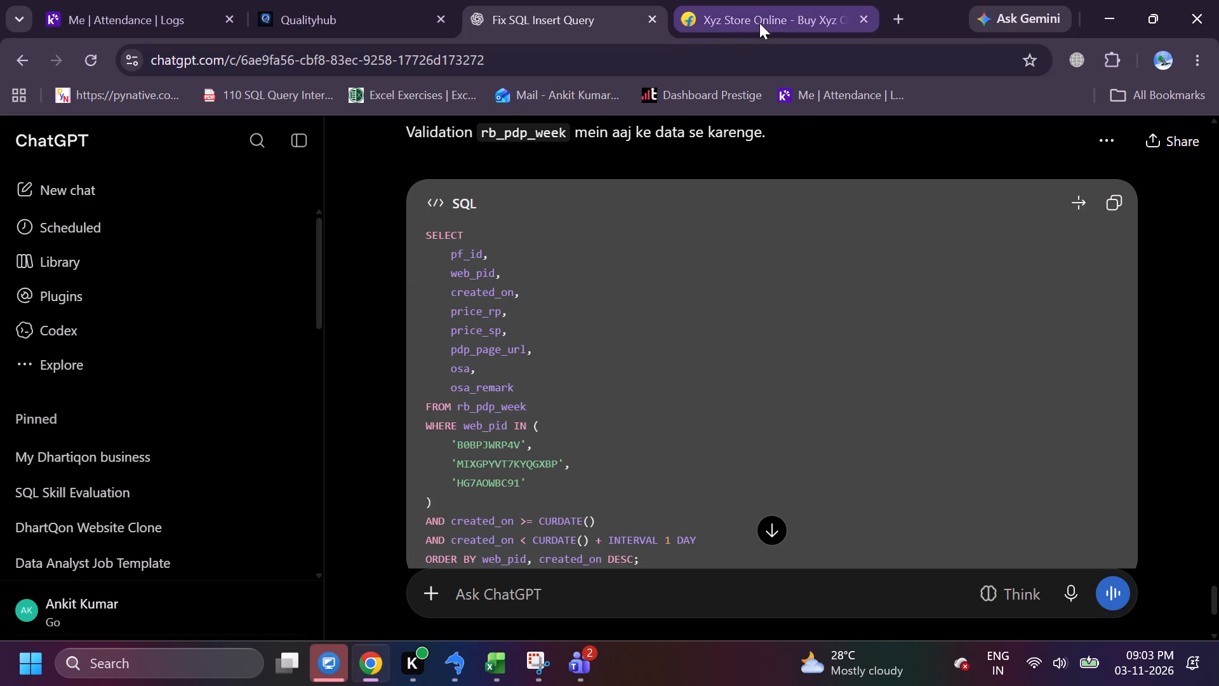
pyautogui.click(689, 59)
pyautogui.hotkey('ctrl', 'v')
pyautogui.press('Return')
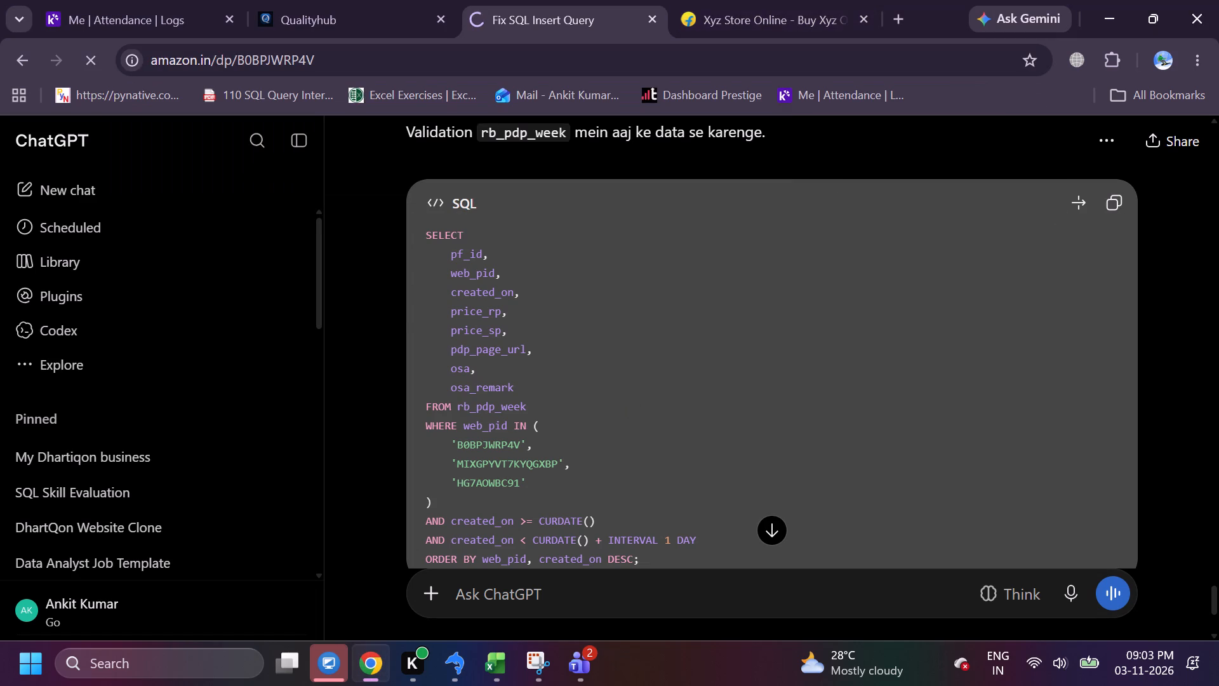
# In SQLyog's Query 7, add a pincode column after osa_remark in the rb_pdp_week SELECT for the three web_pids.
pyautogui.click(485, 662)
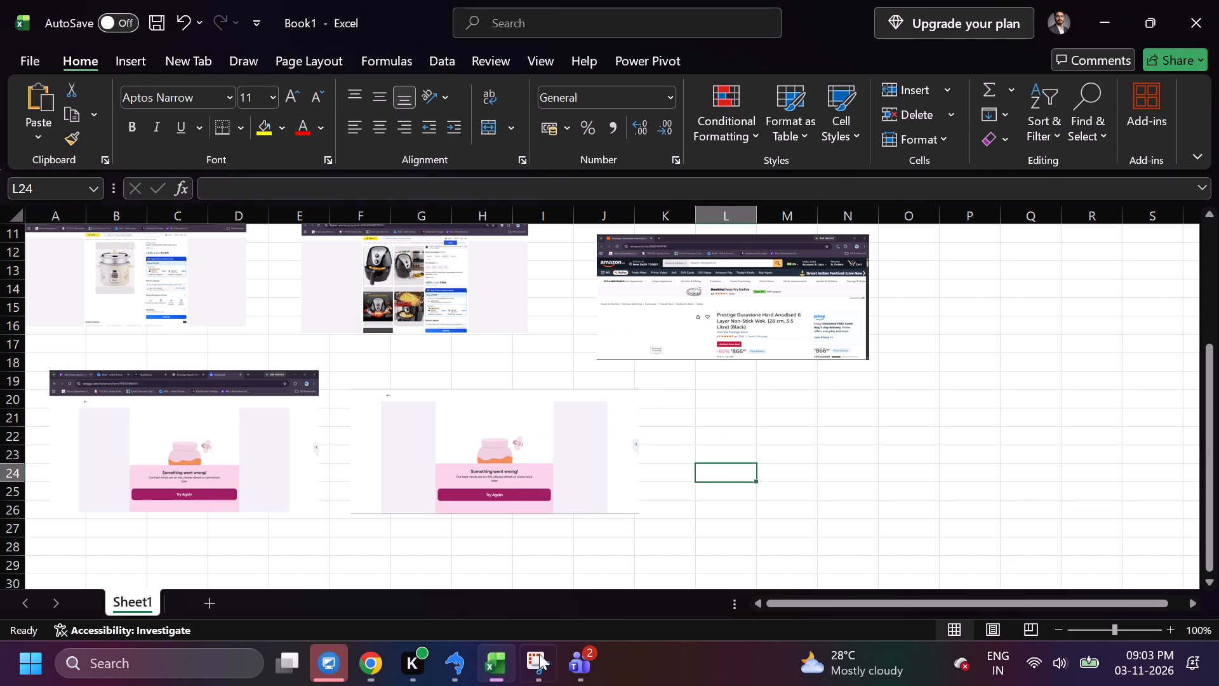
pyautogui.click(462, 657)
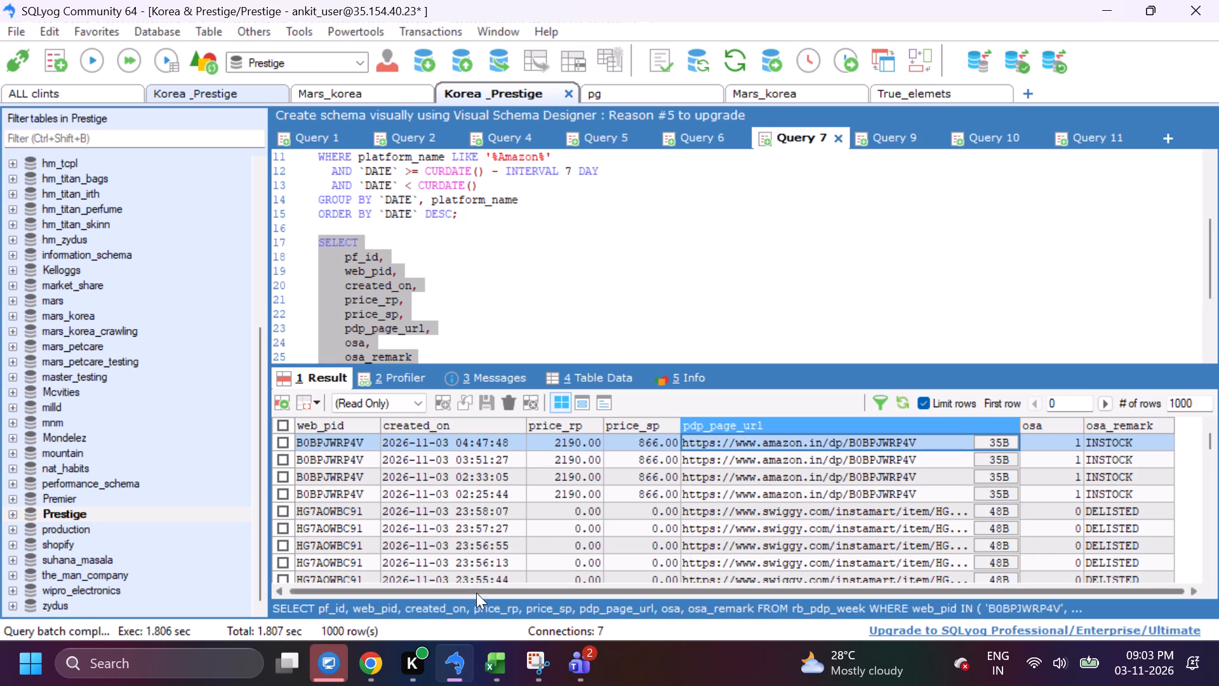
pyautogui.moveTo(476, 591); pyautogui.dragTo(455, 593)
pyautogui.moveTo(455, 593); pyautogui.dragTo(535, 591)
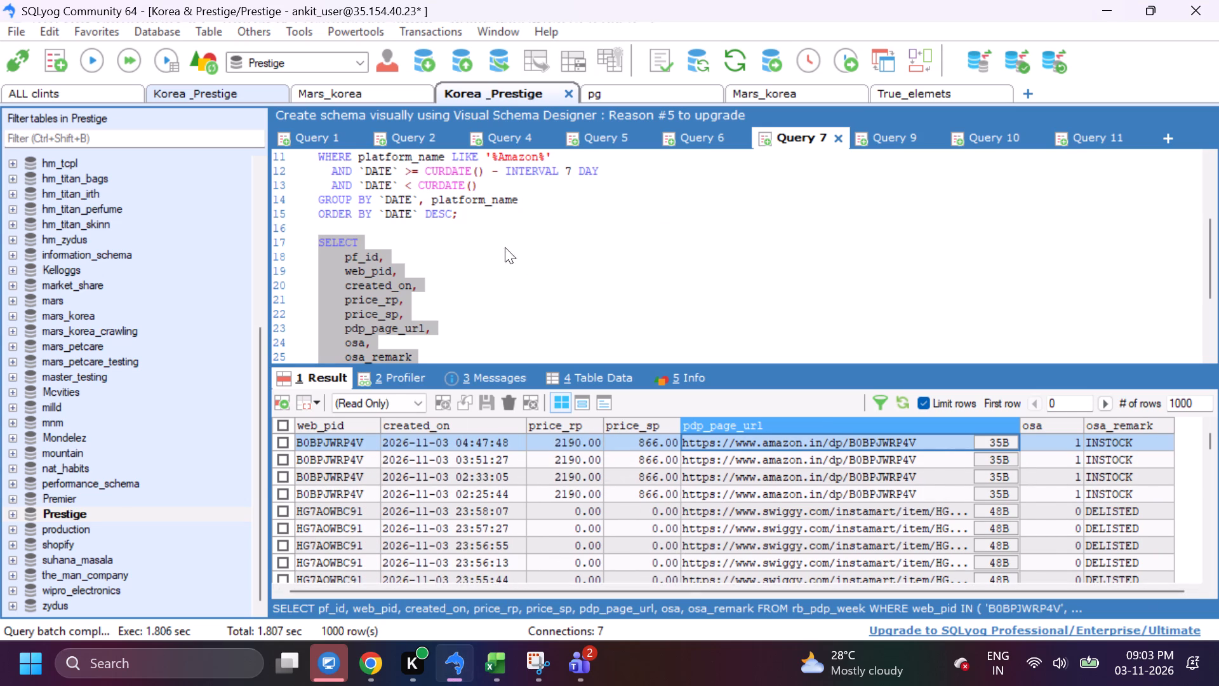
pyautogui.scroll(-2, 444, 306)
pyautogui.click(427, 283)
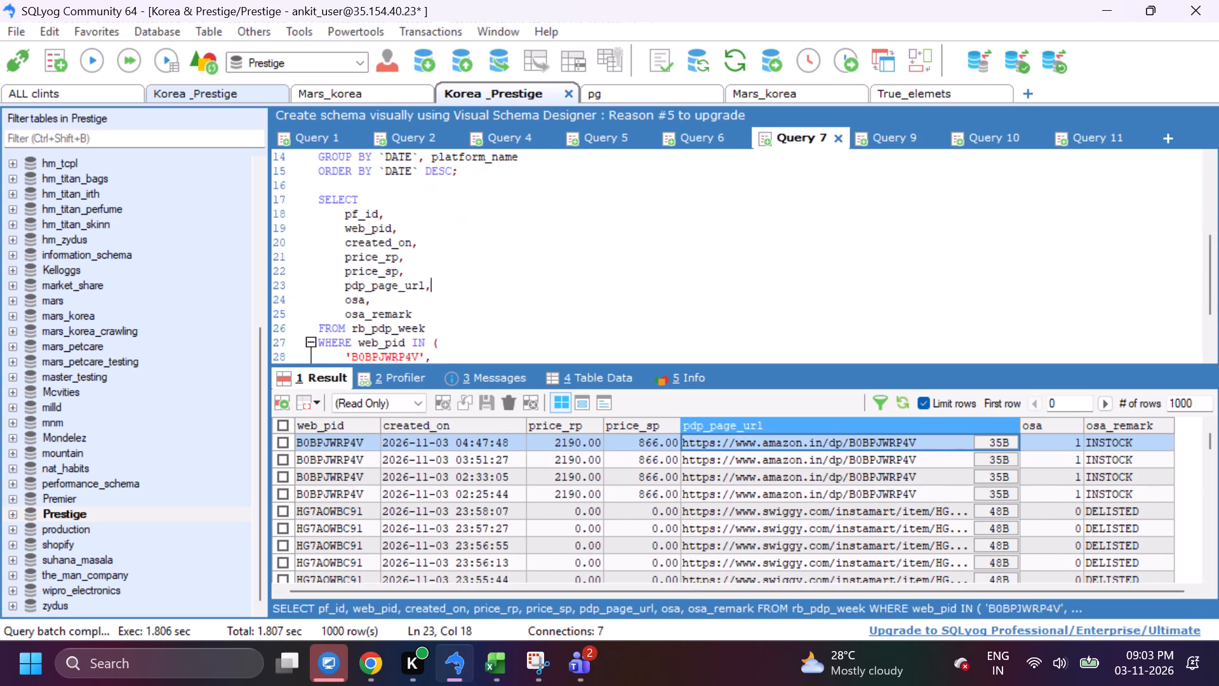
pyautogui.click(429, 313)
pyautogui.write(',p')
pyautogui.press('BackSpace')
pyautogui.press('Return')
pyautogui.write('pincode')
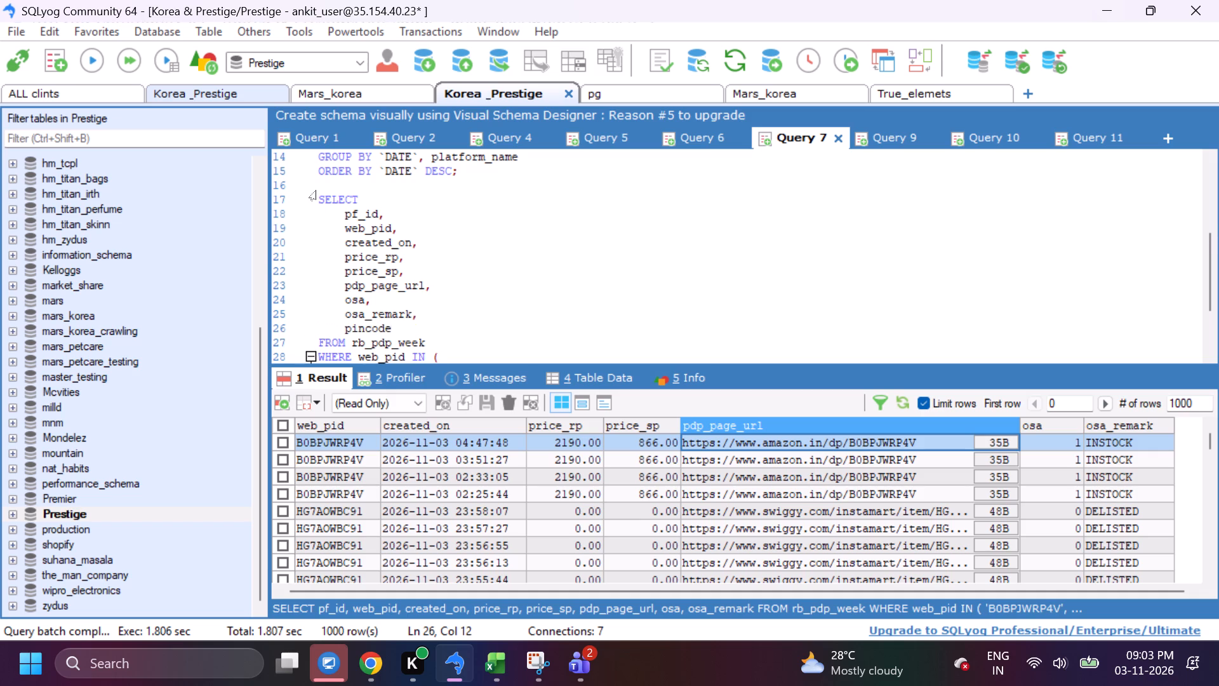
# Run the edited rb_pdp_week query and turn off the row limit on its results.
pyautogui.moveTo(318, 192); pyautogui.dragTo(319, 383)
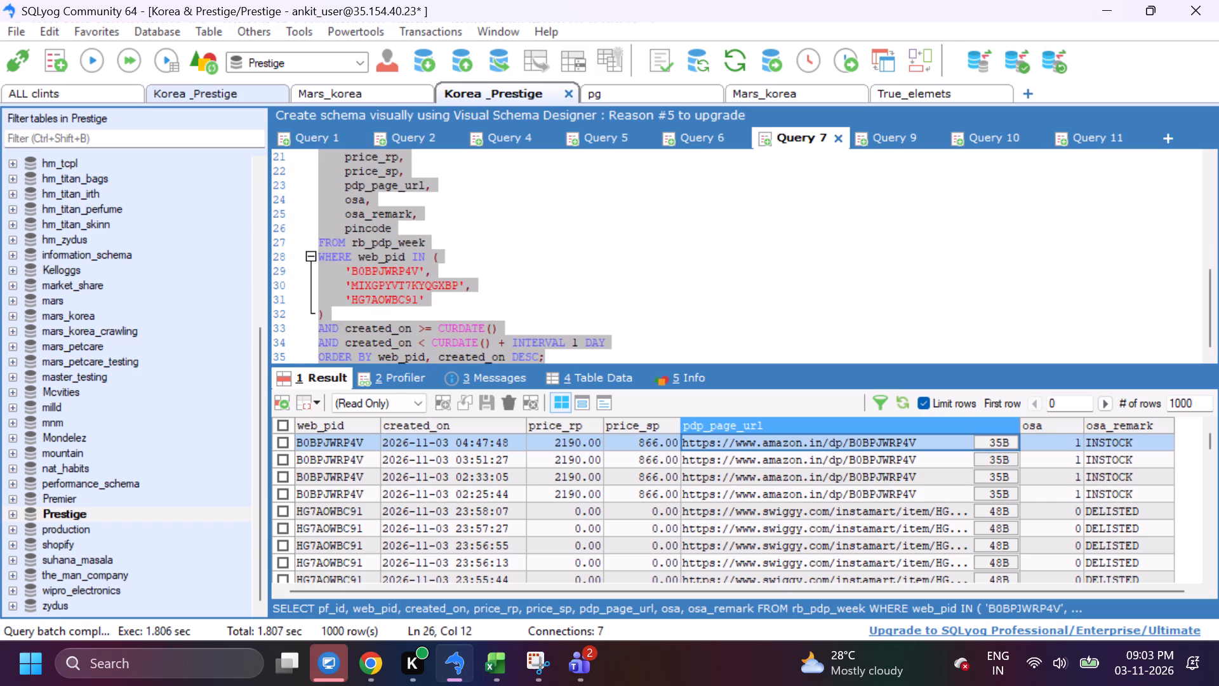
pyautogui.moveTo(319, 383); pyautogui.dragTo(319, 384)
pyautogui.click(130, 58)
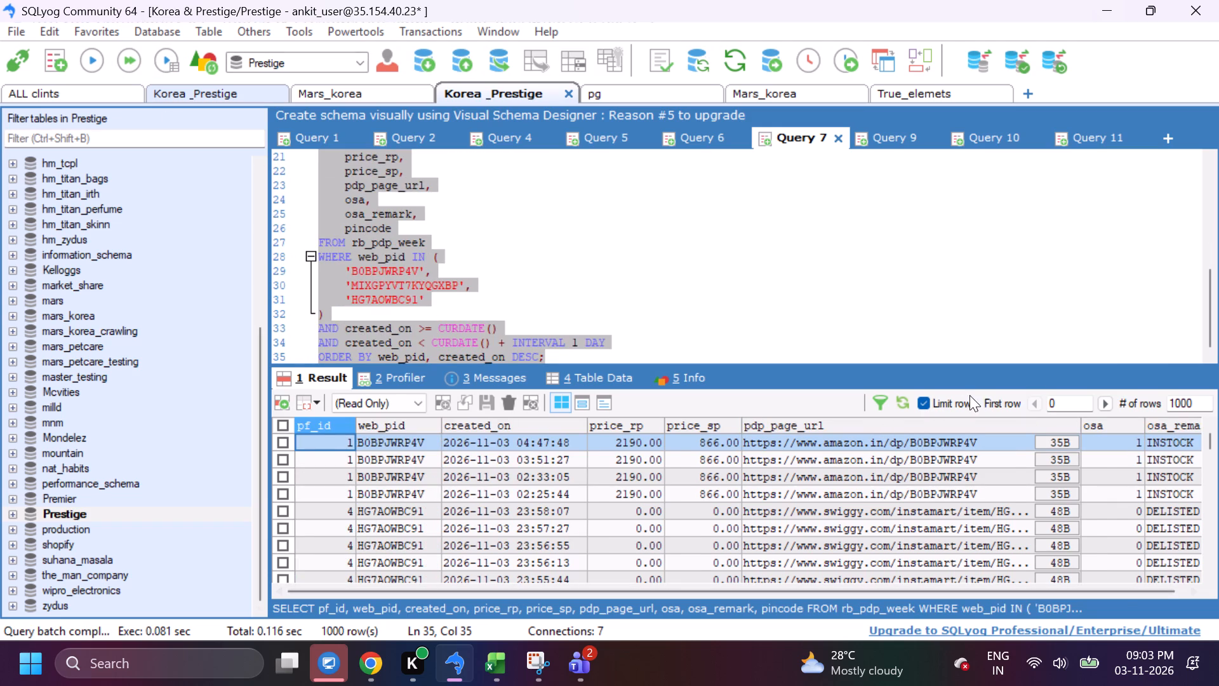
pyautogui.click(925, 401)
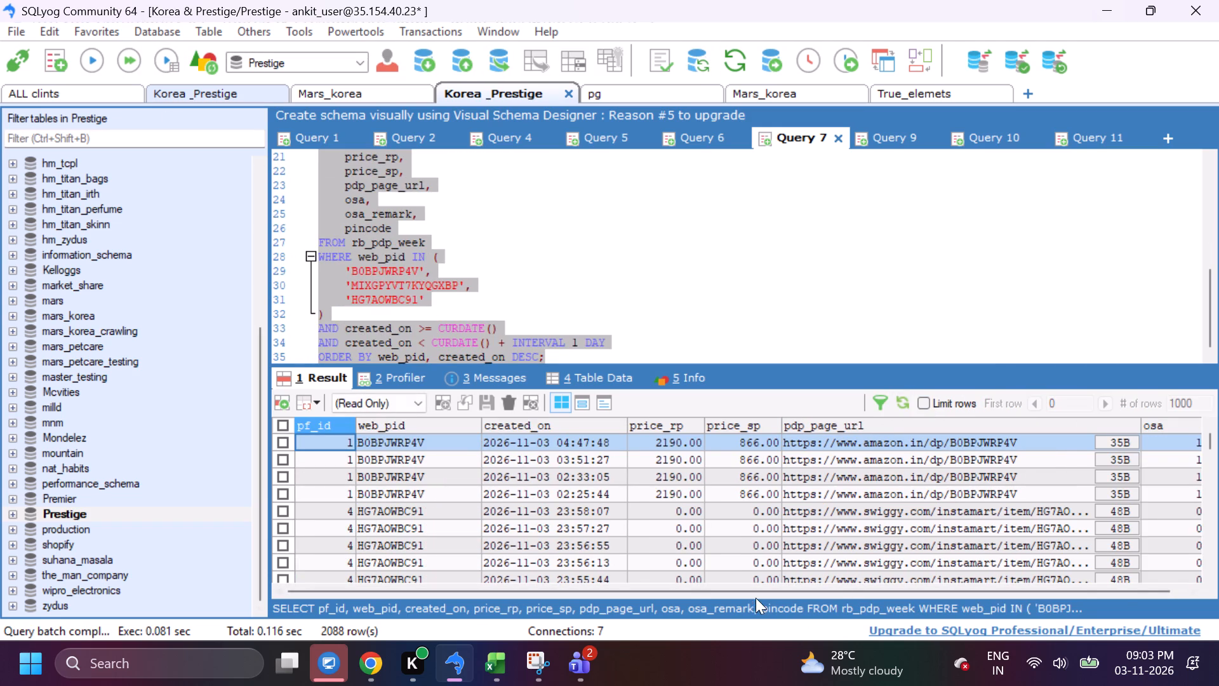
# Copy the pdp_page_url of the first B0BPJWRP4V result row and load it again in Chrome's Amazon tab.
pyautogui.moveTo(757, 594); pyautogui.dragTo(816, 594)
pyautogui.click(818, 449)
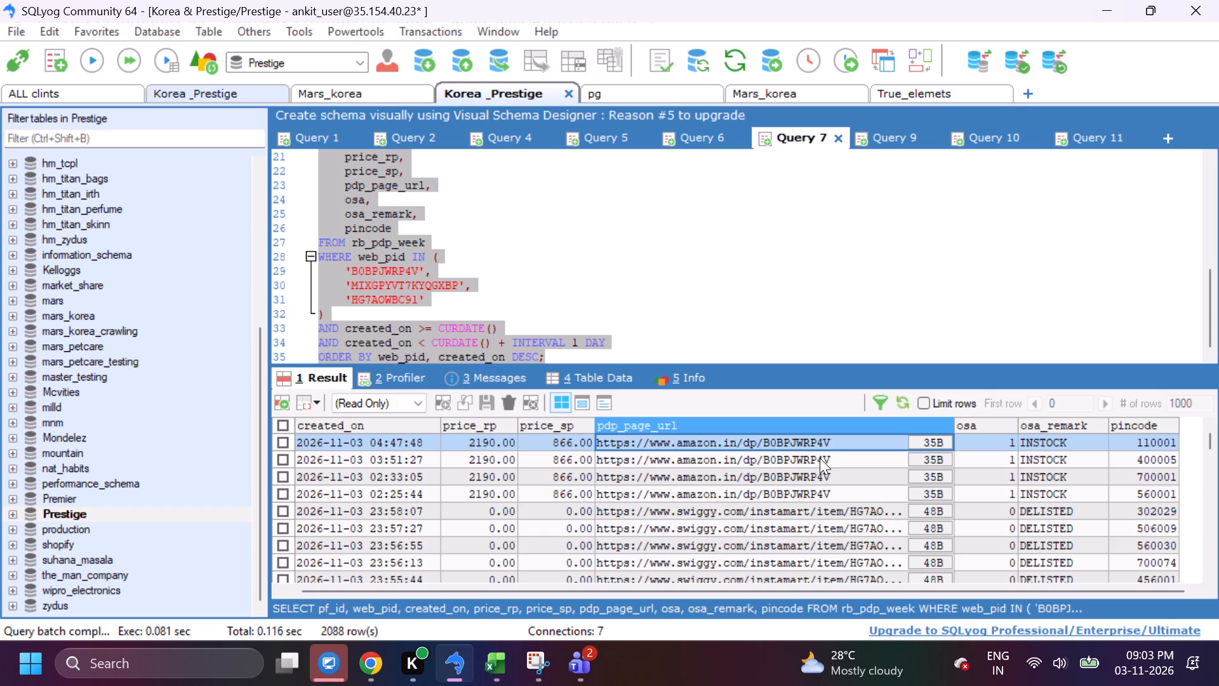
pyautogui.hotkey('ctrl', 'c')
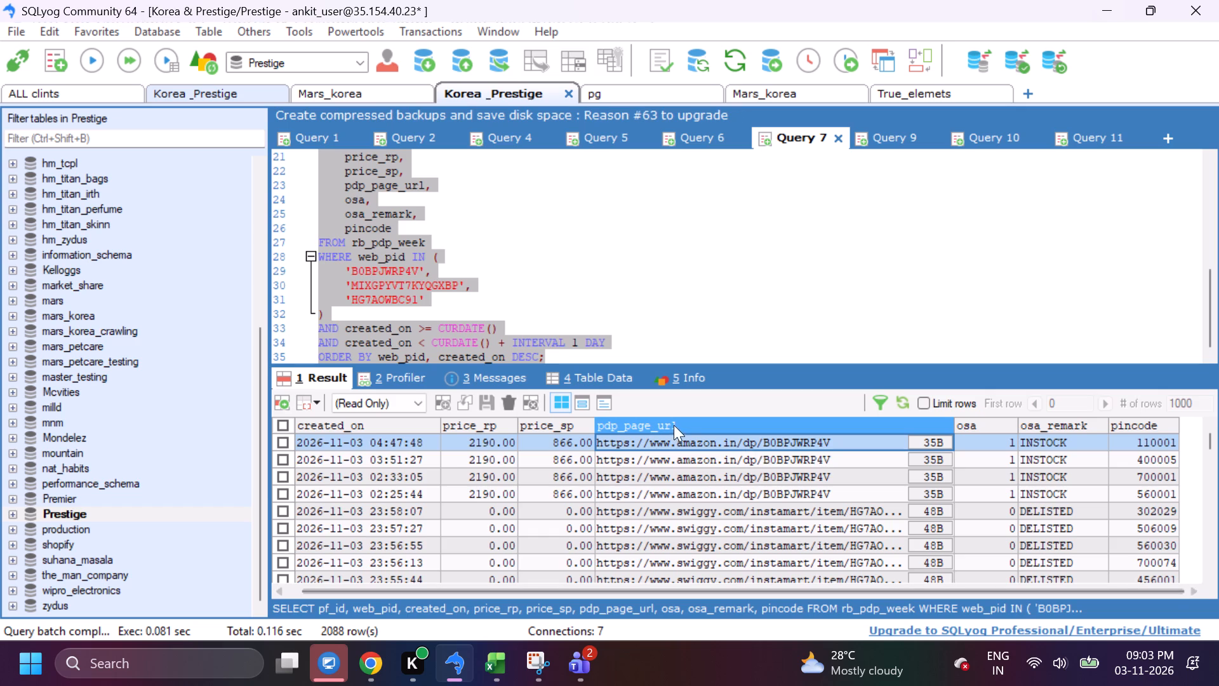
pyautogui.click(670, 447)
pyautogui.click(1052, 77)
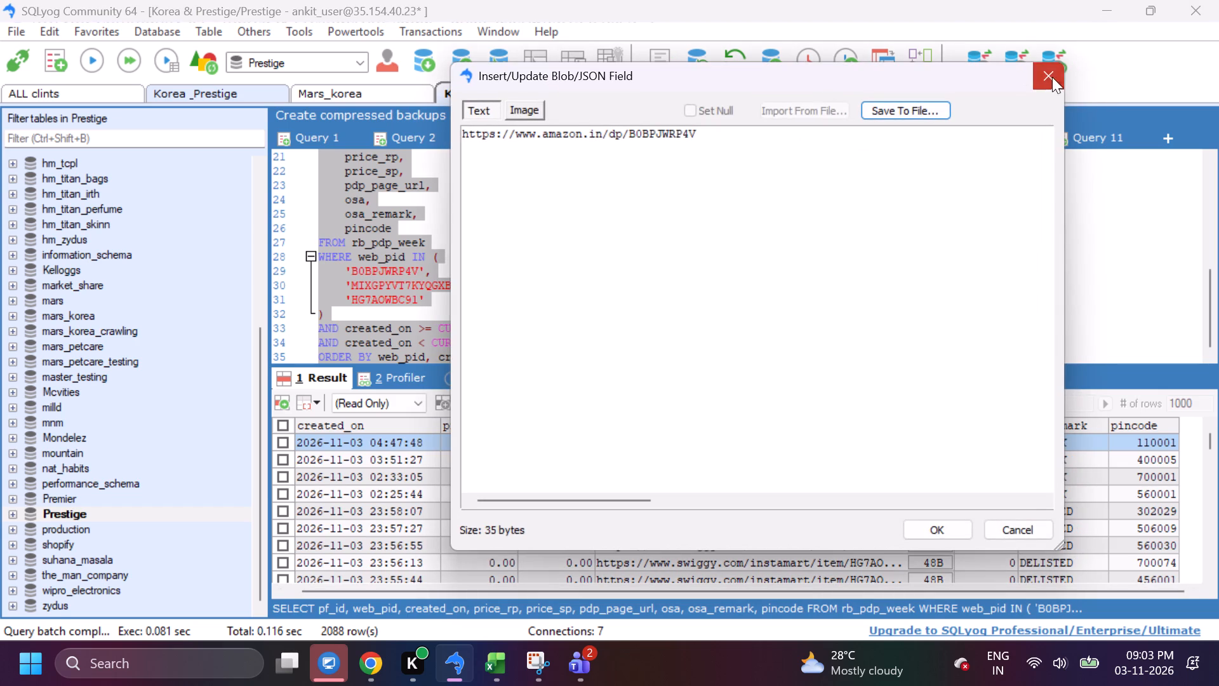
pyautogui.hotkey('ctrl', 'c')
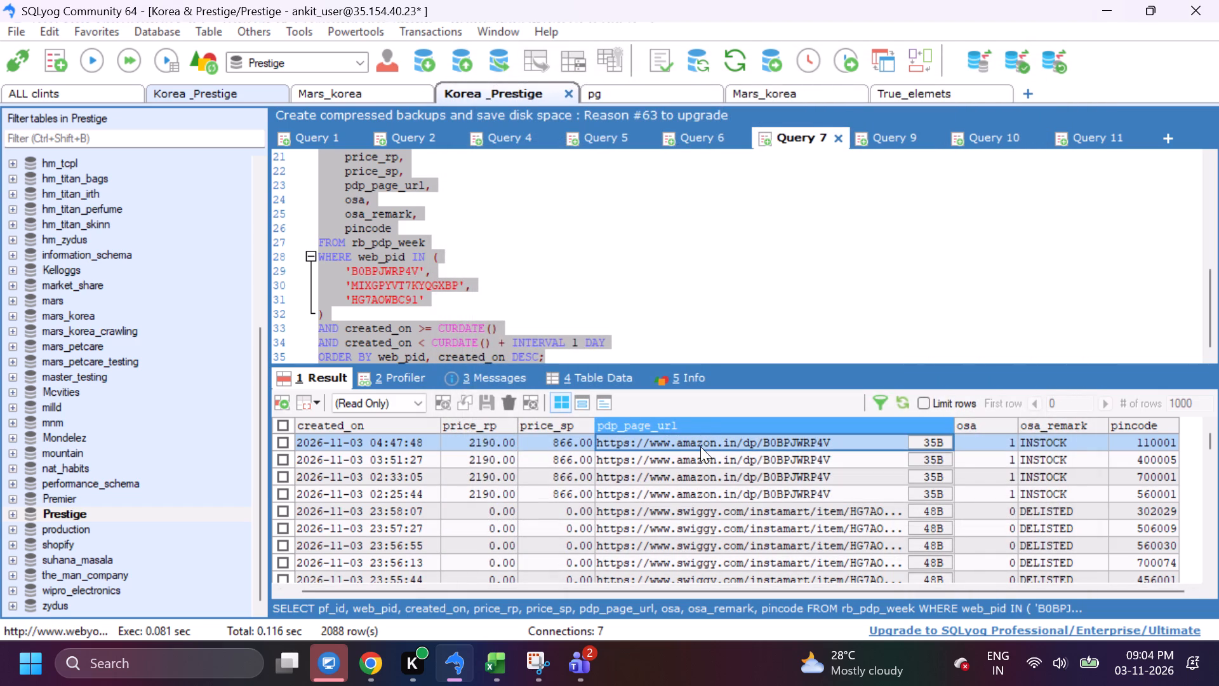
pyautogui.hotkey('ctrl', 'c')
pyautogui.click(378, 664)
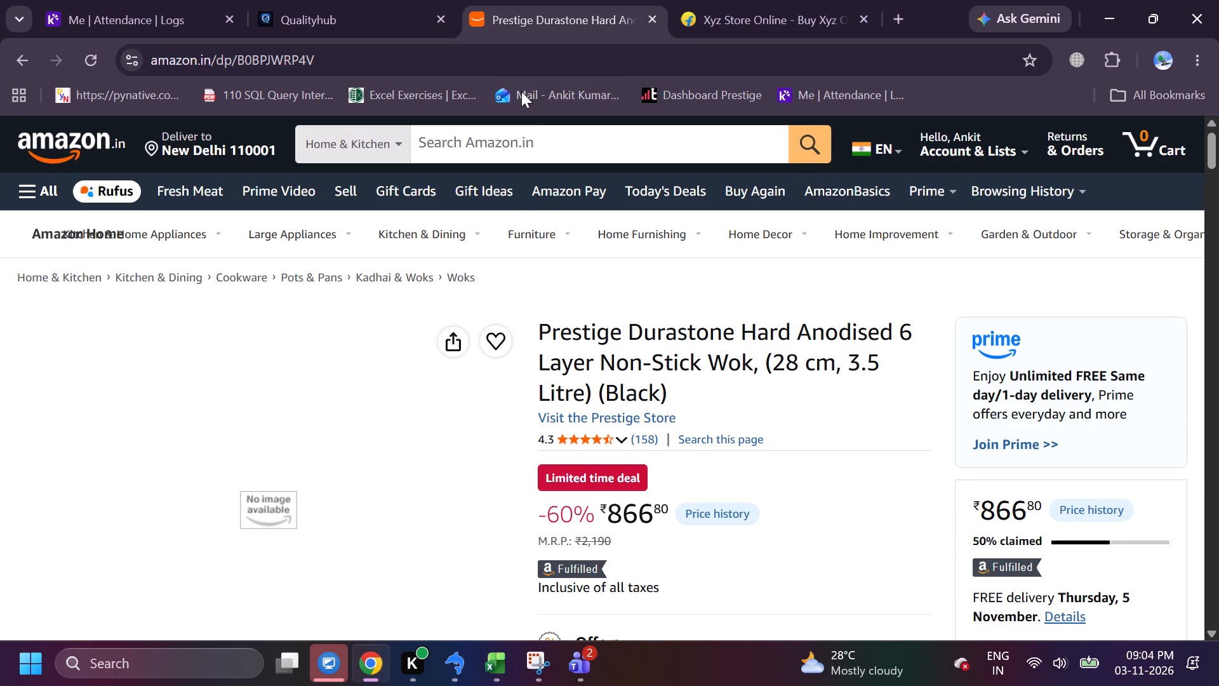
pyautogui.click(441, 58)
pyautogui.hotkey('ctrl', 'v')
pyautogui.press('Return')
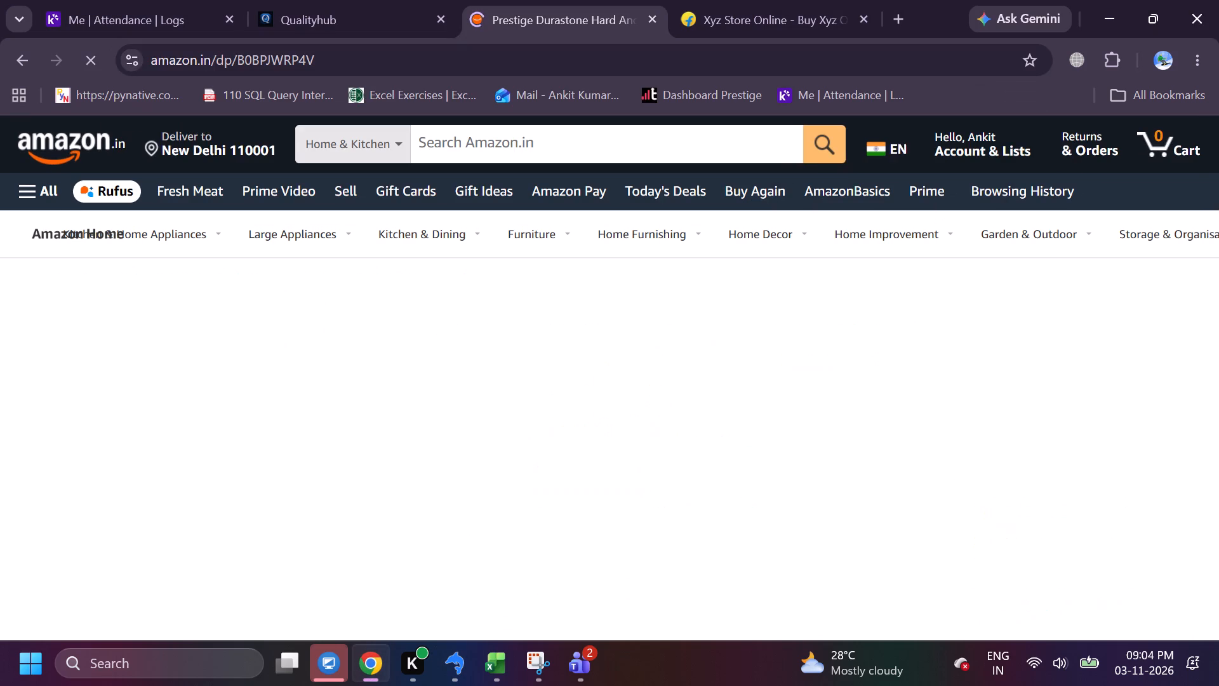
# Copy the pincode of the first B0BPJWRP4V row in SQLyog and check it against the Amazon page's delivery location.
pyautogui.click(472, 664)
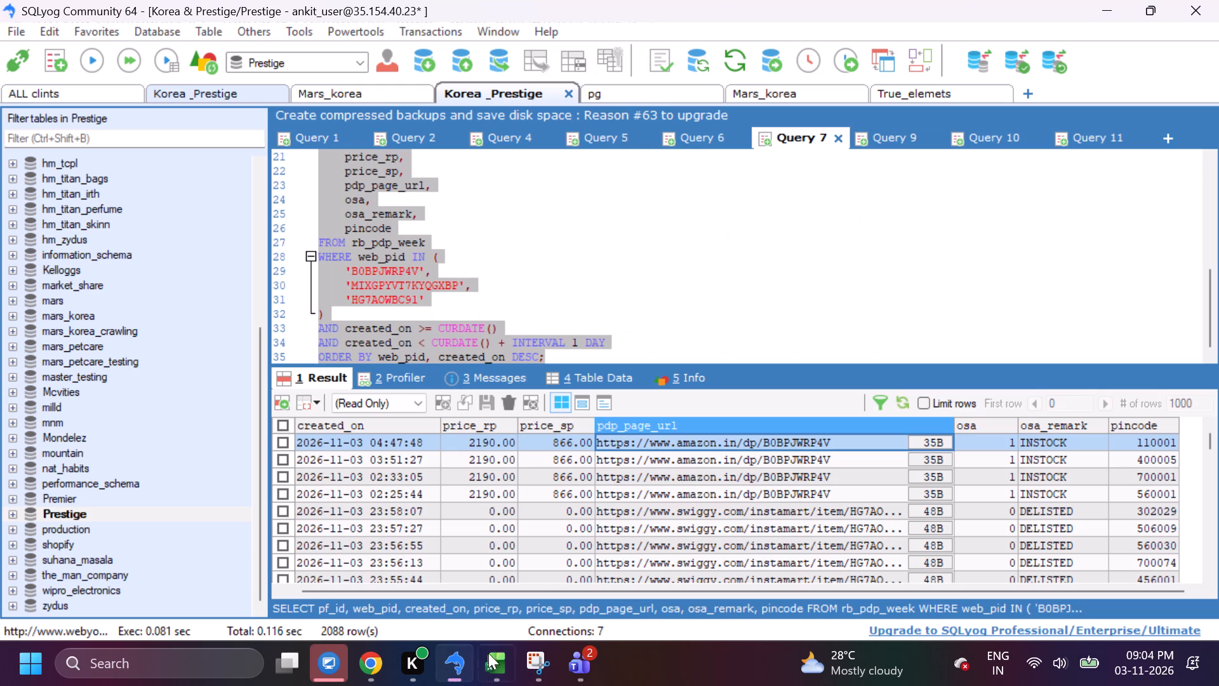
pyautogui.moveTo(627, 588); pyautogui.dragTo(590, 590)
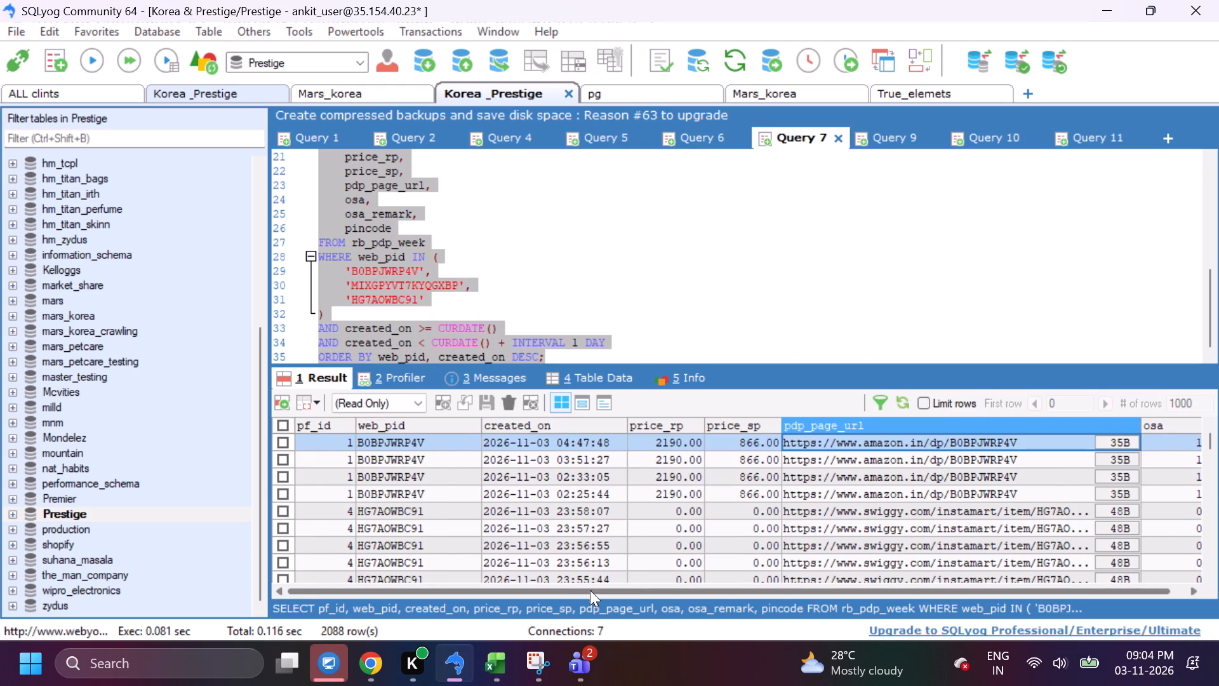
pyautogui.moveTo(590, 590); pyautogui.dragTo(720, 592)
pyautogui.click(1158, 436)
pyautogui.hotkey('ctrl', 'c')
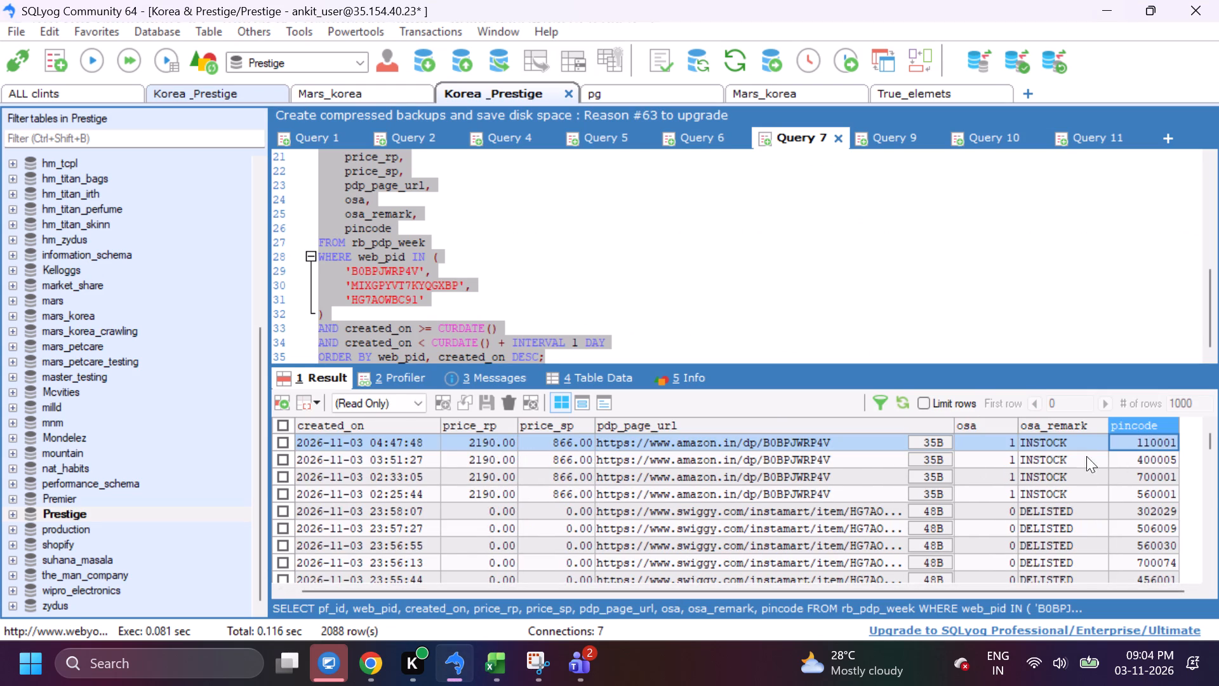
pyautogui.click(361, 667)
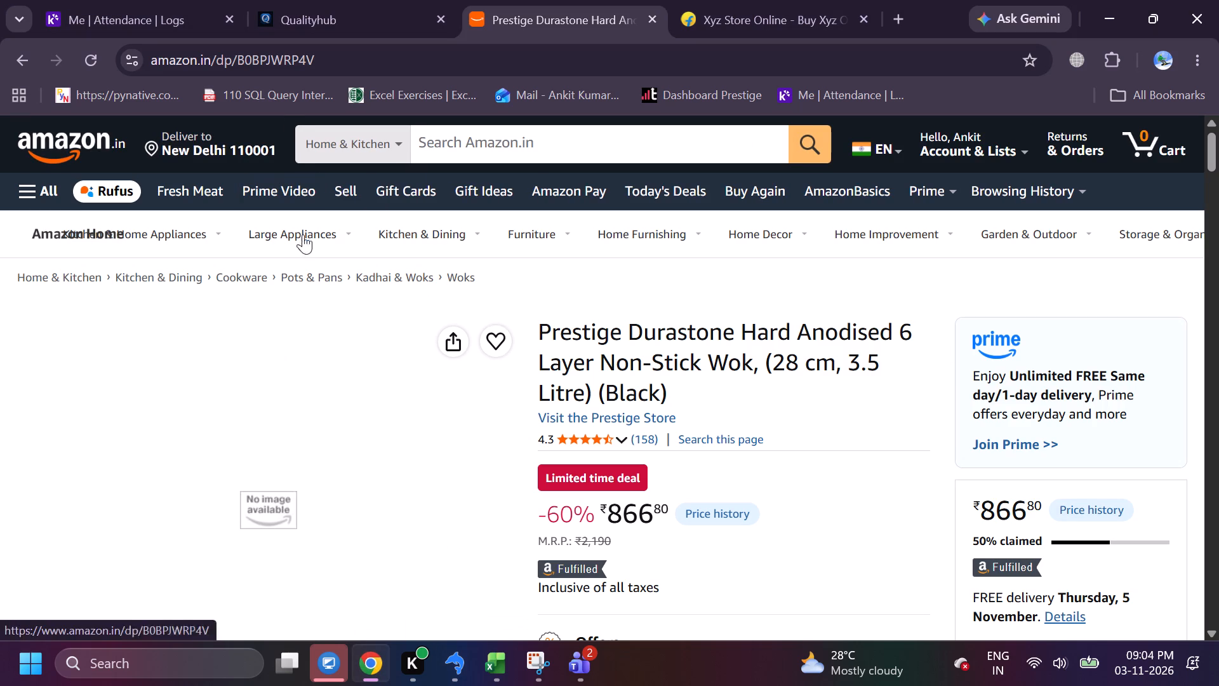
# Capture the Amazon Prestige Durastone wok page, including its address bar, with Snipping Tool and copy the screenshot.
pyautogui.click(528, 653)
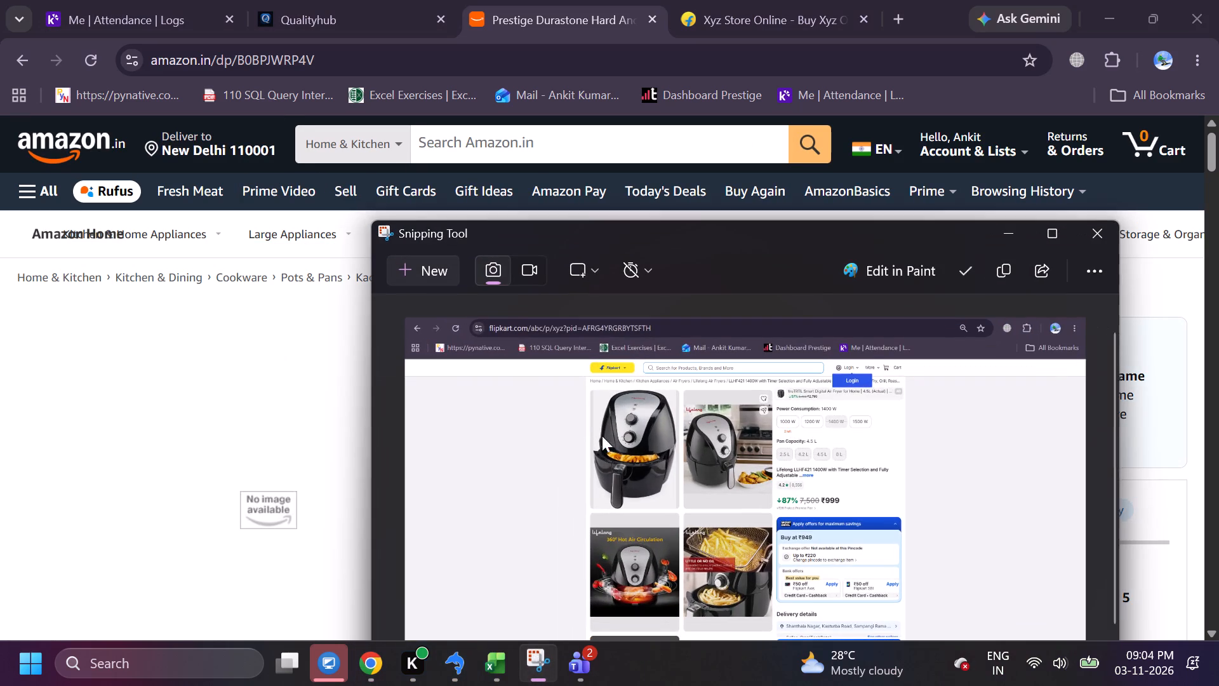
pyautogui.click(434, 283)
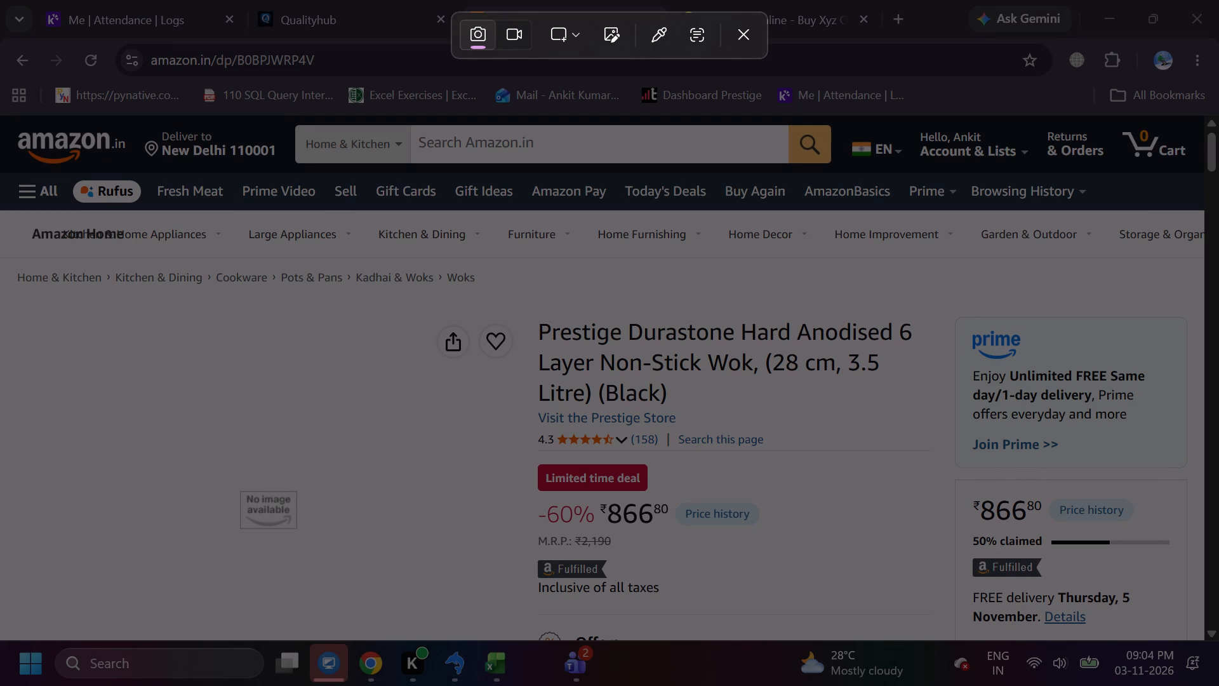
pyautogui.moveTo(0, 41); pyautogui.dragTo(1218, 618)
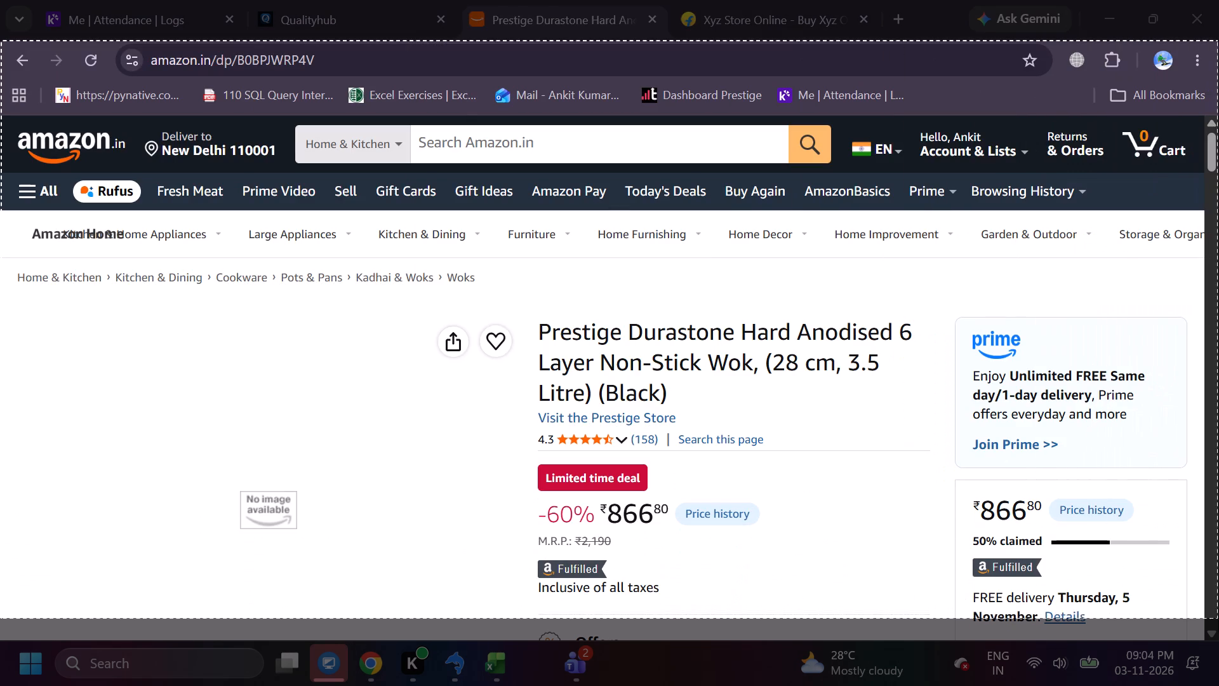
pyautogui.moveTo(1218, 618); pyautogui.dragTo(1218, 641)
pyautogui.click(992, 262)
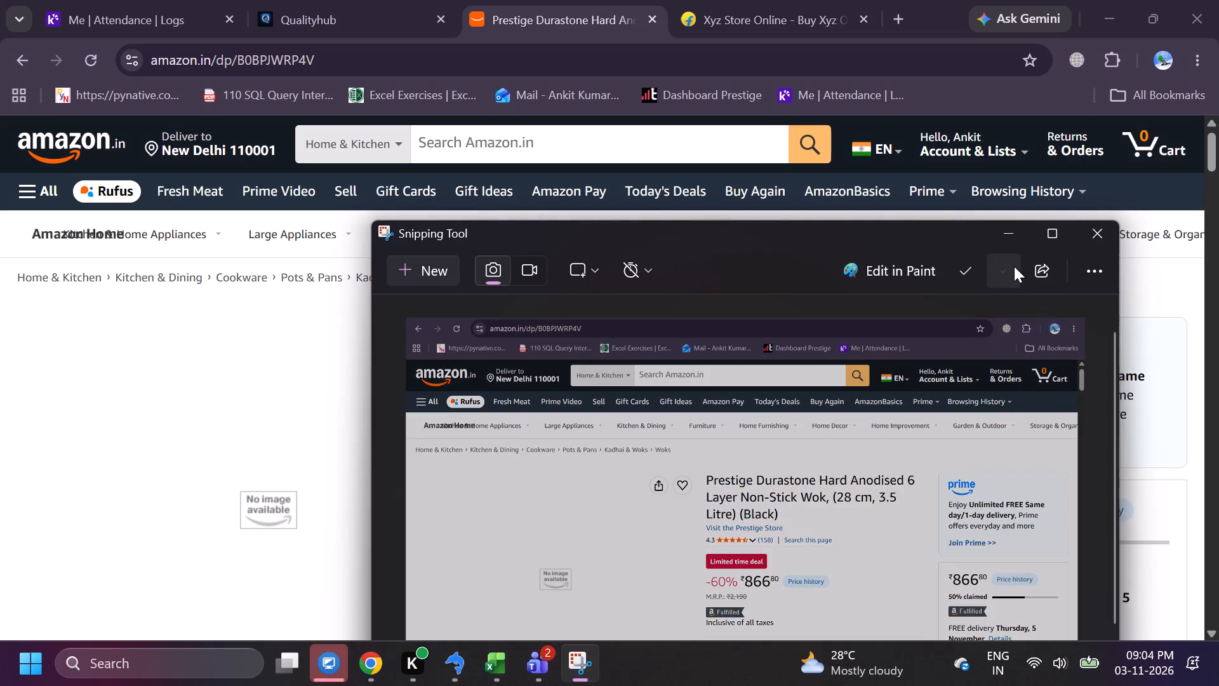
pyautogui.click(1003, 238)
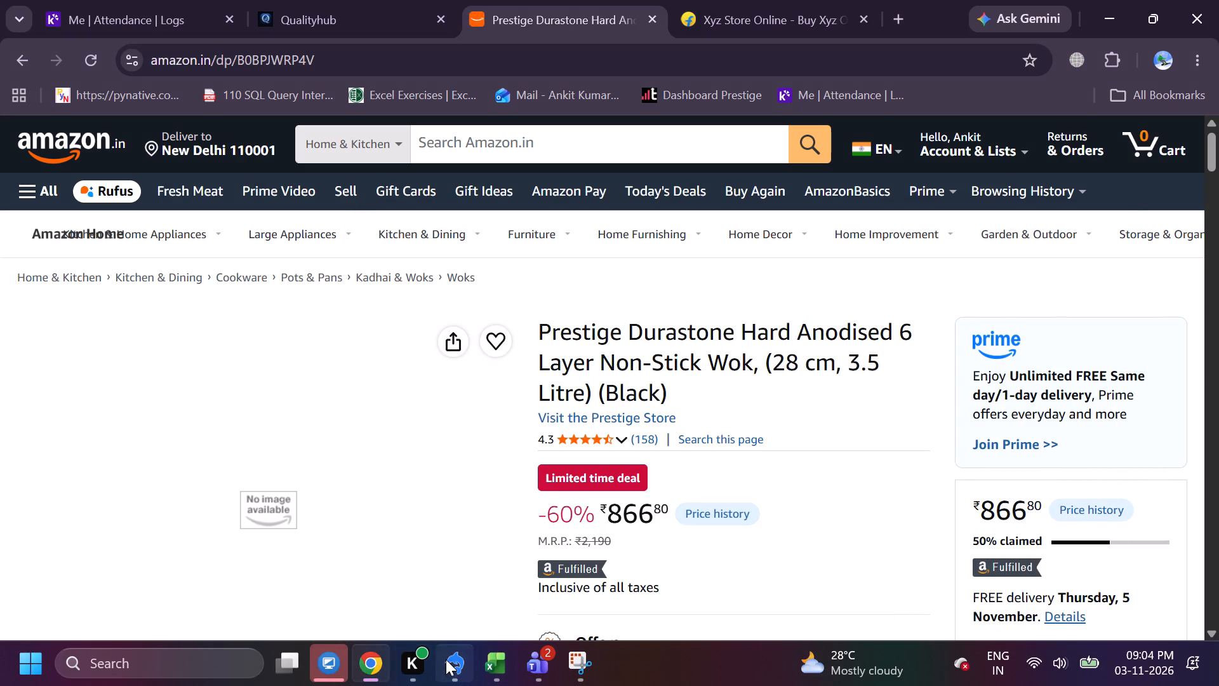
# Compare Qualityhub's SKU Discount row for B0BPJWRP4V with the Amazon page's price and the query results in SQLyog.
pyautogui.click(352, 0)
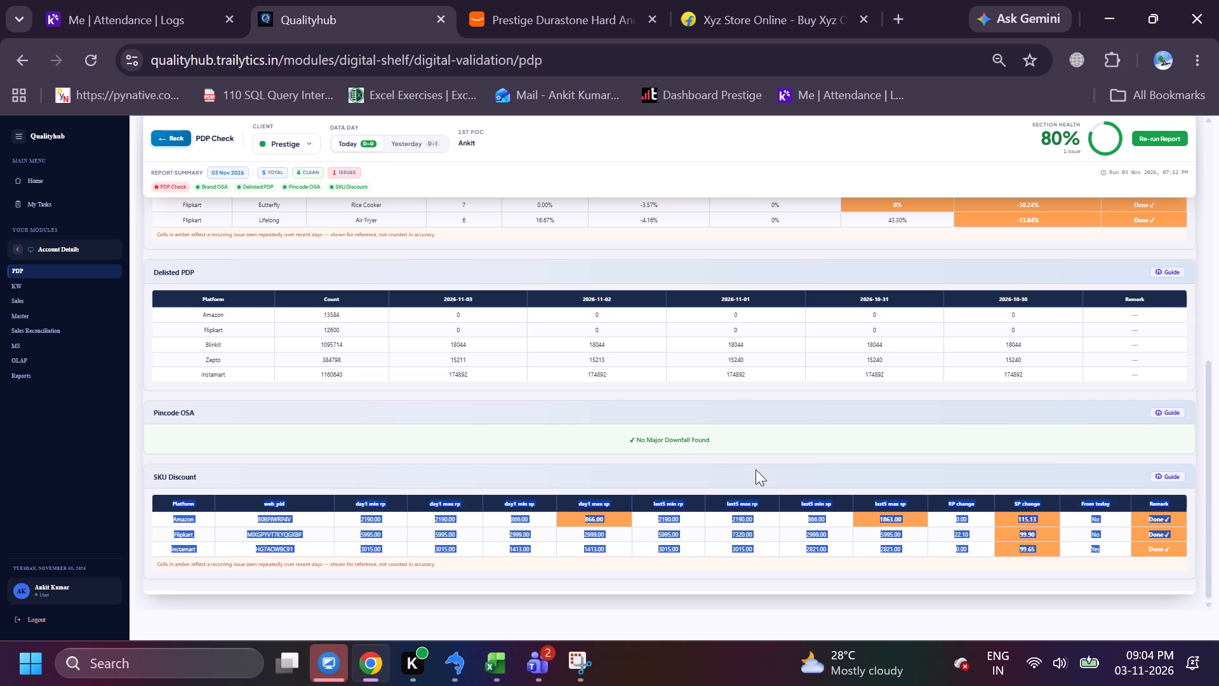
pyautogui.click(754, 465)
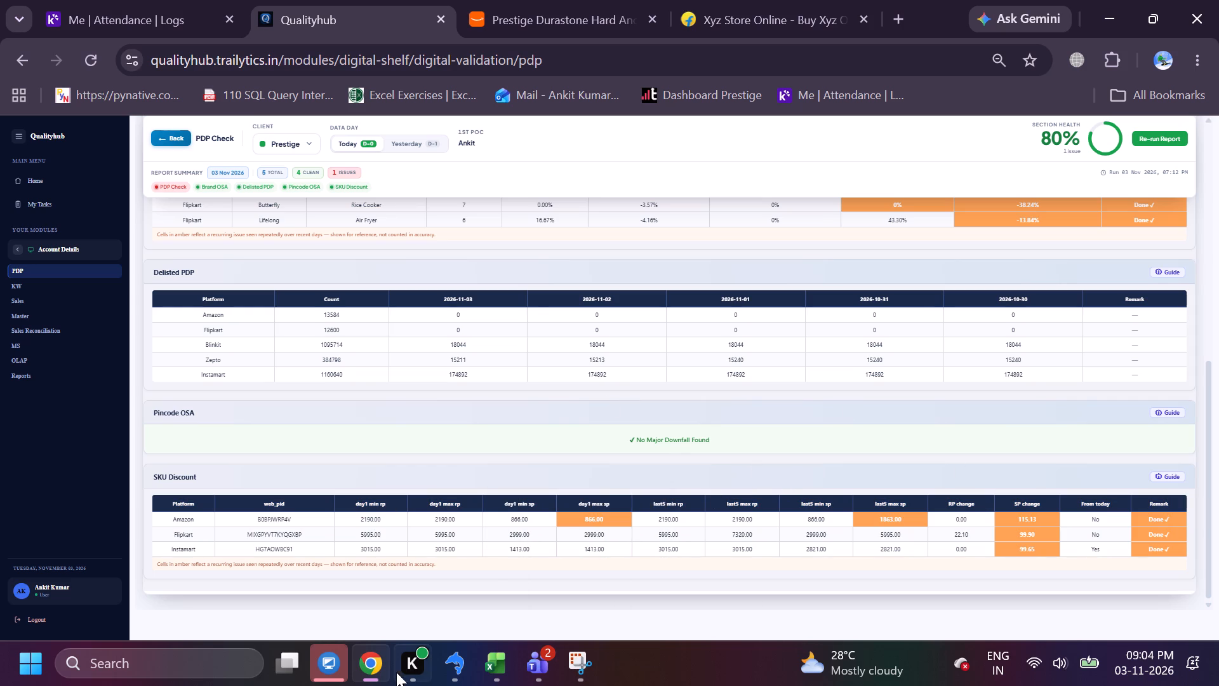
pyautogui.click(750, 19)
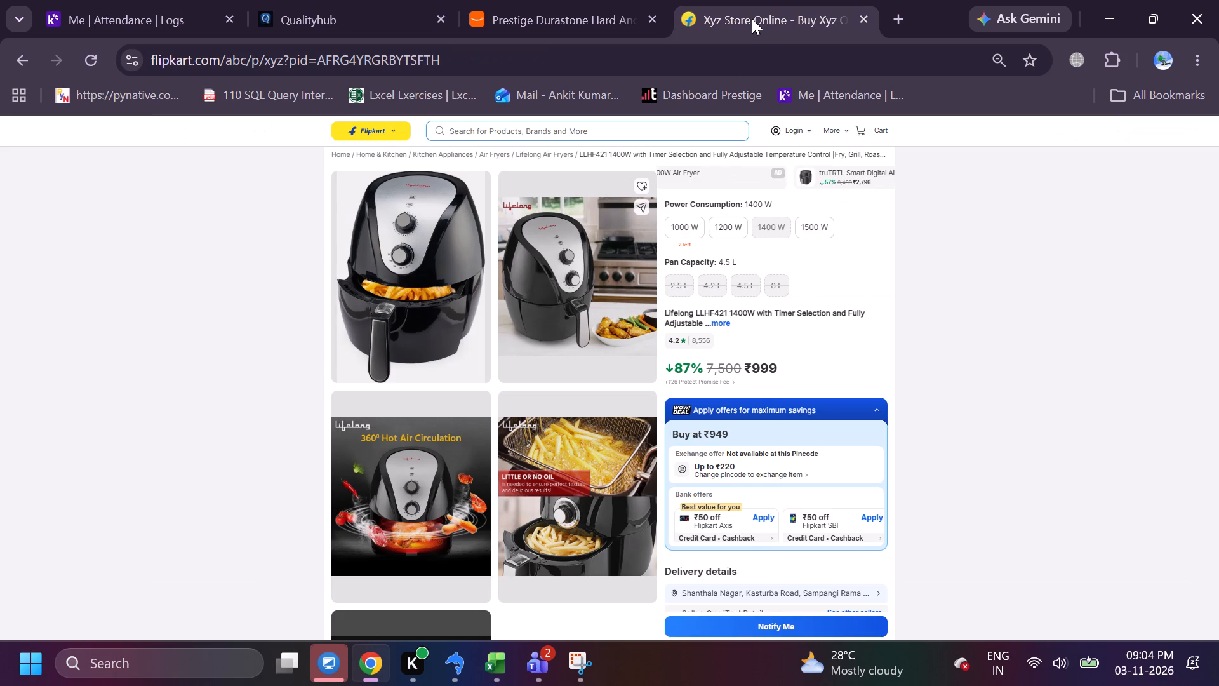
pyautogui.click(562, 7)
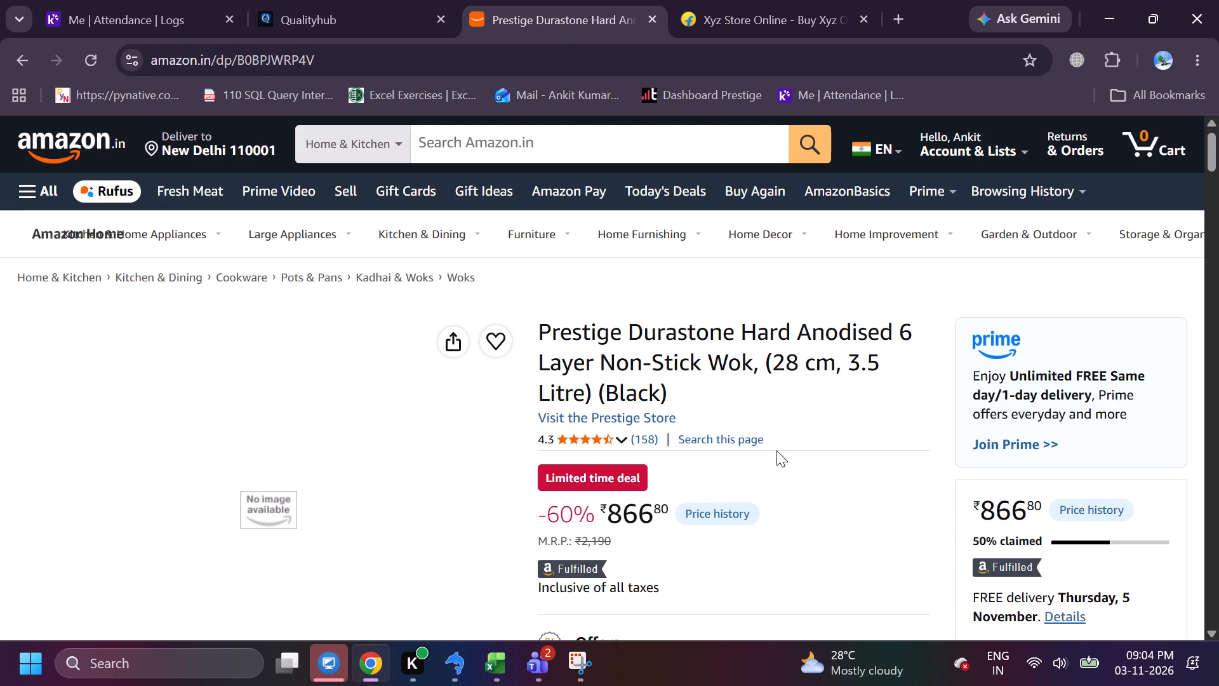
pyautogui.click(462, 663)
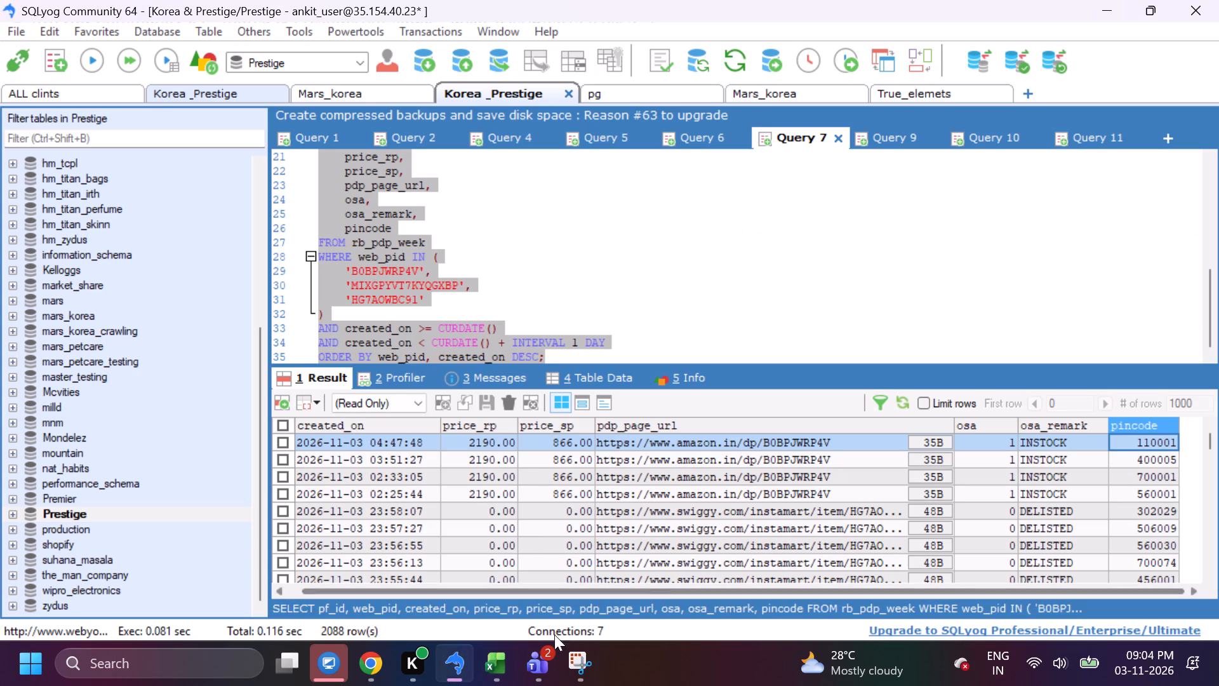
pyautogui.click(378, 654)
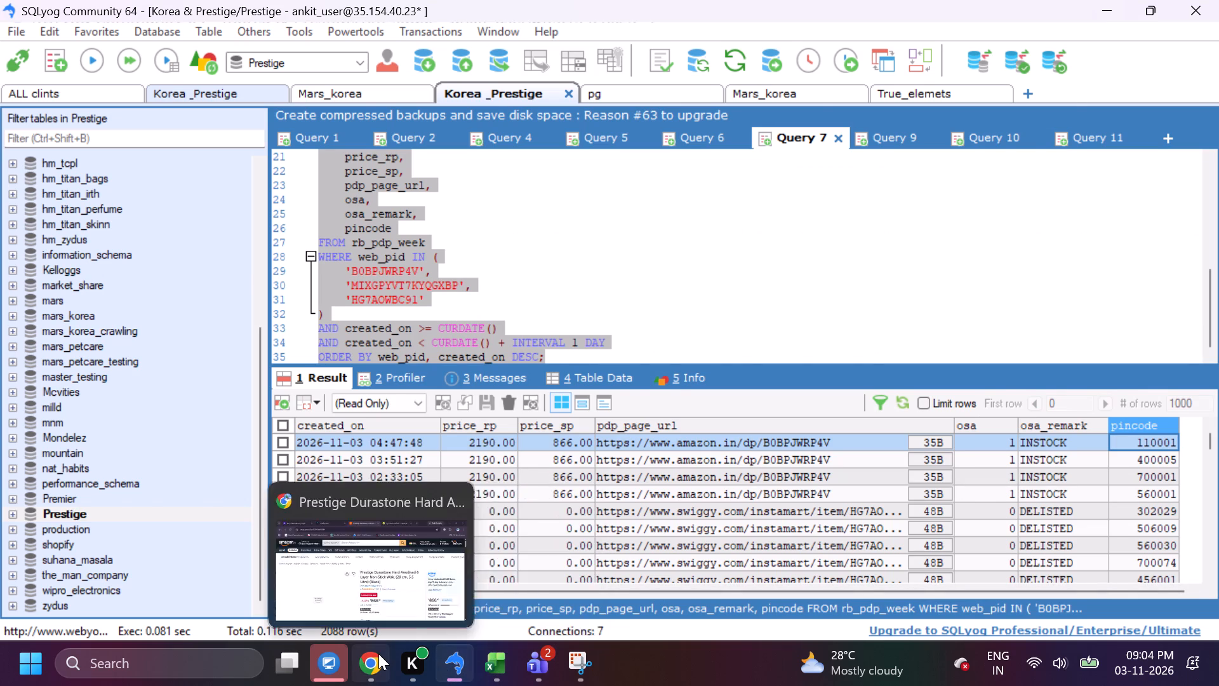
pyautogui.scroll(-1, 763, 469)
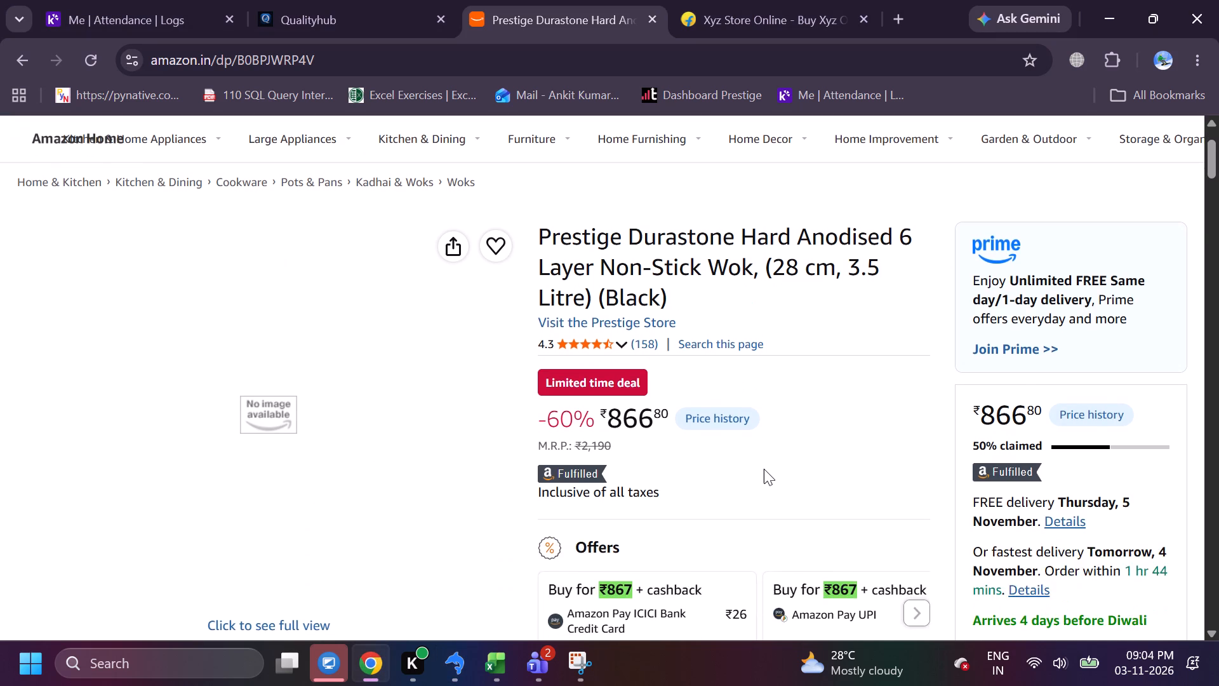
pyautogui.scroll(1, 764, 469)
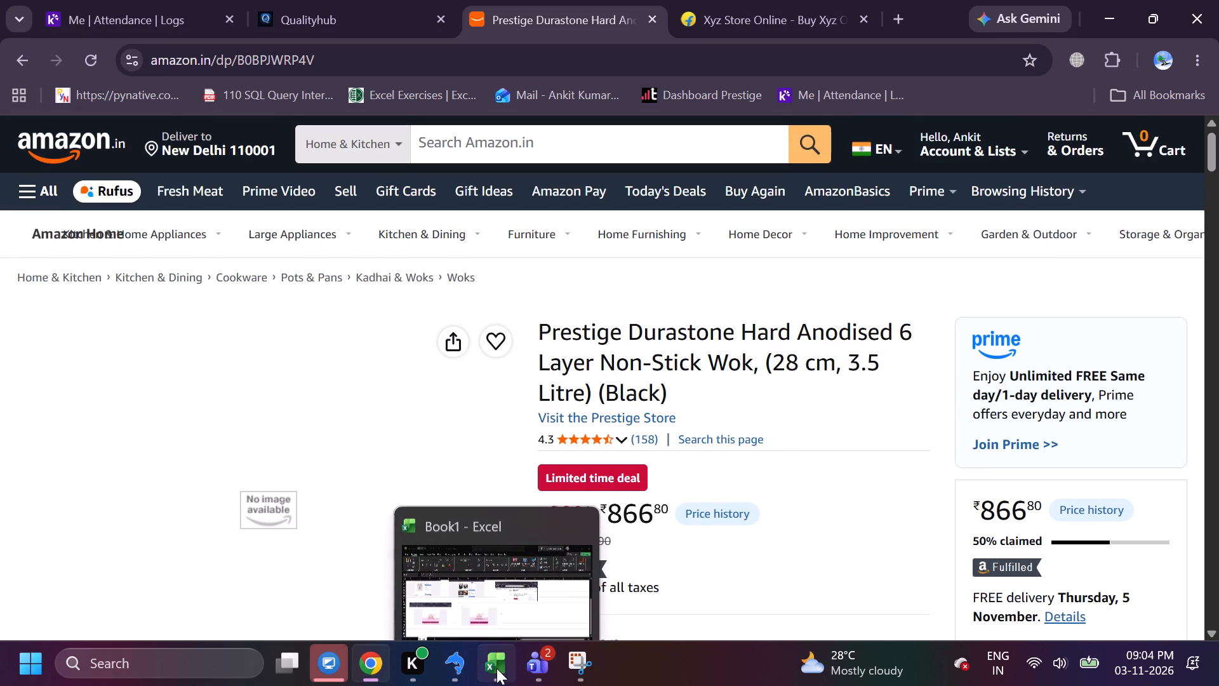
# Shrink the lower Amazon wok screenshot in Book1 in Excel so that it spans columns J to N.
pyautogui.click(496, 668)
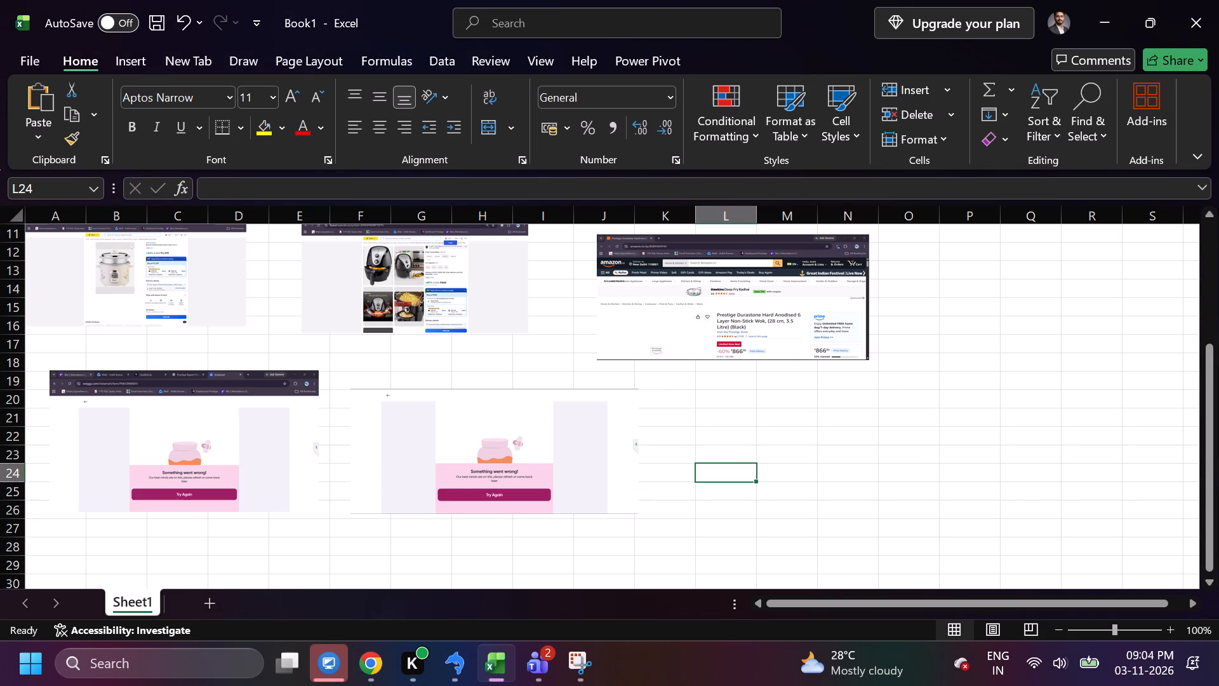
pyautogui.click(869, 356)
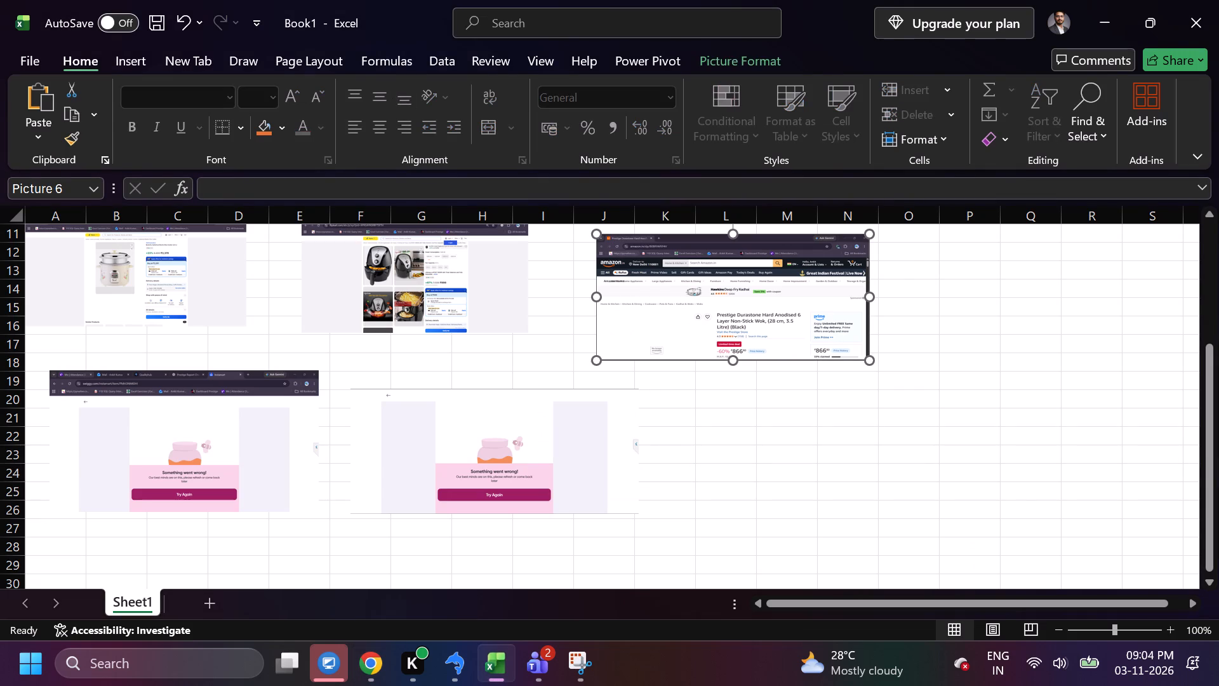
pyautogui.moveTo(870, 360); pyautogui.dragTo(969, 493)
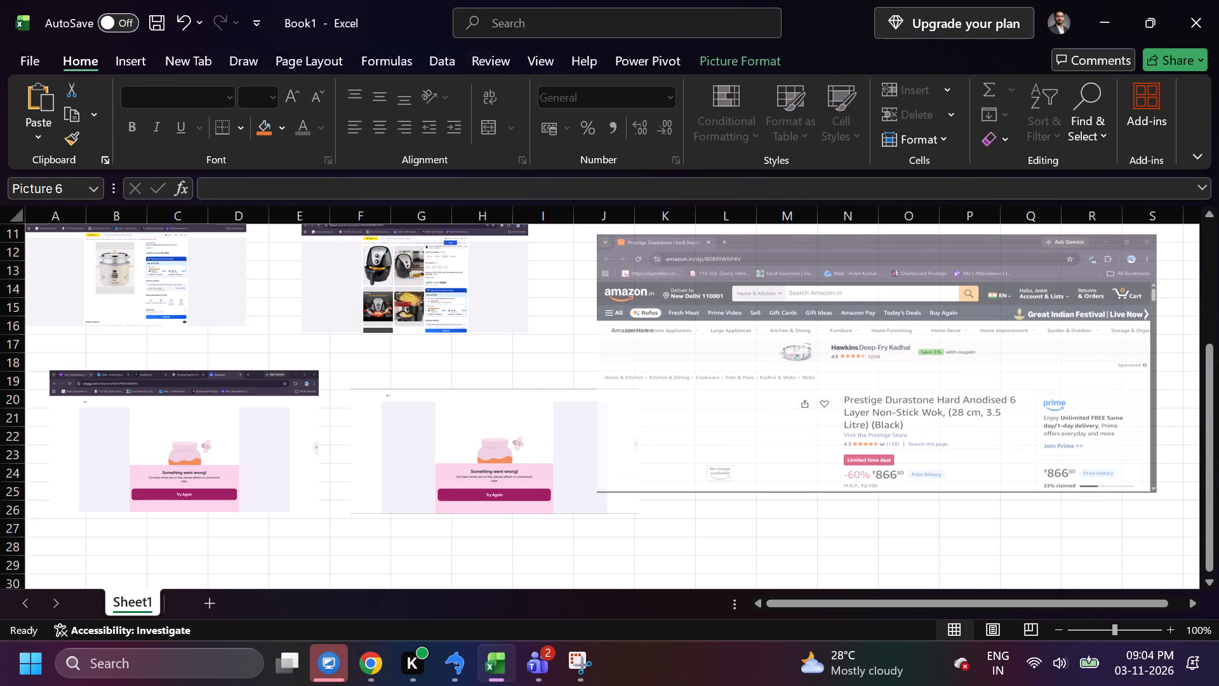
pyautogui.moveTo(969, 493); pyautogui.dragTo(908, 455)
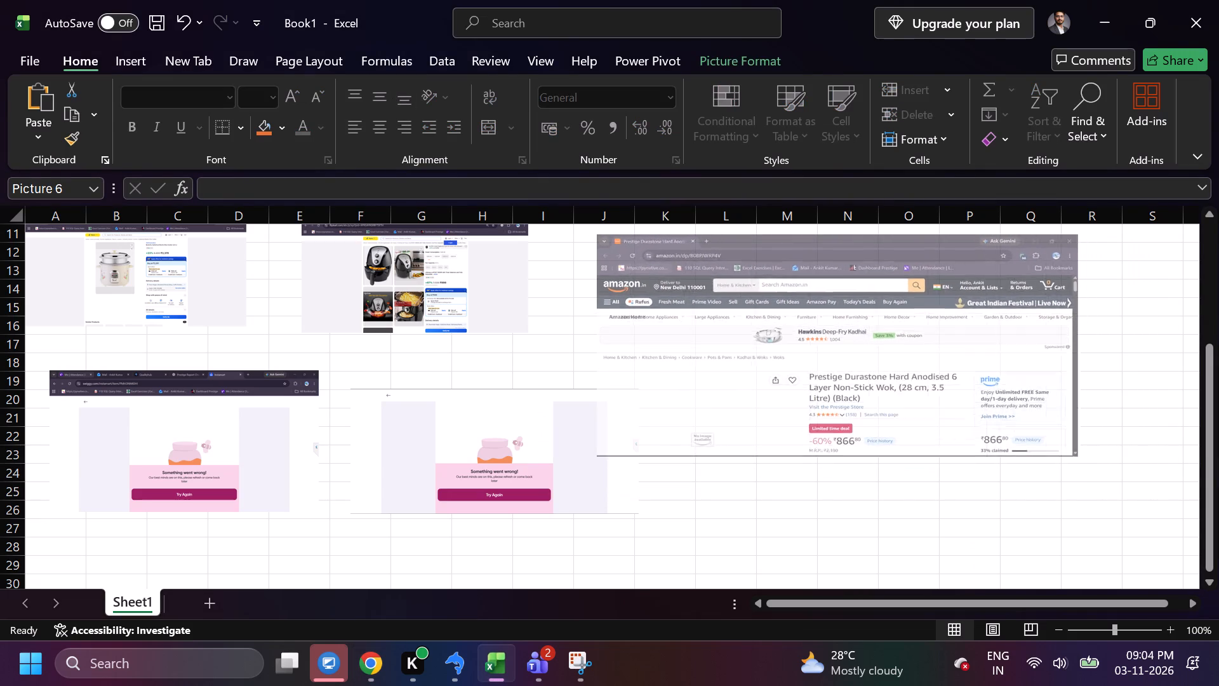
pyautogui.moveTo(908, 455); pyautogui.dragTo(759, 348)
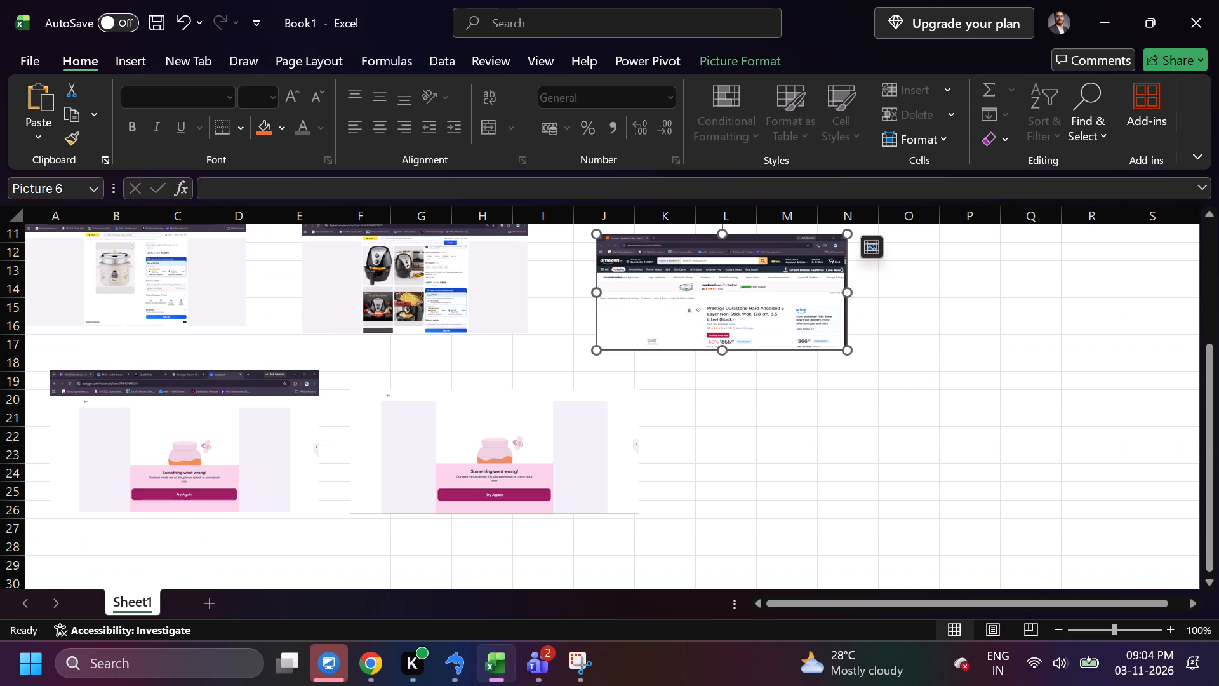
pyautogui.scroll(-1, 874, 421)
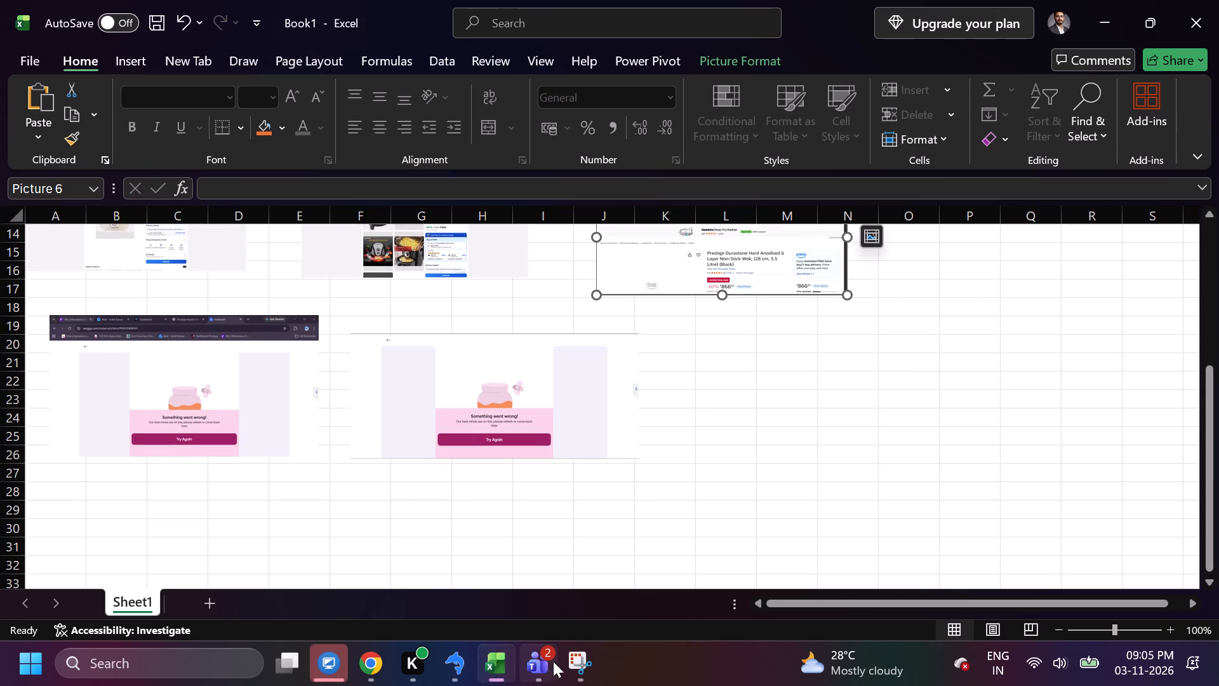
# Copy pincode 560001 from the fourth B0BPJWRP4V row in SQLyog and apply it as the delivery location on Chrome's Amazon page.
pyautogui.click(367, 662)
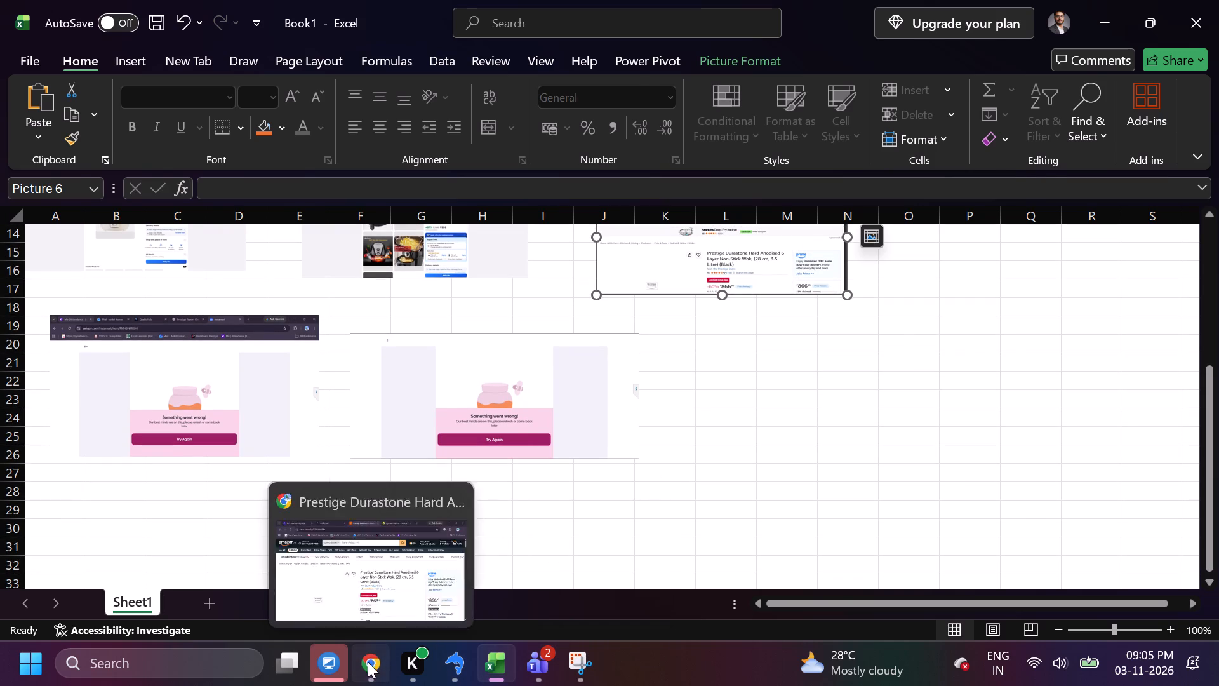
pyautogui.click(451, 661)
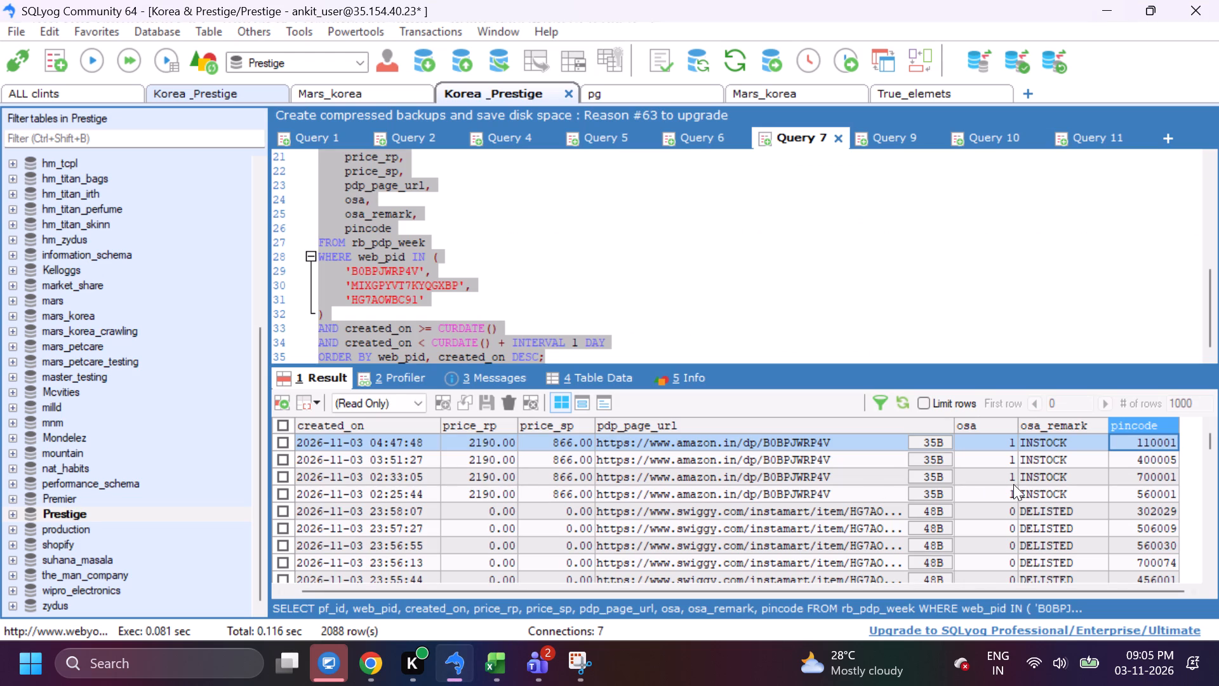
pyautogui.click(482, 493)
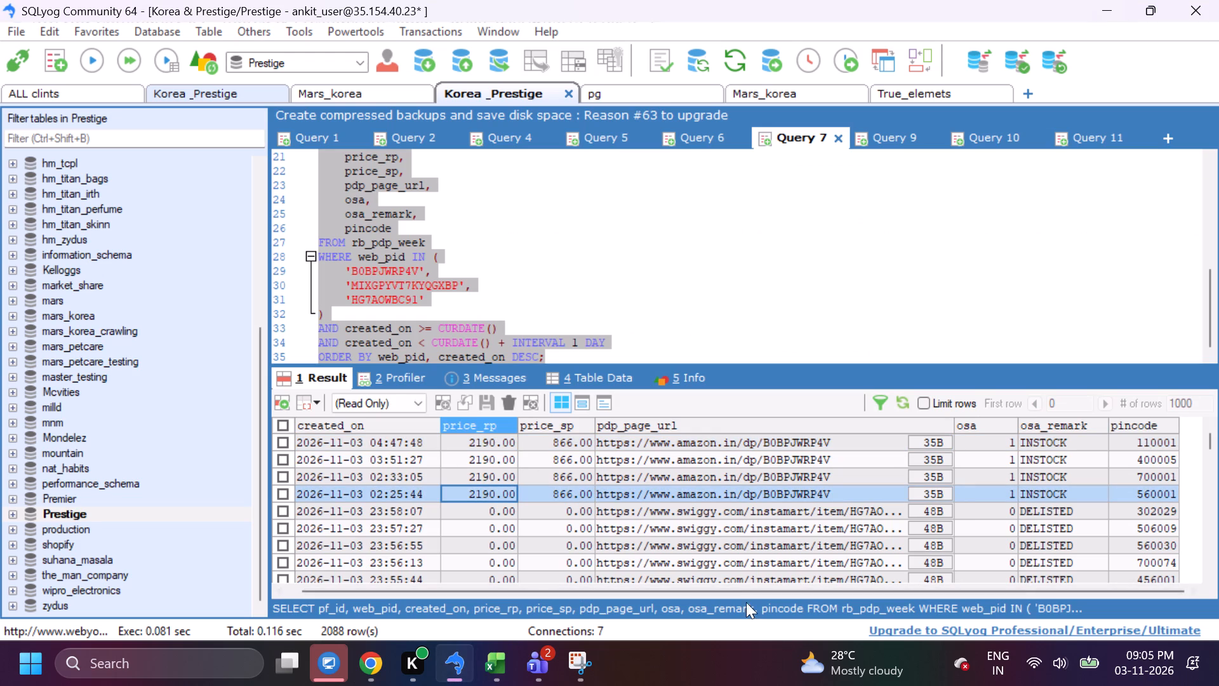
pyautogui.click(1154, 490)
pyautogui.hotkey('ctrl', 'c')
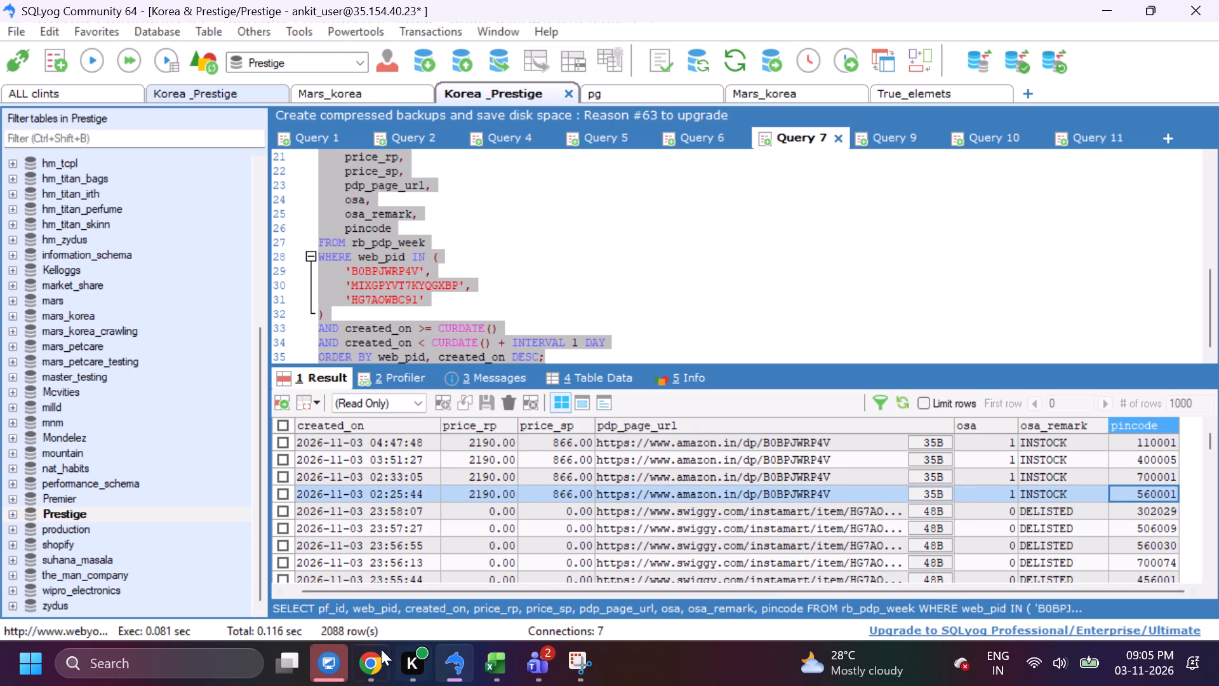
pyautogui.click(370, 650)
pyautogui.click(250, 150)
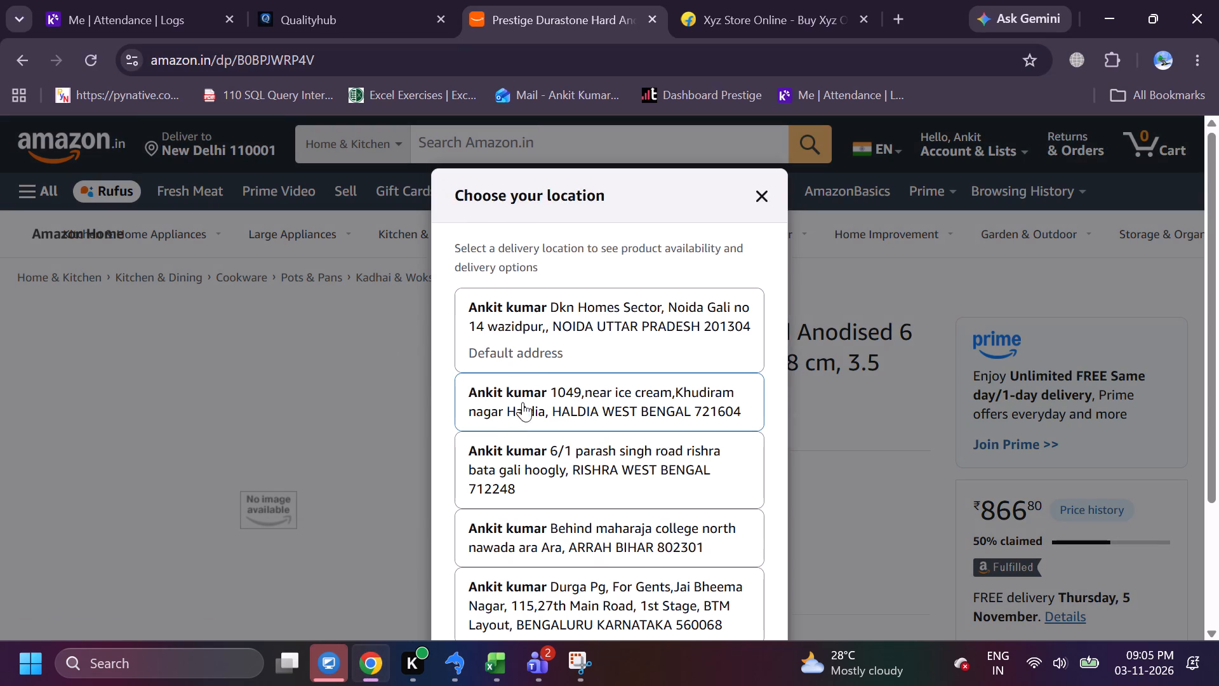
pyautogui.scroll(-7, 570, 436)
pyautogui.moveTo(533, 554); pyautogui.dragTo(448, 558)
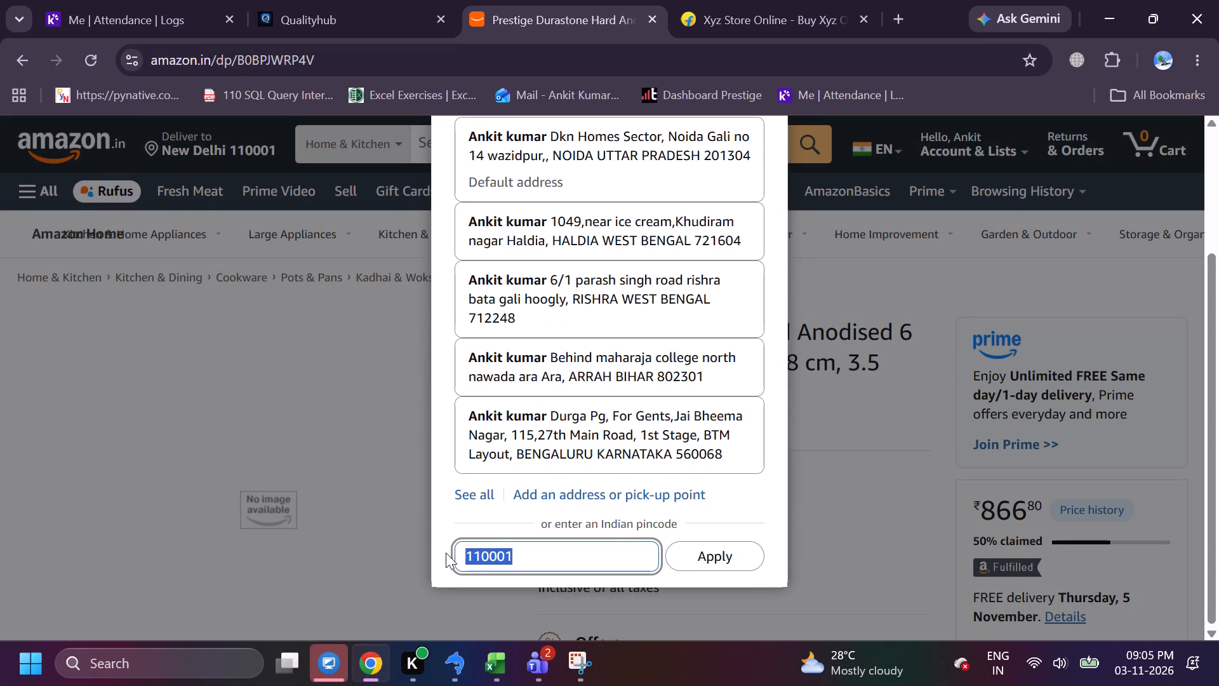
pyautogui.hotkey('ctrl', 'v')
pyautogui.click(723, 547)
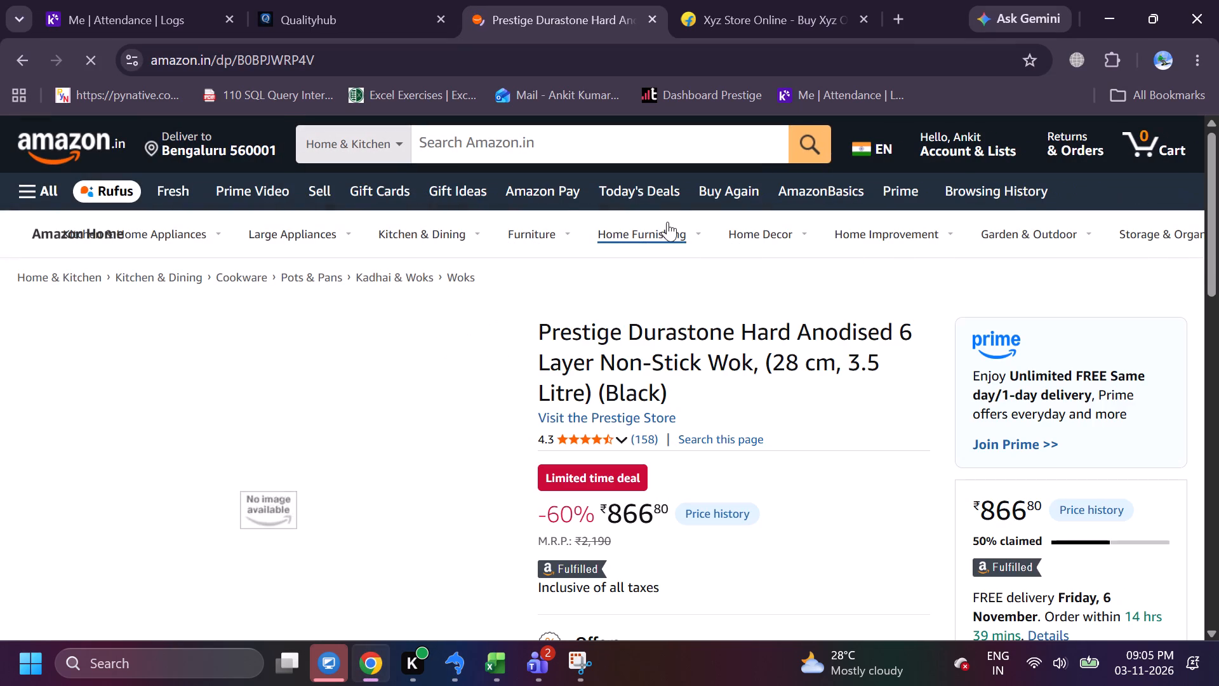
# Capture the Amazon wok page for Bengaluru 560001, including its address bar, with Snipping Tool and copy the screenshot.
pyautogui.click(570, 661)
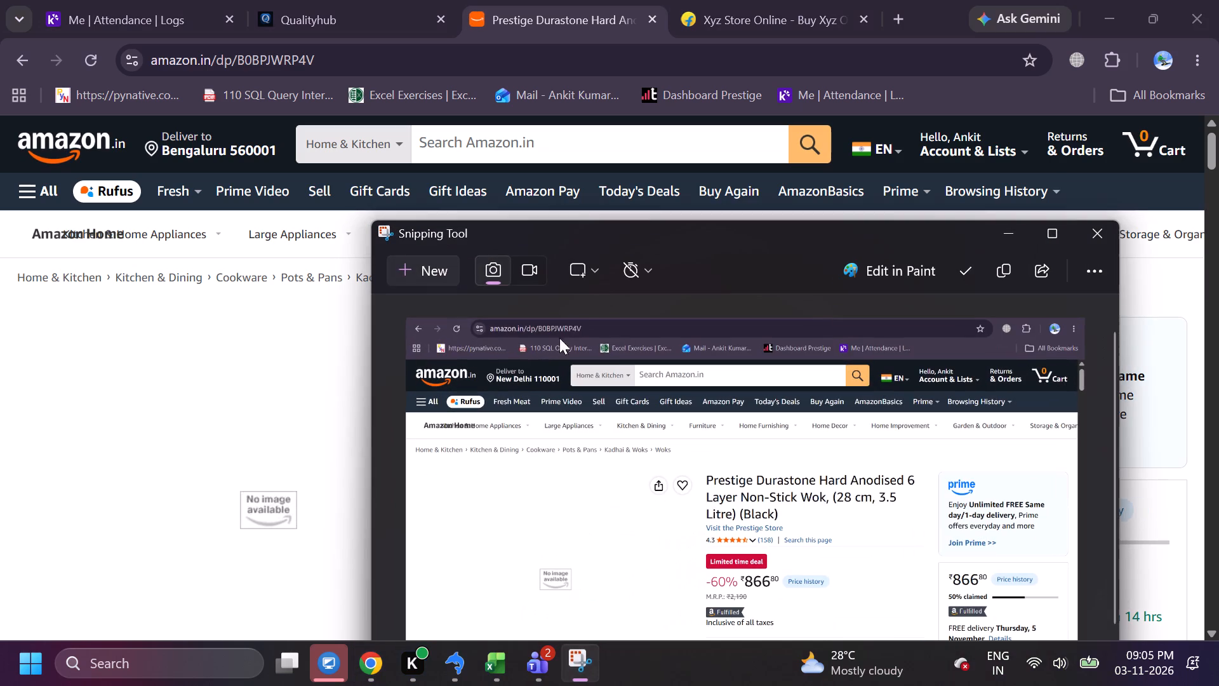
pyautogui.click(437, 275)
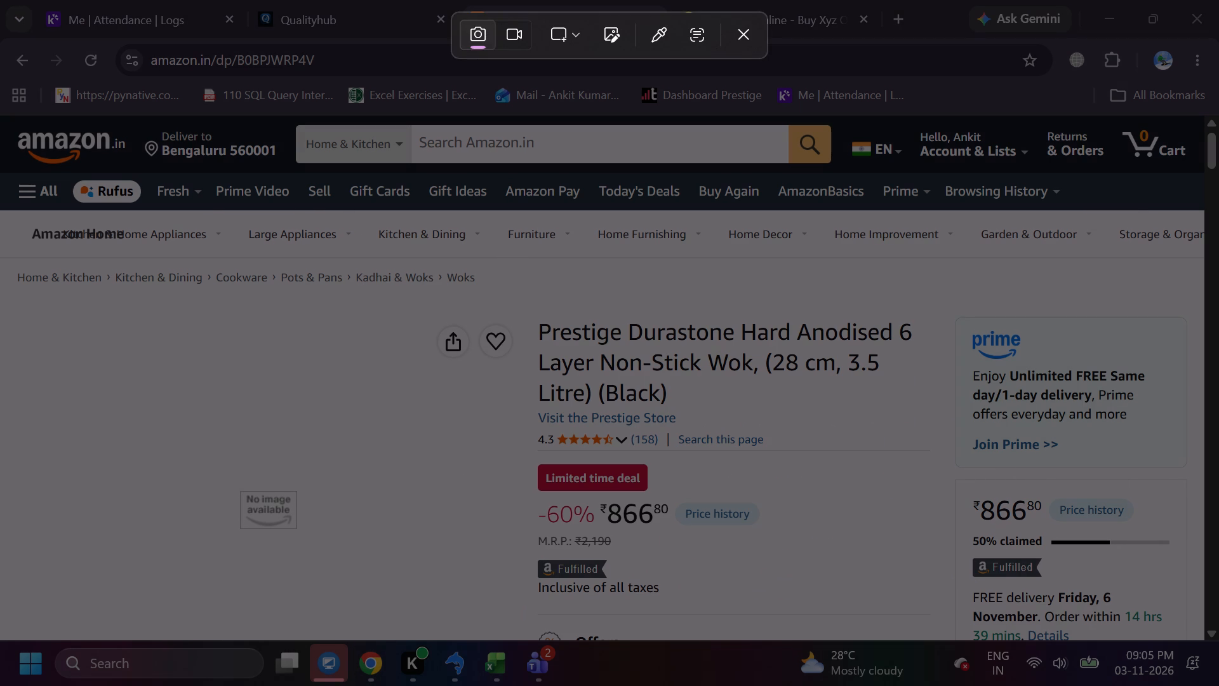
pyautogui.moveTo(0, 41); pyautogui.dragTo(1218, 642)
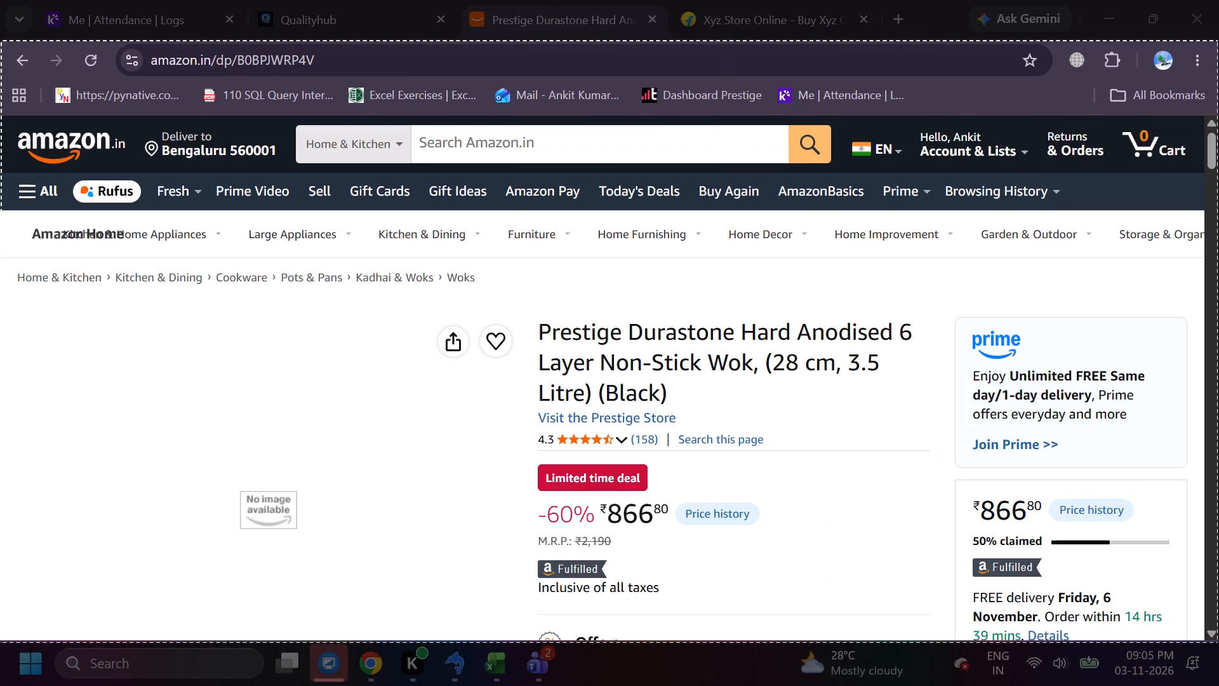
pyautogui.moveTo(1218, 642); pyautogui.dragTo(1218, 642)
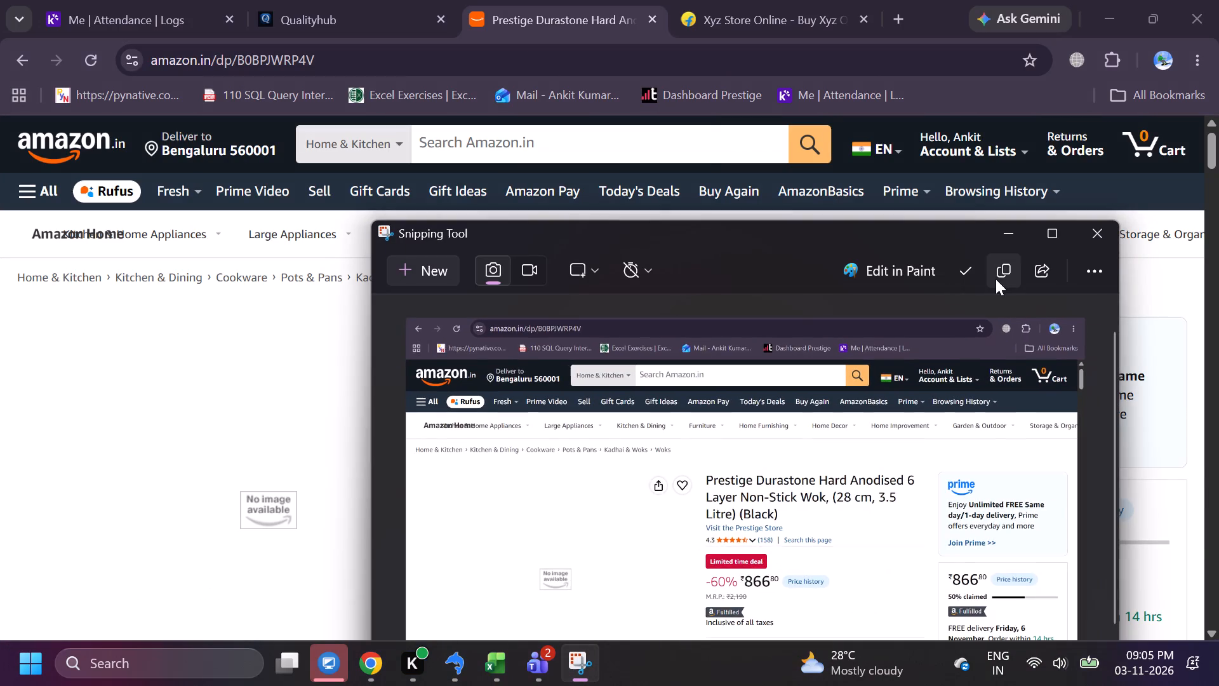
pyautogui.click(996, 275)
pyautogui.click(1017, 232)
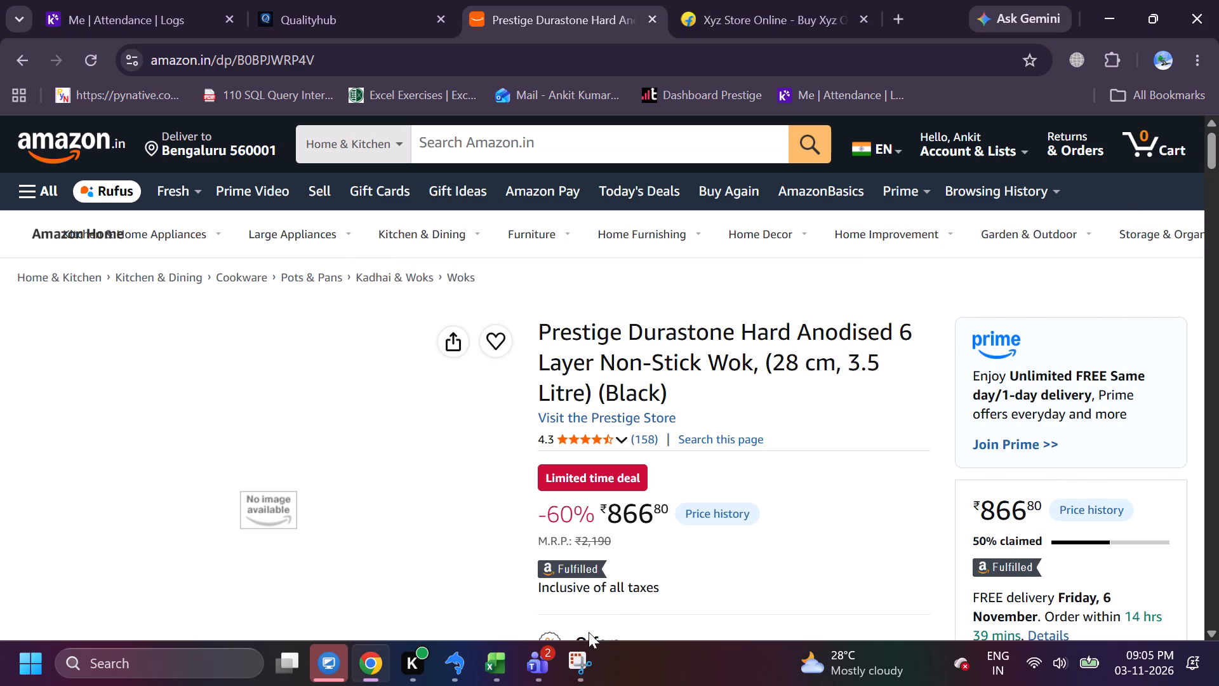
# Paste the Bengaluru 560001 Amazon screenshot into Excel's Sheet1 at cell P6.
pyautogui.click(444, 667)
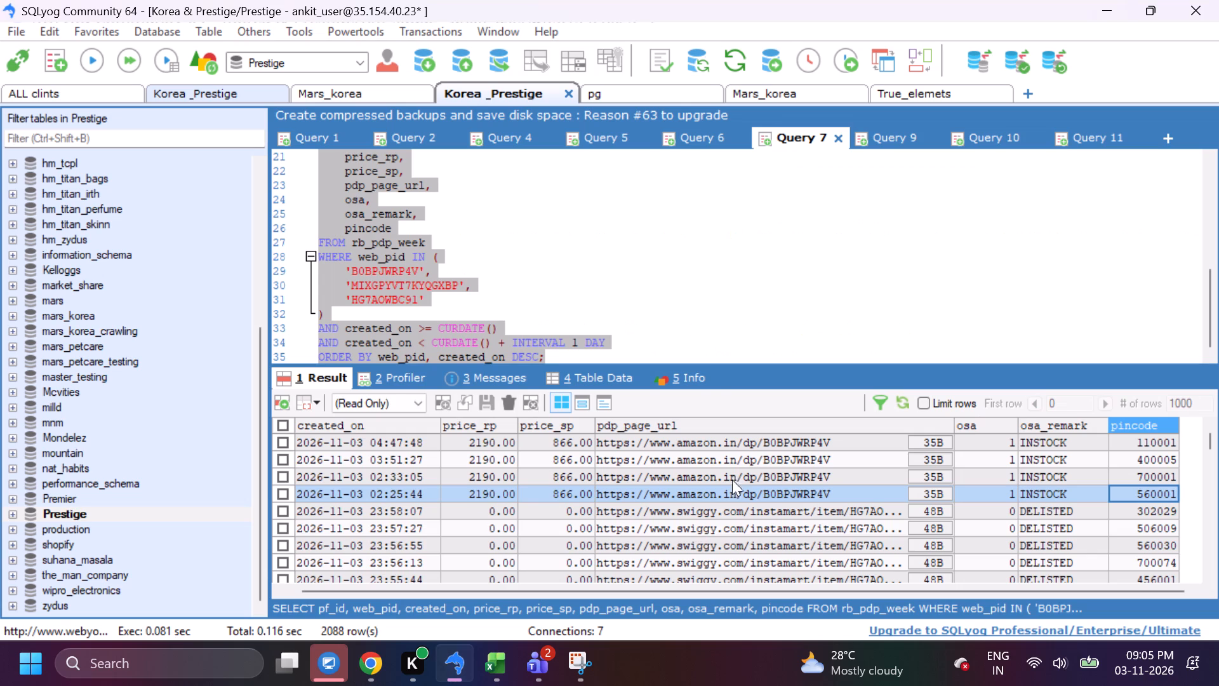
pyautogui.click(512, 662)
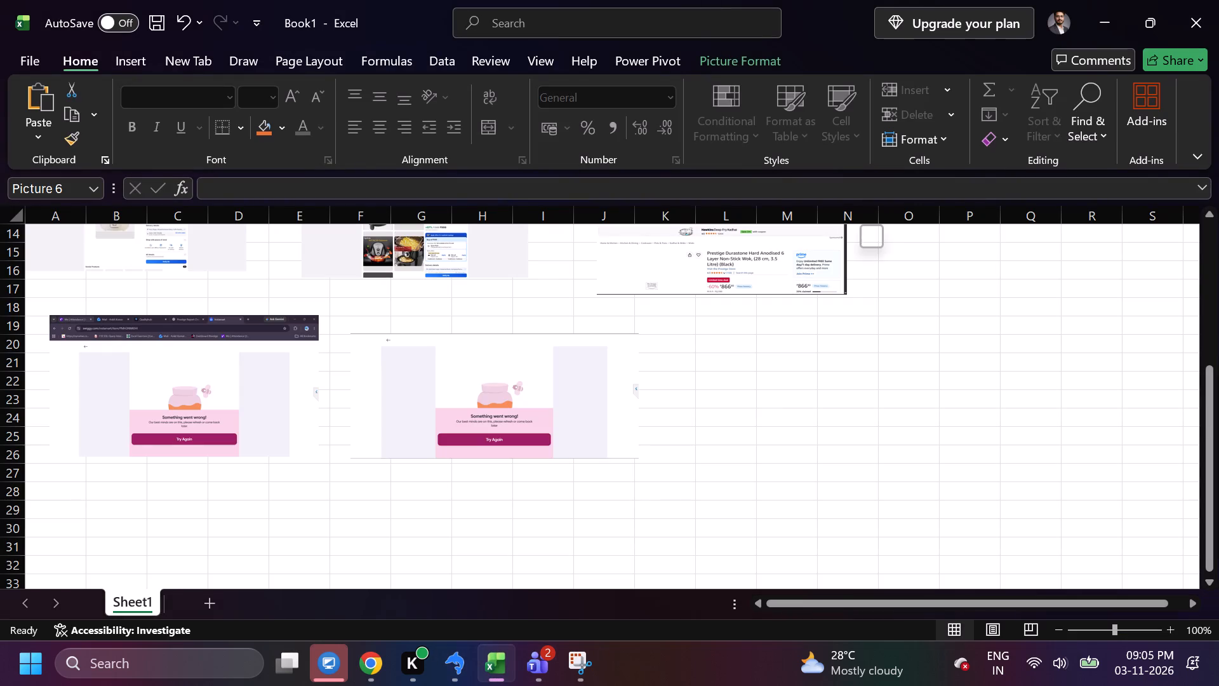
pyautogui.click(732, 375)
pyautogui.scroll(3, 901, 376)
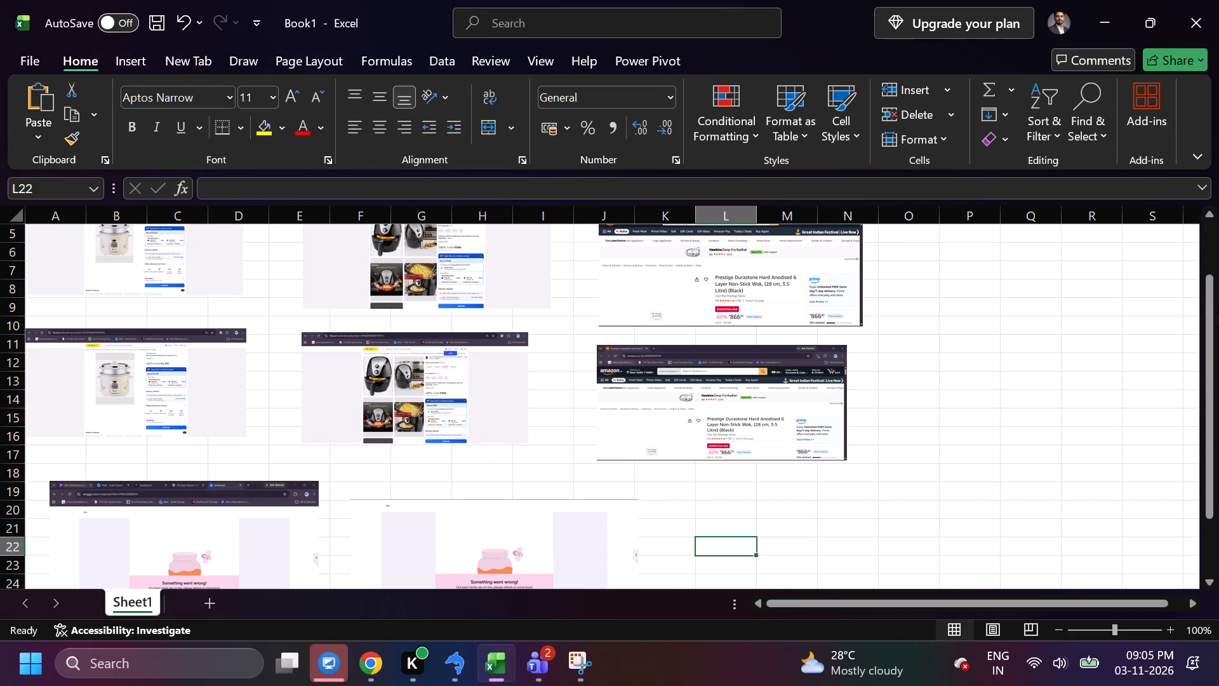
pyautogui.click(990, 245)
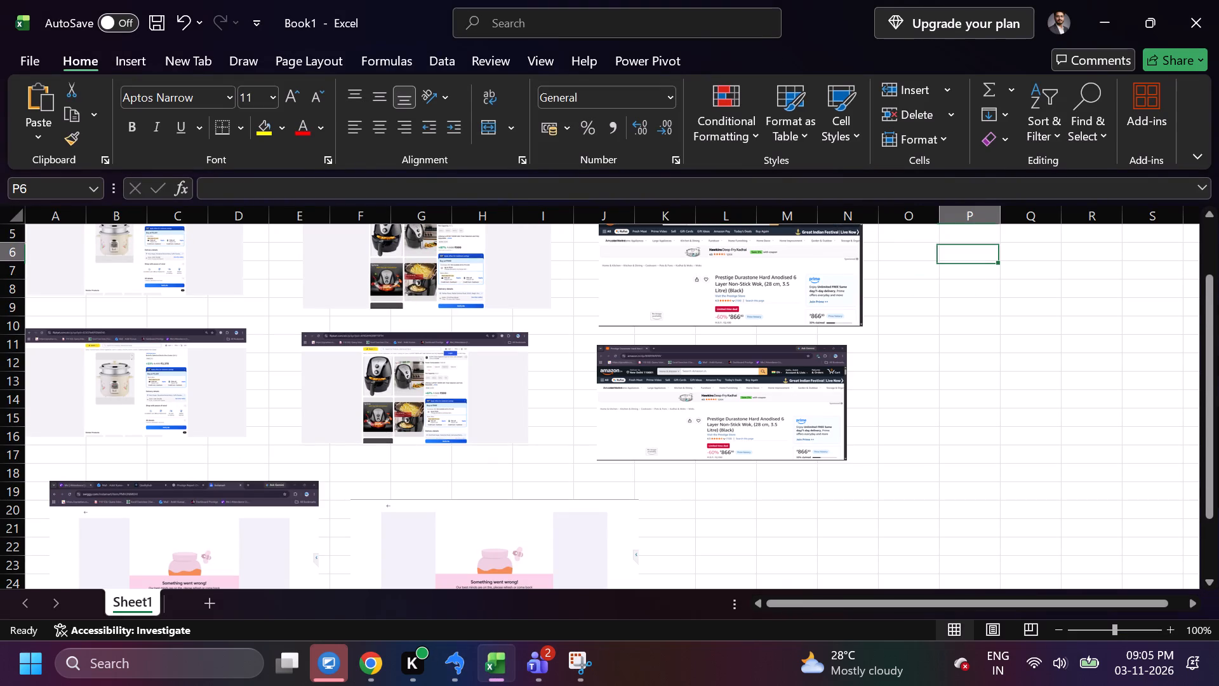
pyautogui.hotkey('ctrl', 'v')
# Shrink the pasted Bengaluru screenshot and place it beside the other Amazon screenshots, across columns O to R from about row 5.
pyautogui.moveTo(936, 240); pyautogui.dragTo(1082, 338)
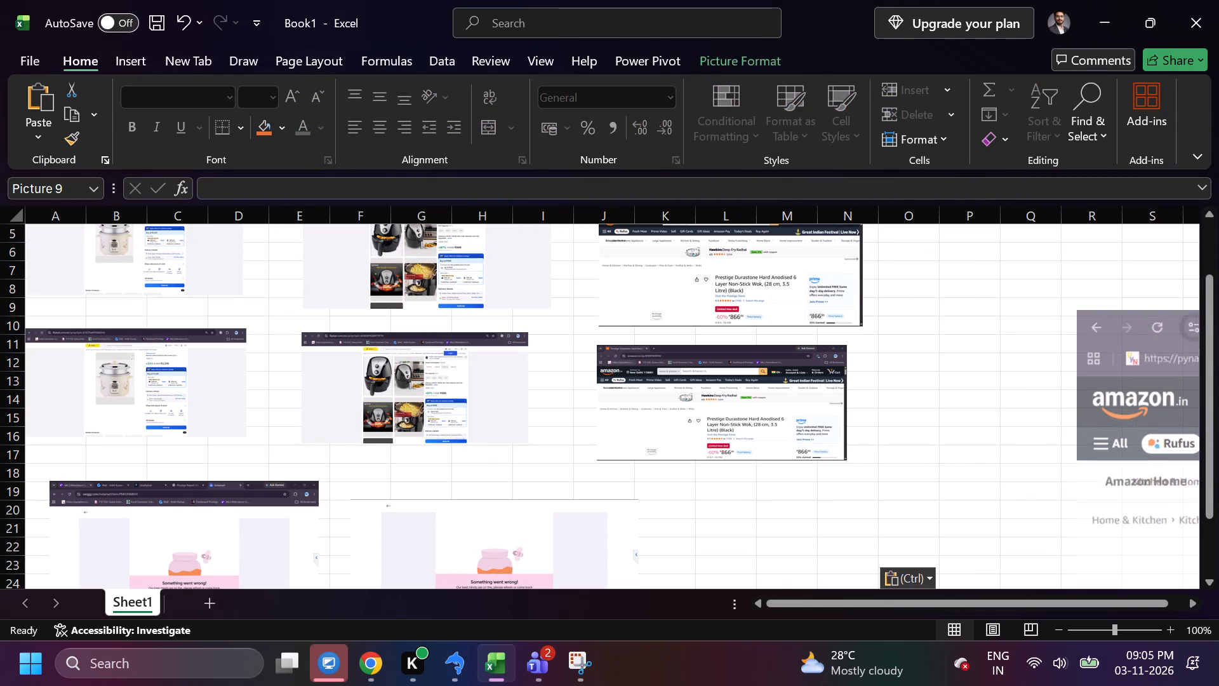
pyautogui.moveTo(1082, 338); pyautogui.dragTo(1098, 348)
pyautogui.moveTo(1147, 387); pyautogui.dragTo(924, 337)
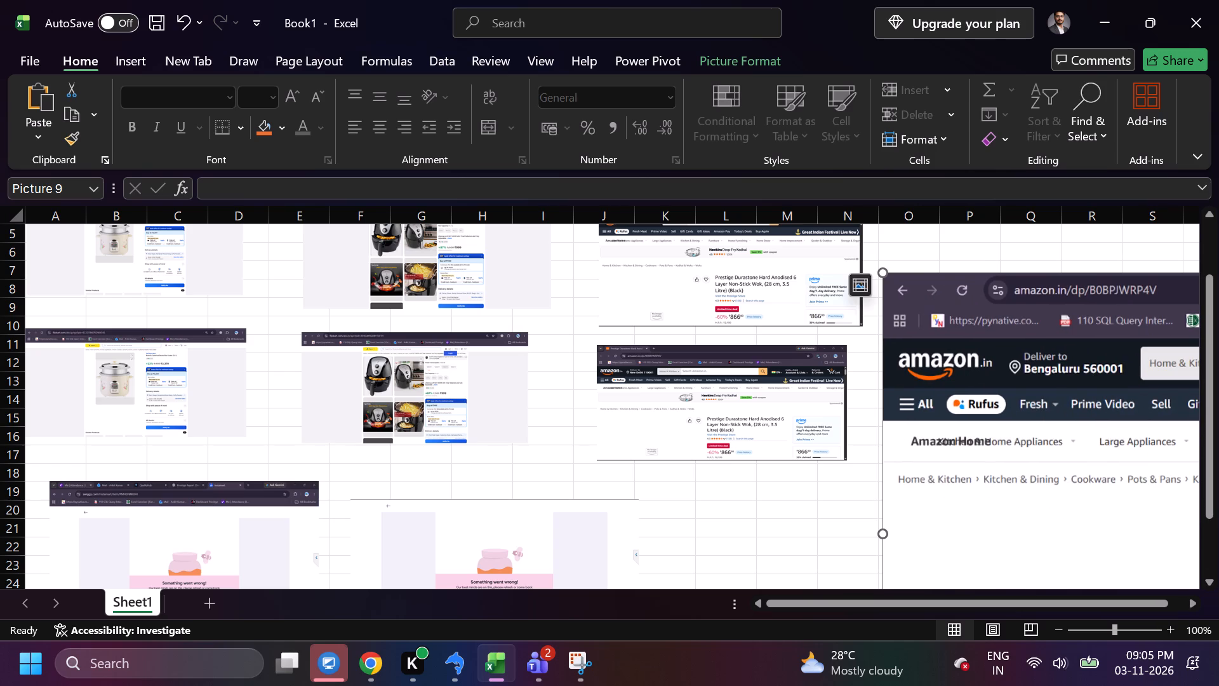
pyautogui.moveTo(886, 270); pyautogui.dragTo(1109, 420)
pyautogui.moveTo(1109, 433); pyautogui.dragTo(962, 325)
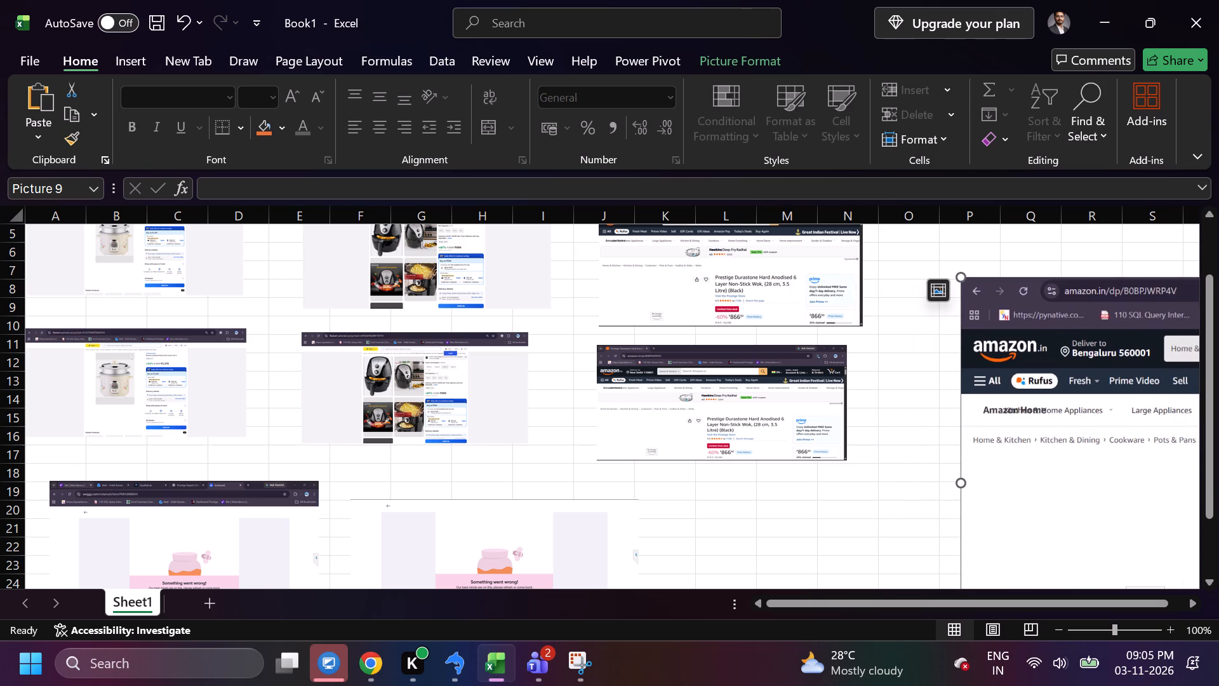
pyautogui.moveTo(963, 281); pyautogui.dragTo(1188, 405)
pyautogui.moveTo(1194, 419); pyautogui.dragTo(1083, 352)
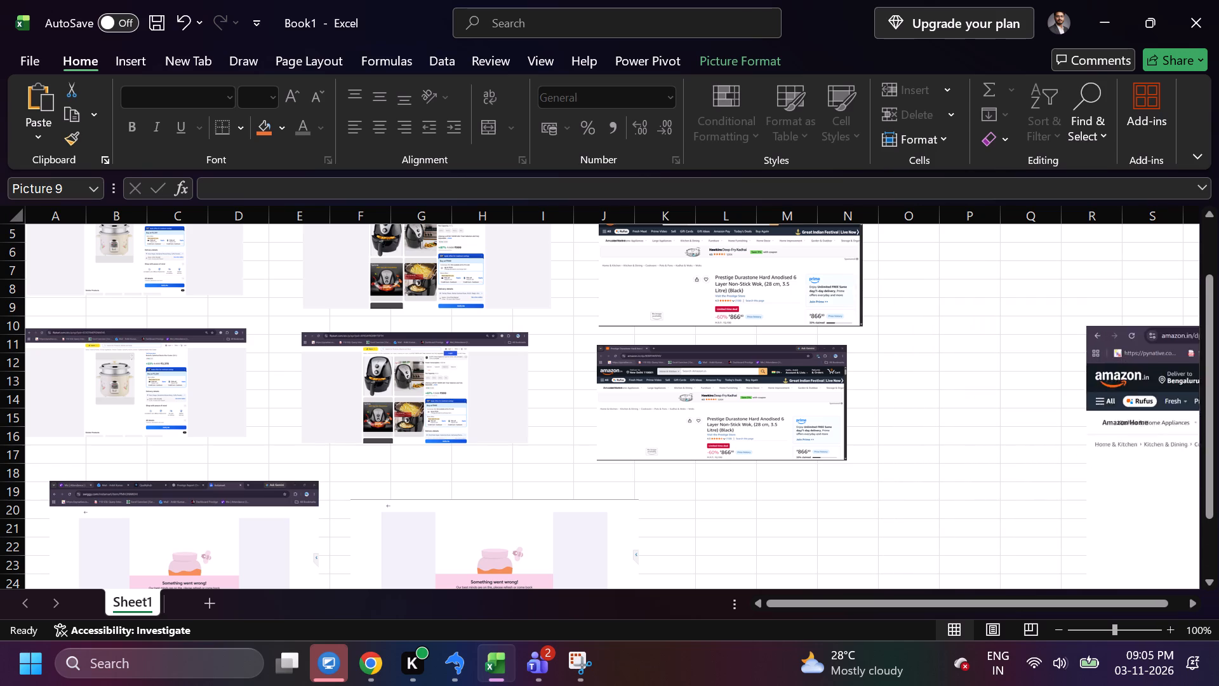
pyautogui.moveTo(1083, 352); pyautogui.dragTo(955, 289)
pyautogui.moveTo(948, 262); pyautogui.dragTo(1130, 402)
pyautogui.moveTo(1150, 410); pyautogui.dragTo(1149, 408)
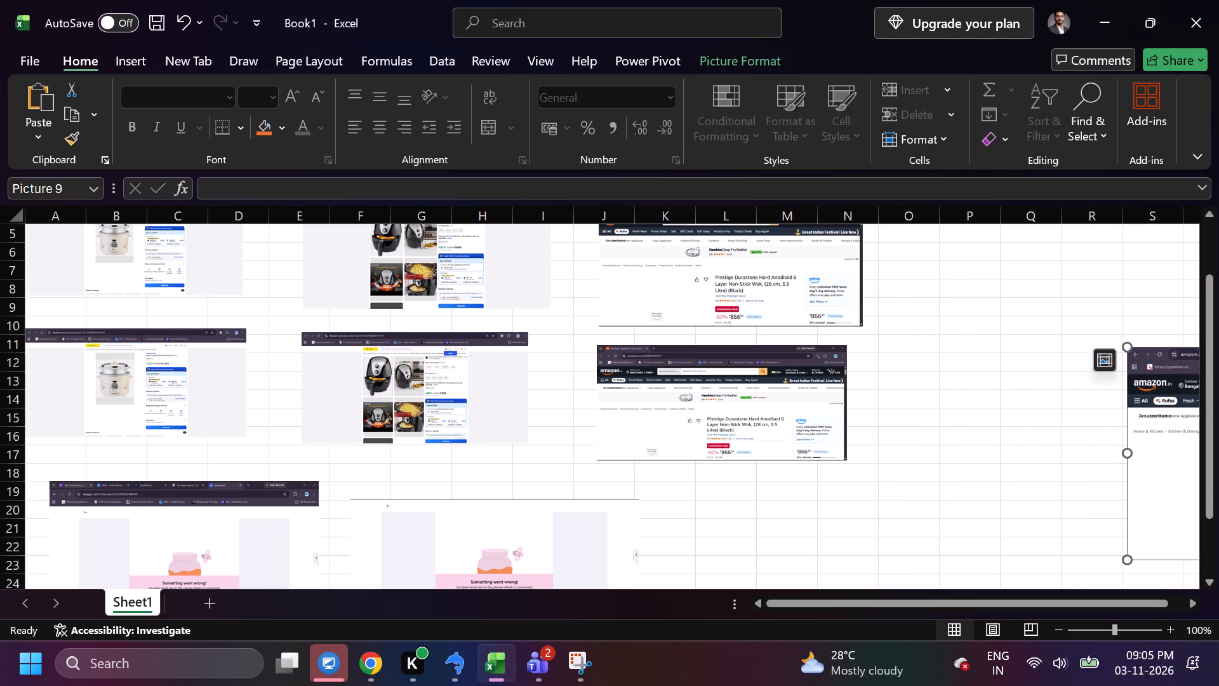
pyautogui.moveTo(1149, 408); pyautogui.dragTo(935, 323)
pyautogui.moveTo(913, 263); pyautogui.dragTo(1095, 378)
pyautogui.moveTo(1145, 391); pyautogui.dragTo(1143, 389)
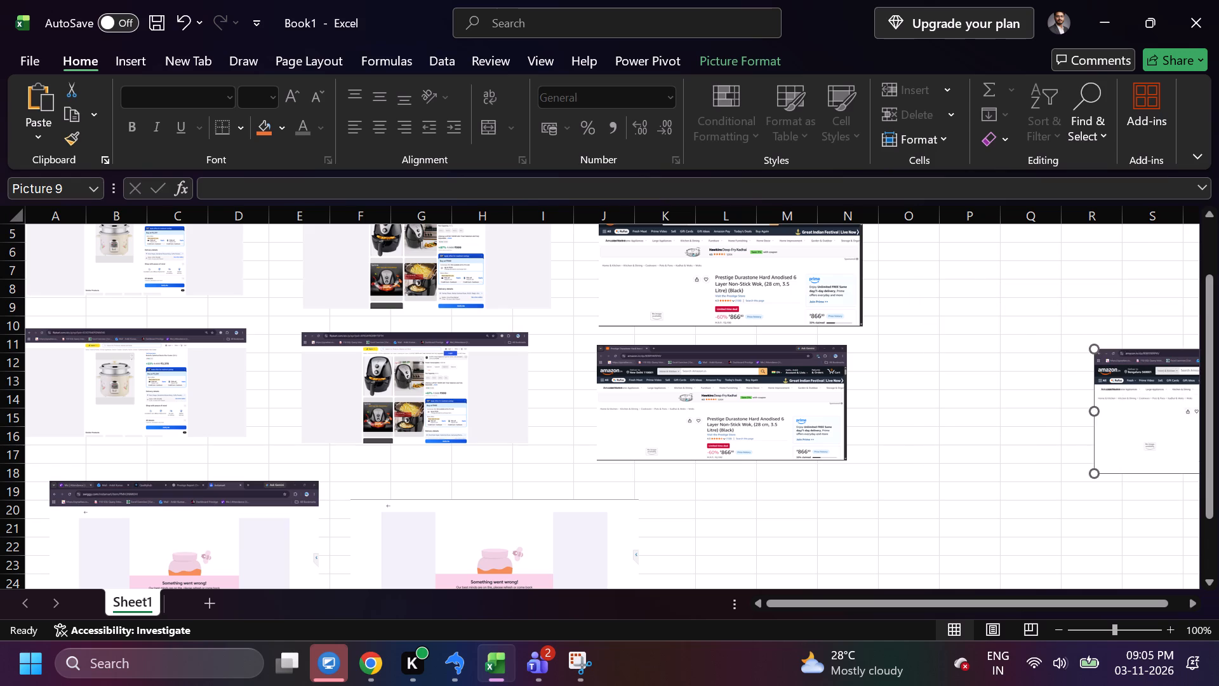
pyautogui.moveTo(1143, 389); pyautogui.dragTo(944, 282)
# Resize the upper Amazon wok screenshot and move it to span columns J to N, about rows 2 to 9.
pyautogui.click(721, 292)
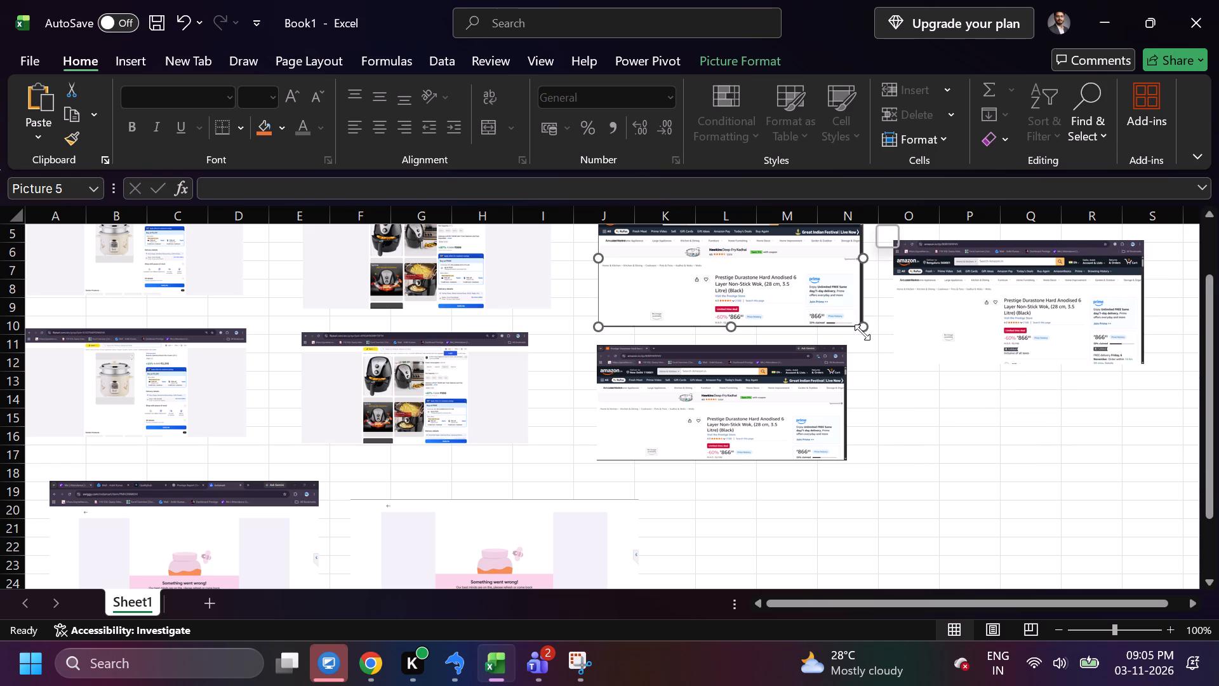
pyautogui.click(871, 323)
pyautogui.click(830, 299)
pyautogui.moveTo(867, 323); pyautogui.dragTo(867, 328)
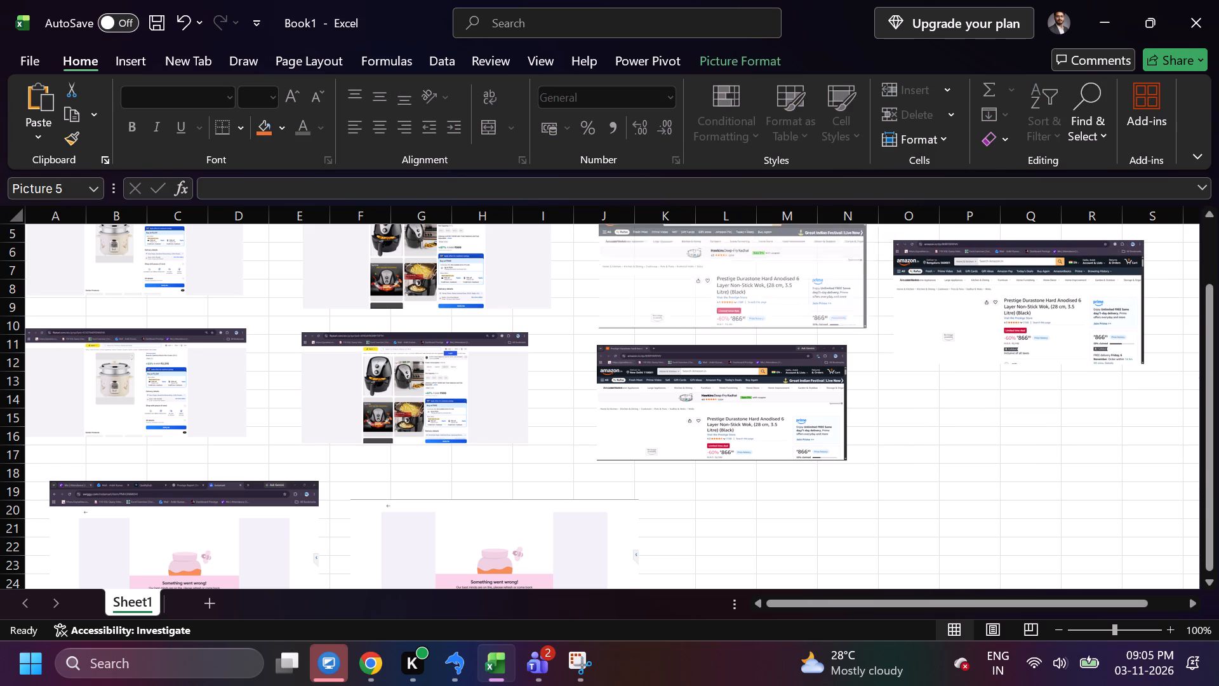
pyautogui.moveTo(867, 328); pyautogui.dragTo(855, 264)
pyautogui.scroll(3, 914, 313)
pyautogui.moveTo(886, 410); pyautogui.dragTo(869, 395)
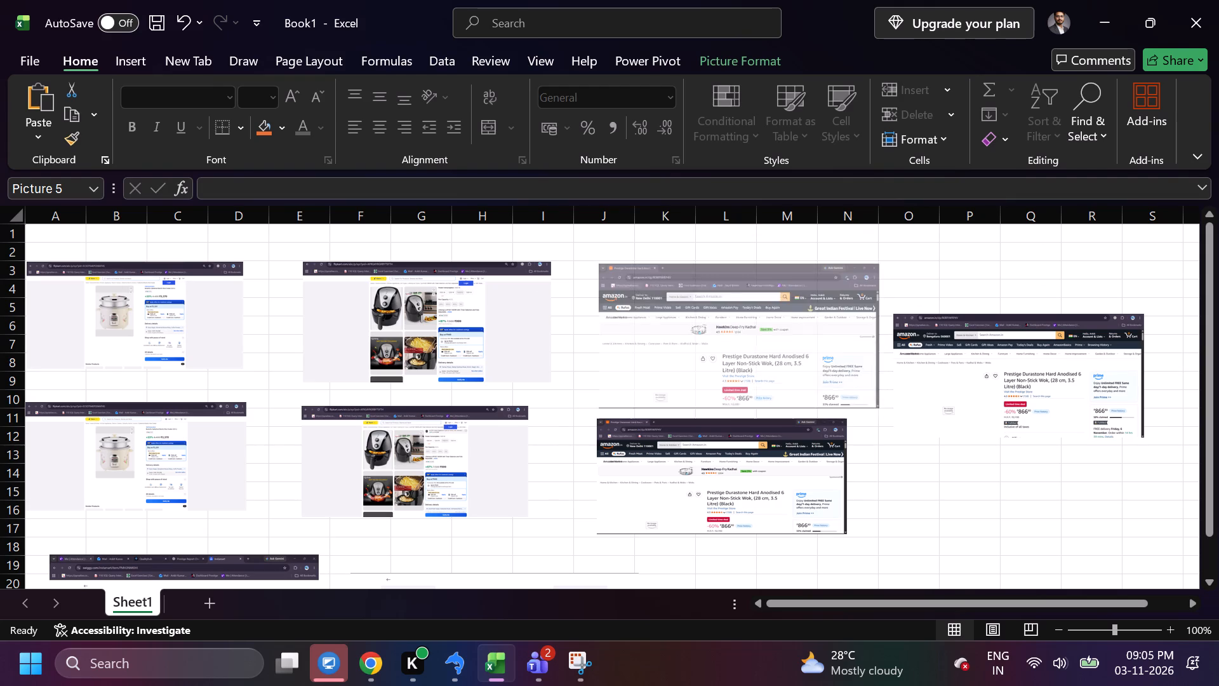
pyautogui.moveTo(869, 395); pyautogui.dragTo(862, 389)
pyautogui.moveTo(778, 349); pyautogui.dragTo(770, 330)
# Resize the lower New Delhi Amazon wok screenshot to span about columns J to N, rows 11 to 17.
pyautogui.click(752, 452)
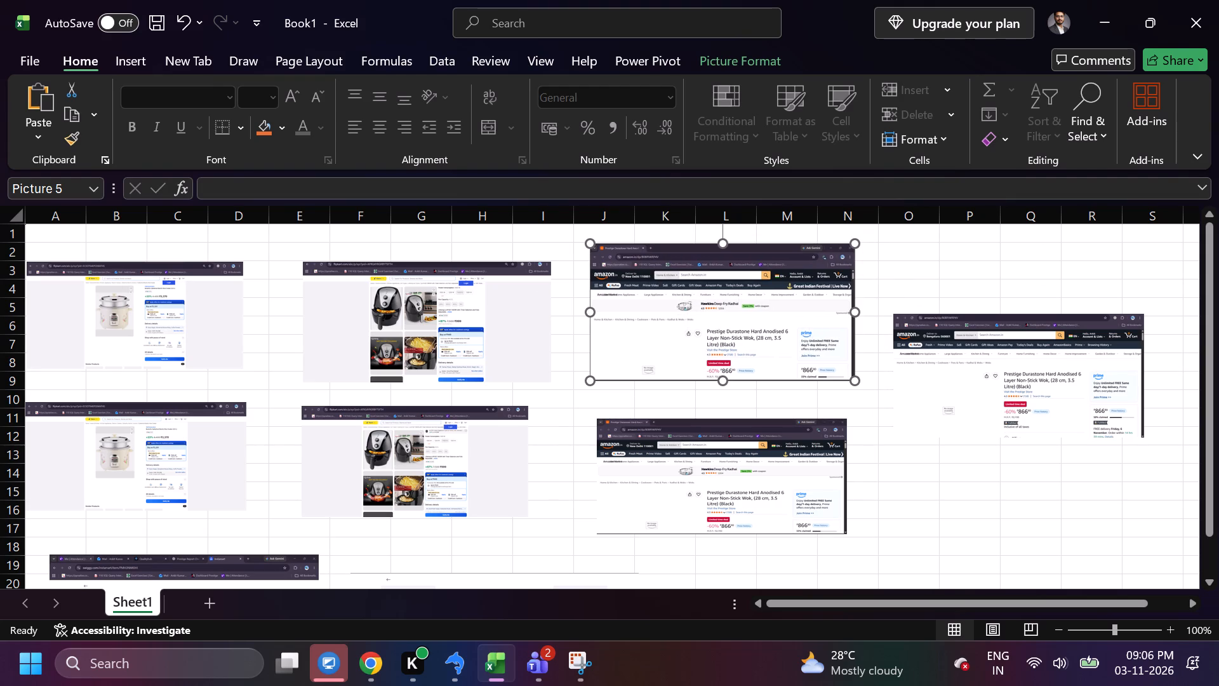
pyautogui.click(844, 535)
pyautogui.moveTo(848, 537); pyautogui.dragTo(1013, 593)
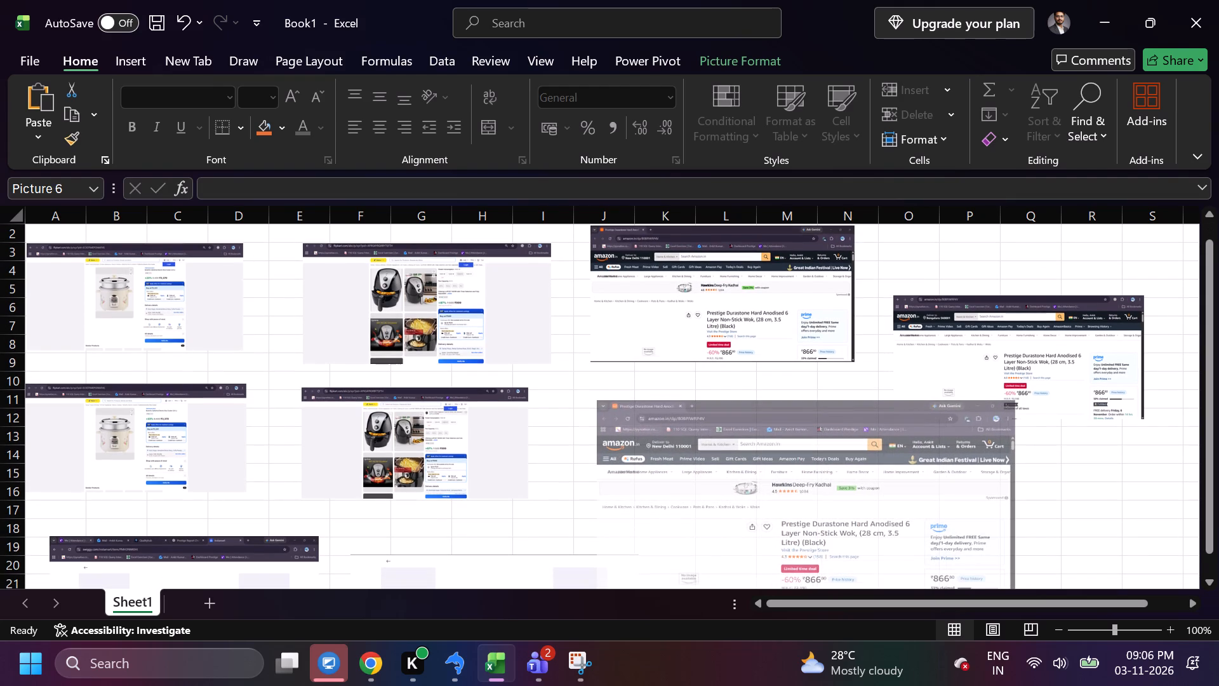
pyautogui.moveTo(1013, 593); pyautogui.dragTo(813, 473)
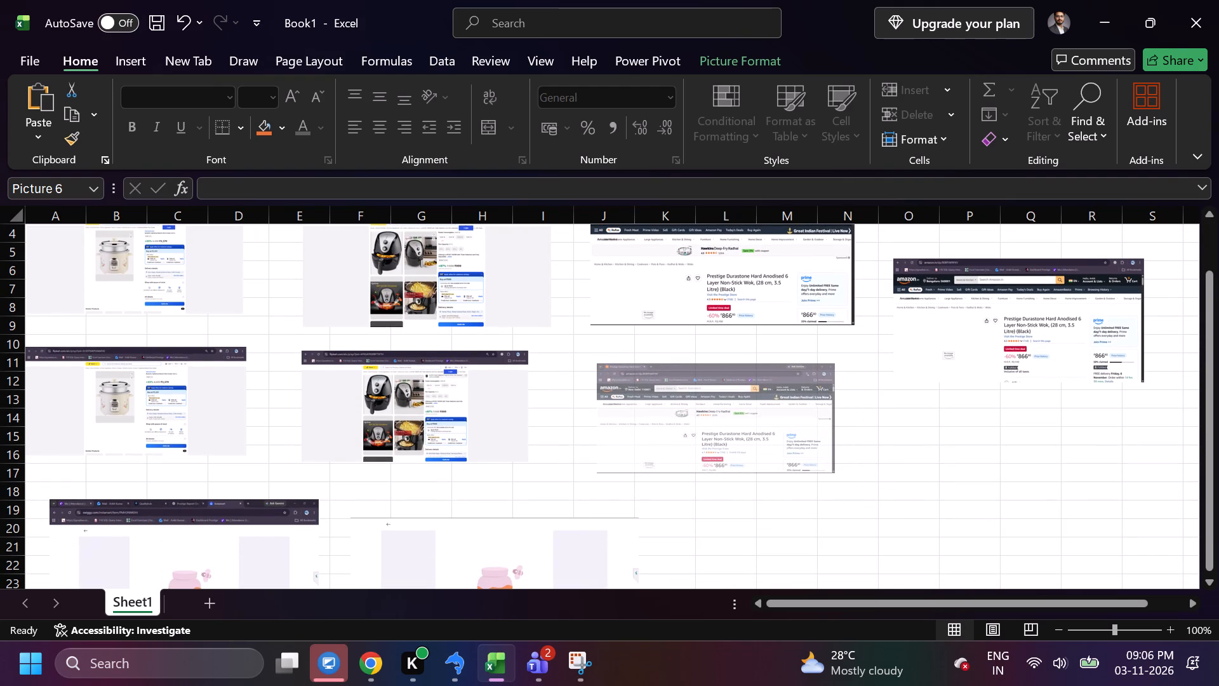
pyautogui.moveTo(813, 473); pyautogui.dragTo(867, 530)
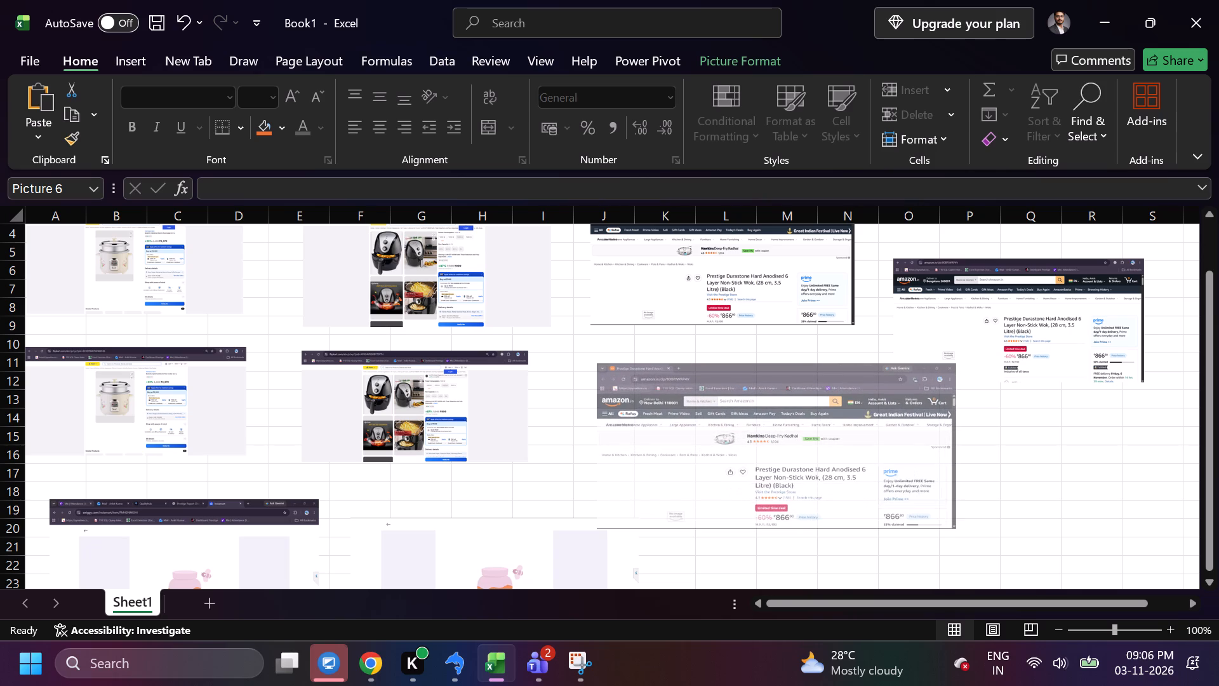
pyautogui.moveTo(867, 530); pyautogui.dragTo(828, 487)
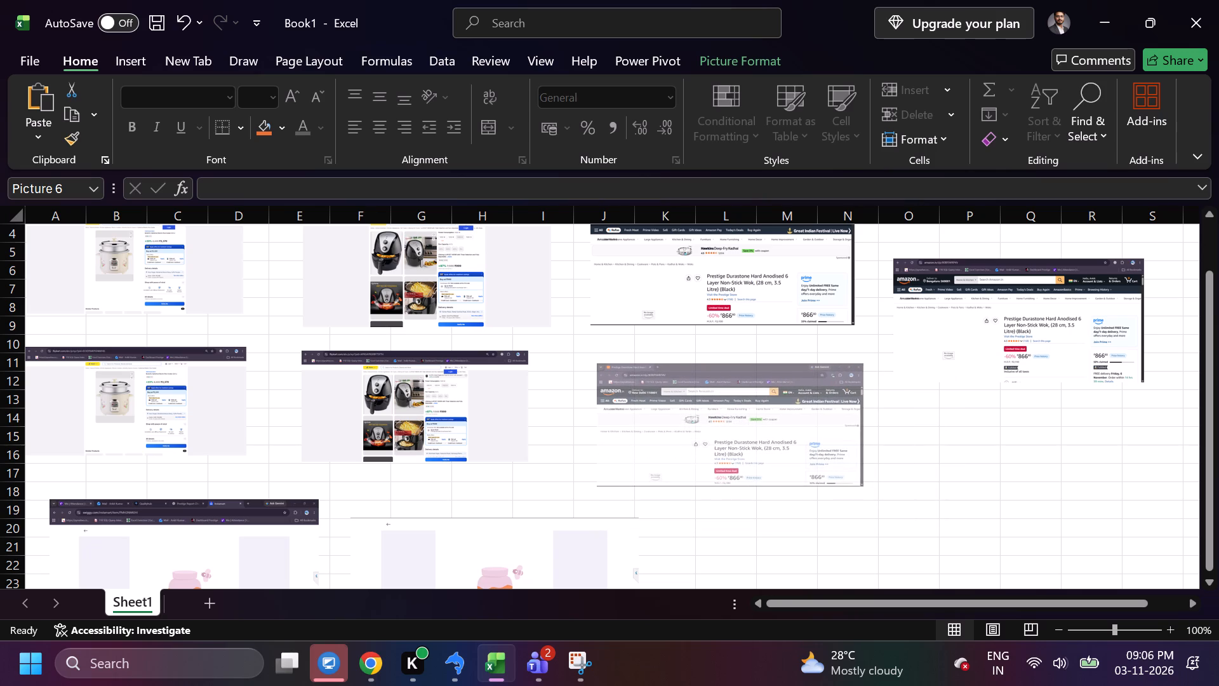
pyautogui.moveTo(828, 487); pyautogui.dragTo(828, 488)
# Remove the lower New Delhi Amazon wok screenshot from Sheet1.
pyautogui.rightClick(803, 456)
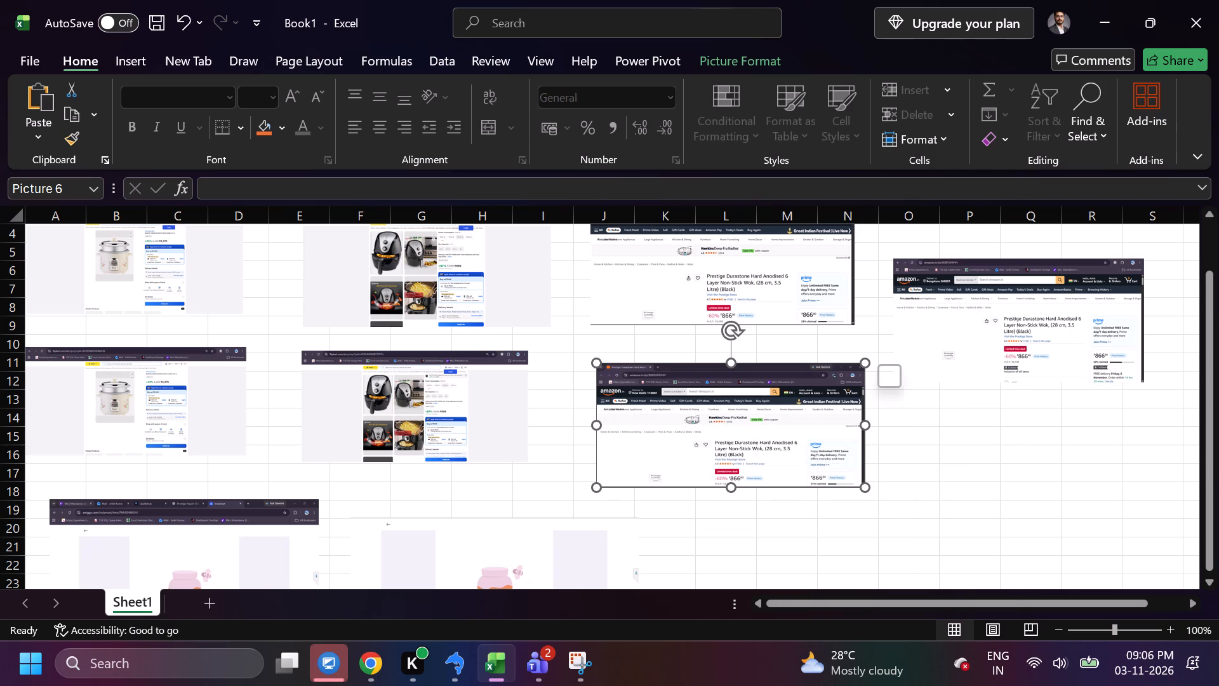
pyautogui.click(855, 165)
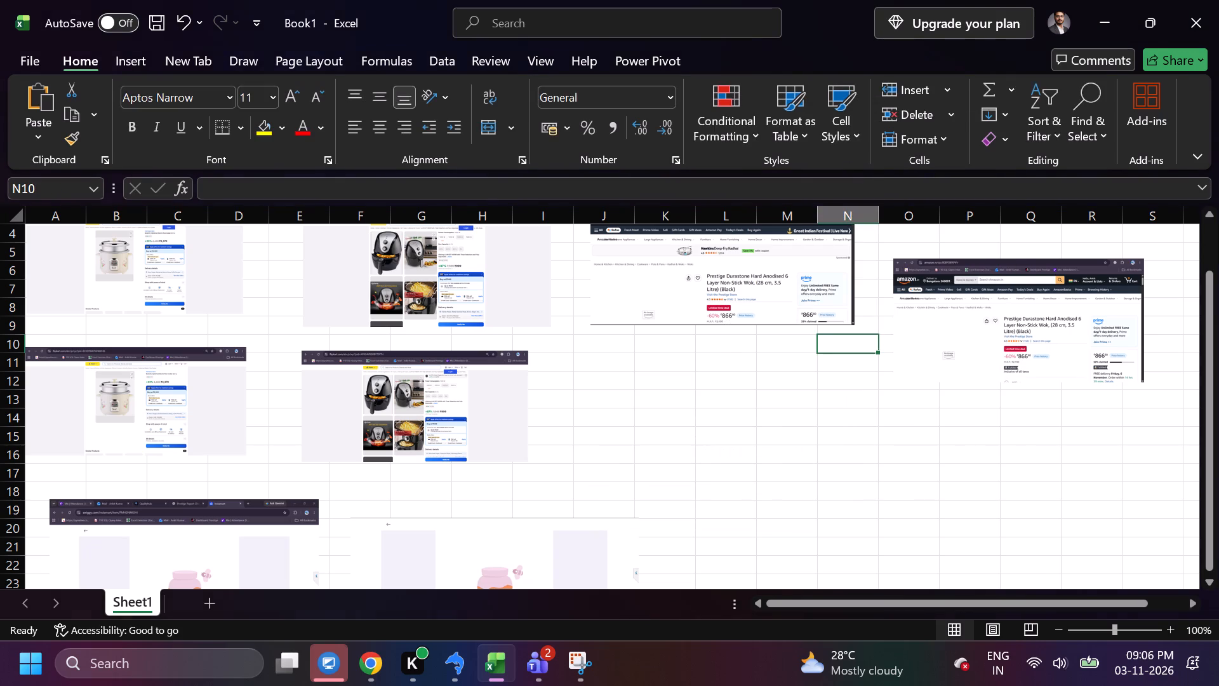
# Move the Bengaluru Amazon screenshot under the upper wok screenshot, spanning columns J to N from about row 11.
pyautogui.moveTo(950, 332); pyautogui.dragTo(653, 431)
pyautogui.click(996, 316)
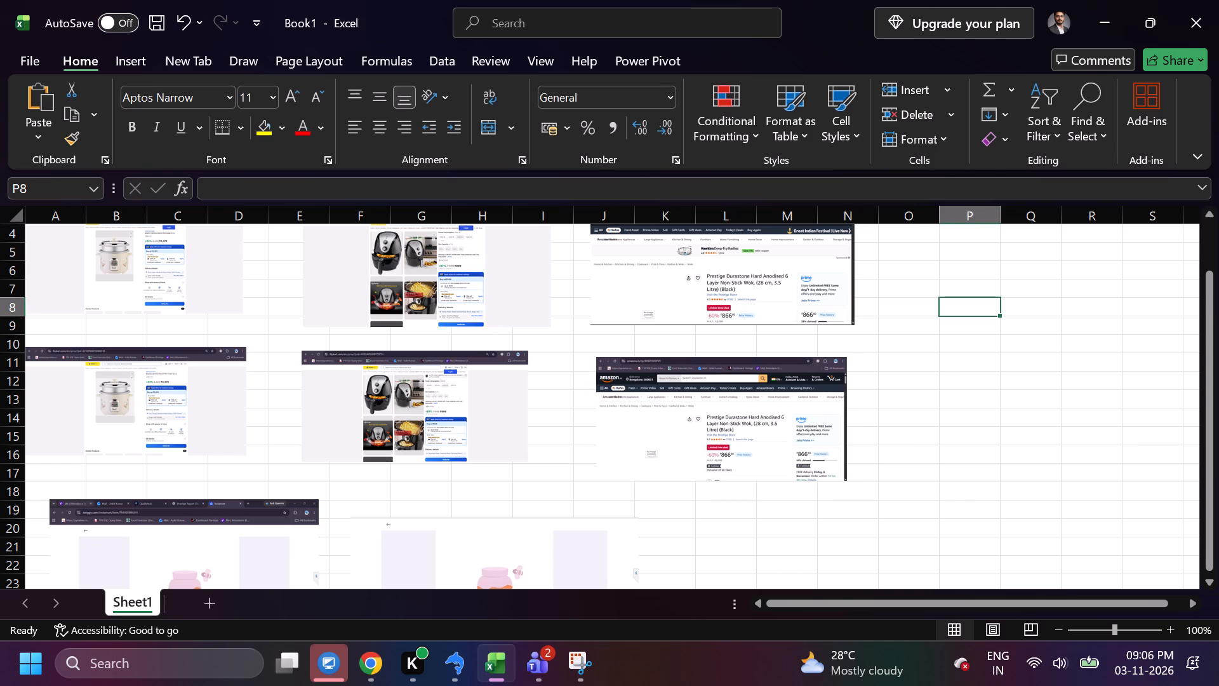
pyautogui.click(375, 660)
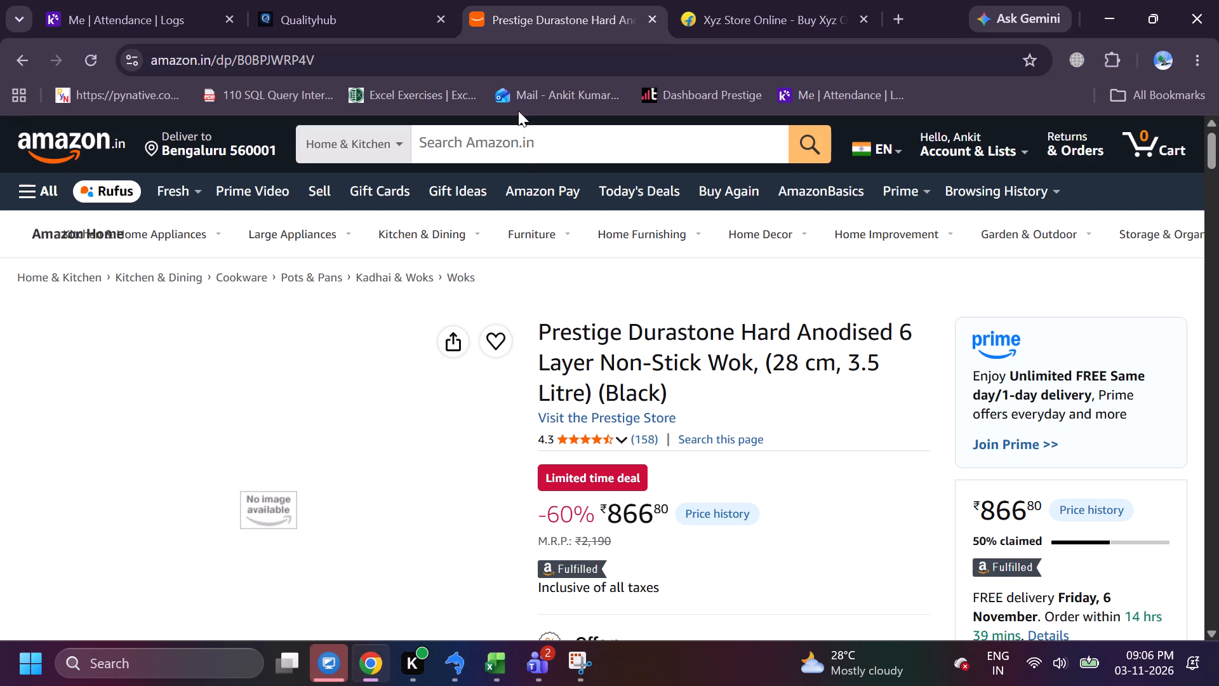
pyautogui.click(466, 662)
pyautogui.scroll(-1, 619, 539)
pyautogui.moveTo(595, 596); pyautogui.dragTo(547, 596)
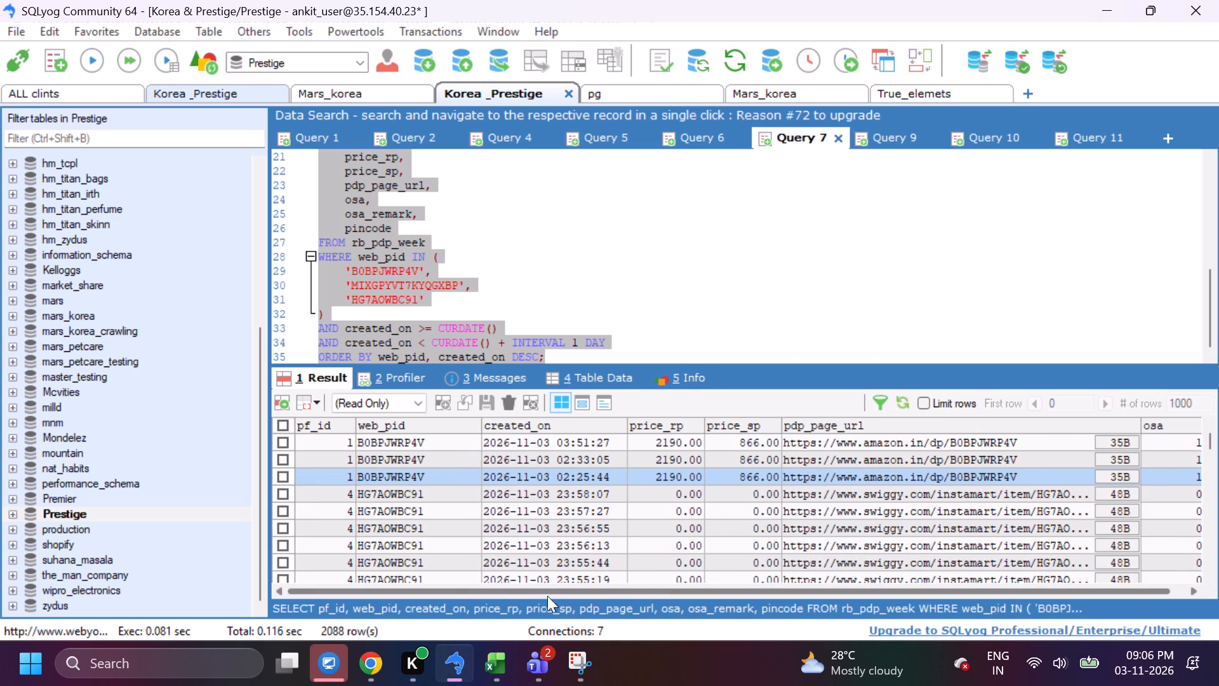
pyautogui.moveTo(547, 596); pyautogui.dragTo(508, 591)
pyautogui.click(429, 499)
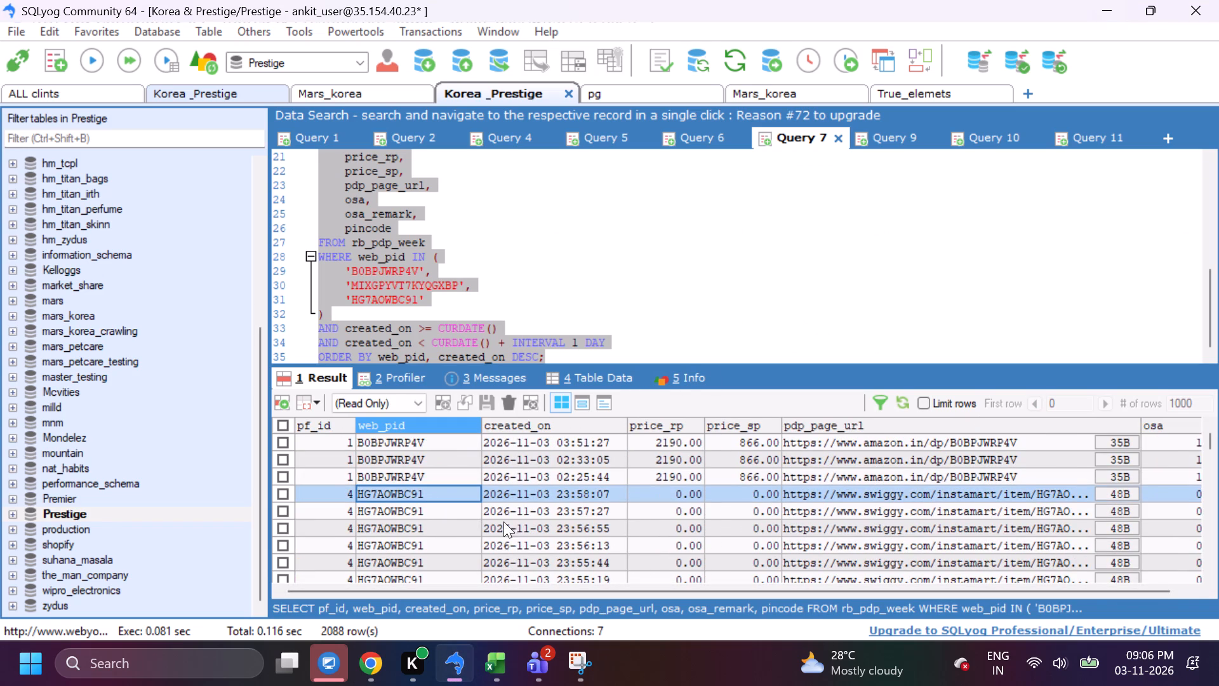
pyautogui.scroll(-3, 643, 523)
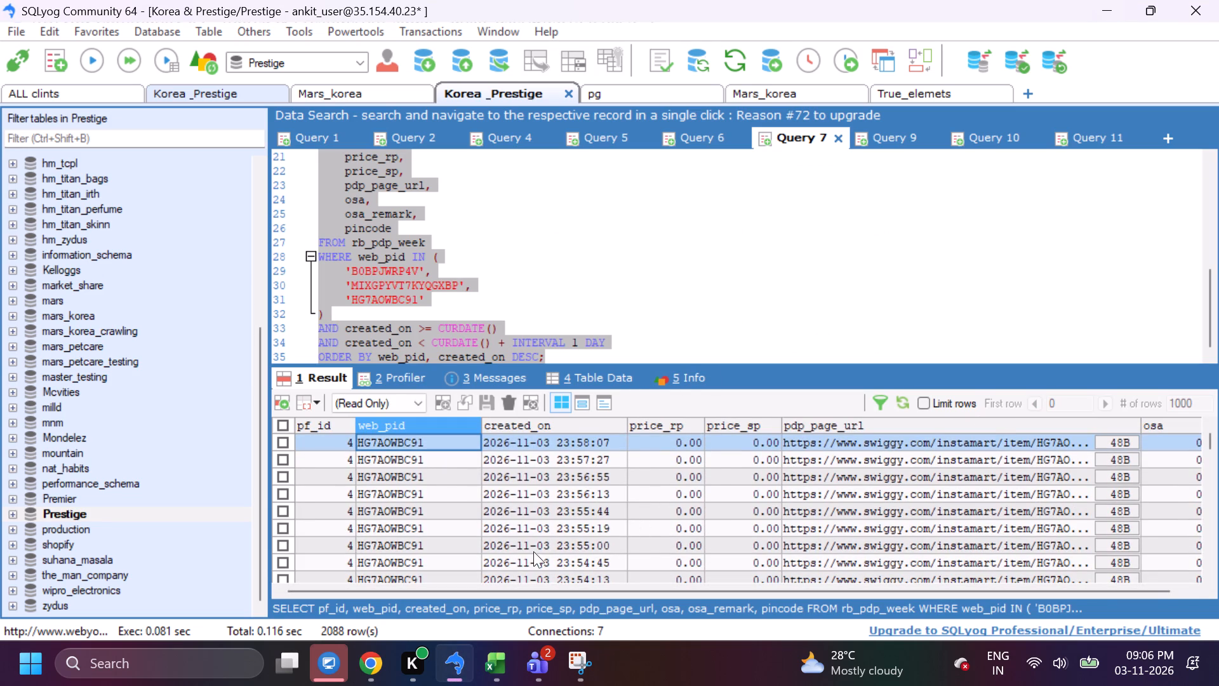
pyautogui.scroll(2, 547, 553)
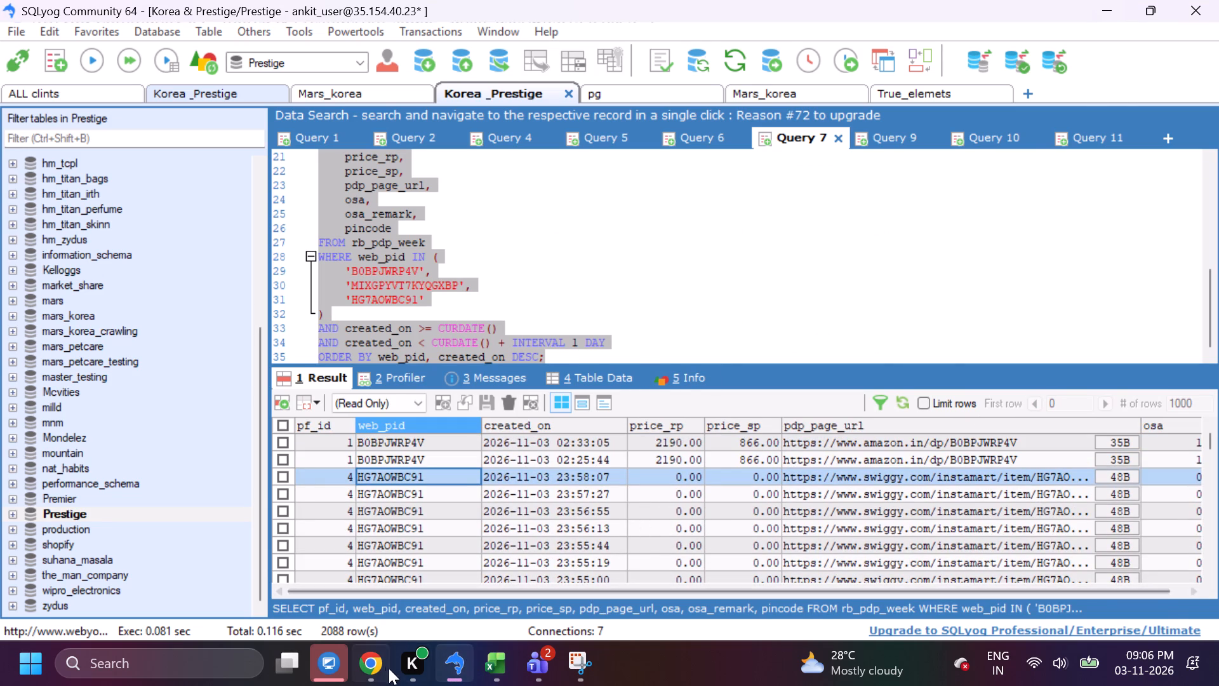
pyautogui.click(382, 666)
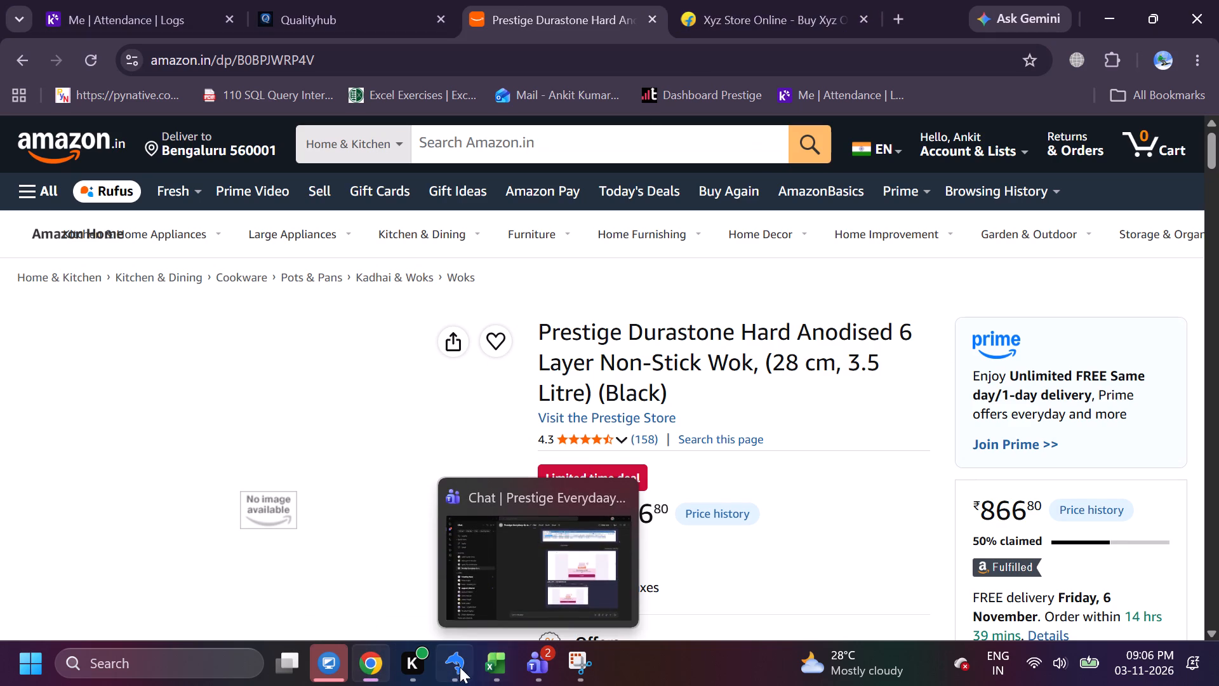
# In Excel, shrink the first Instamart error screenshot to span about columns A to E, rows 19 to 25.
pyautogui.click(503, 662)
pyautogui.scroll(2, 587, 464)
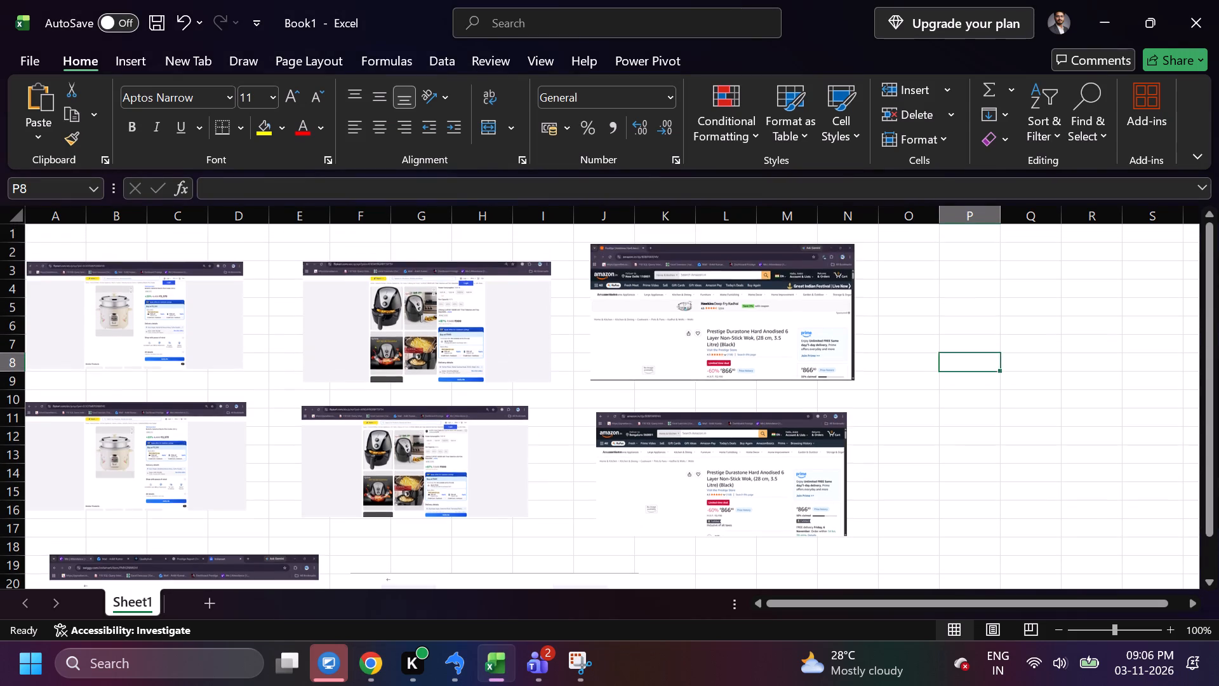
pyautogui.scroll(-3, 589, 464)
pyautogui.click(259, 465)
pyautogui.moveTo(316, 462); pyautogui.dragTo(317, 462)
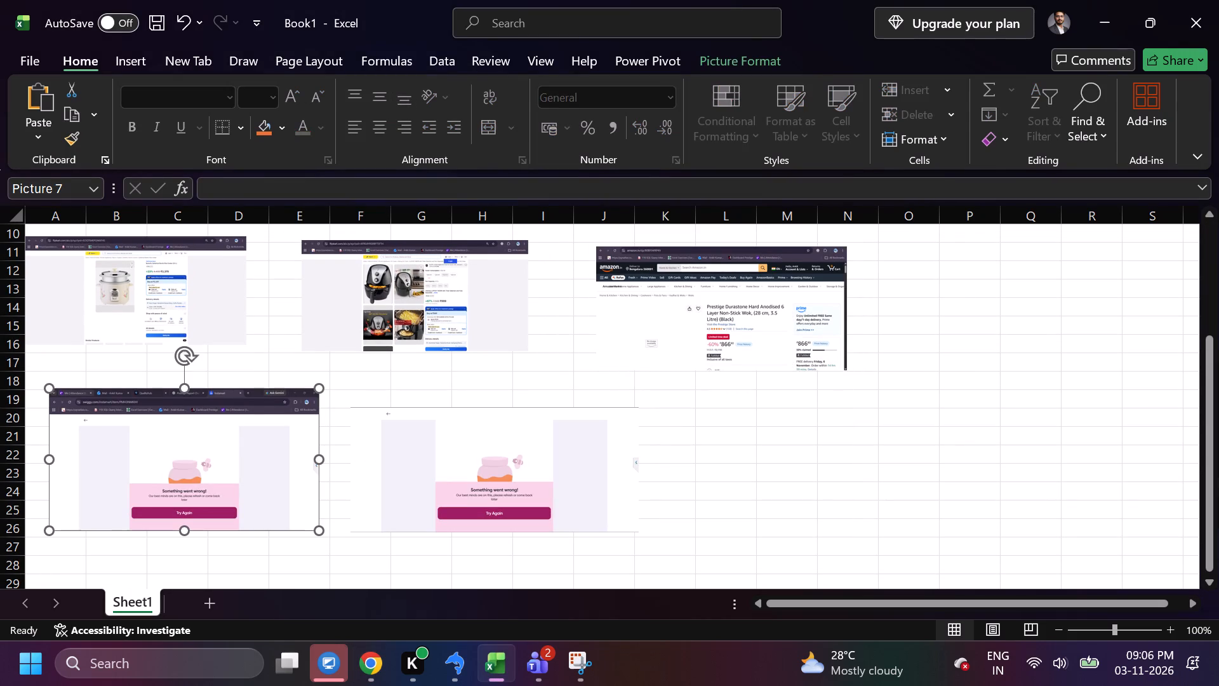
pyautogui.moveTo(317, 462); pyautogui.dragTo(321, 508)
pyautogui.moveTo(330, 531); pyautogui.dragTo(461, 614)
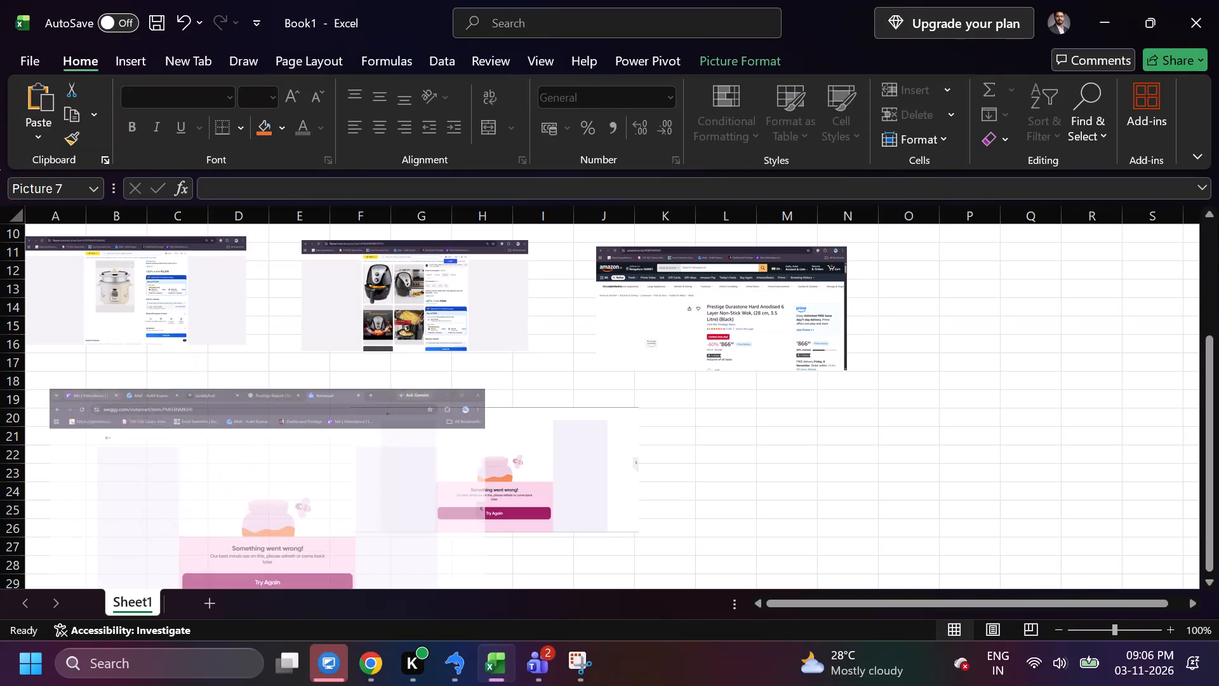
pyautogui.moveTo(461, 614); pyautogui.dragTo(312, 528)
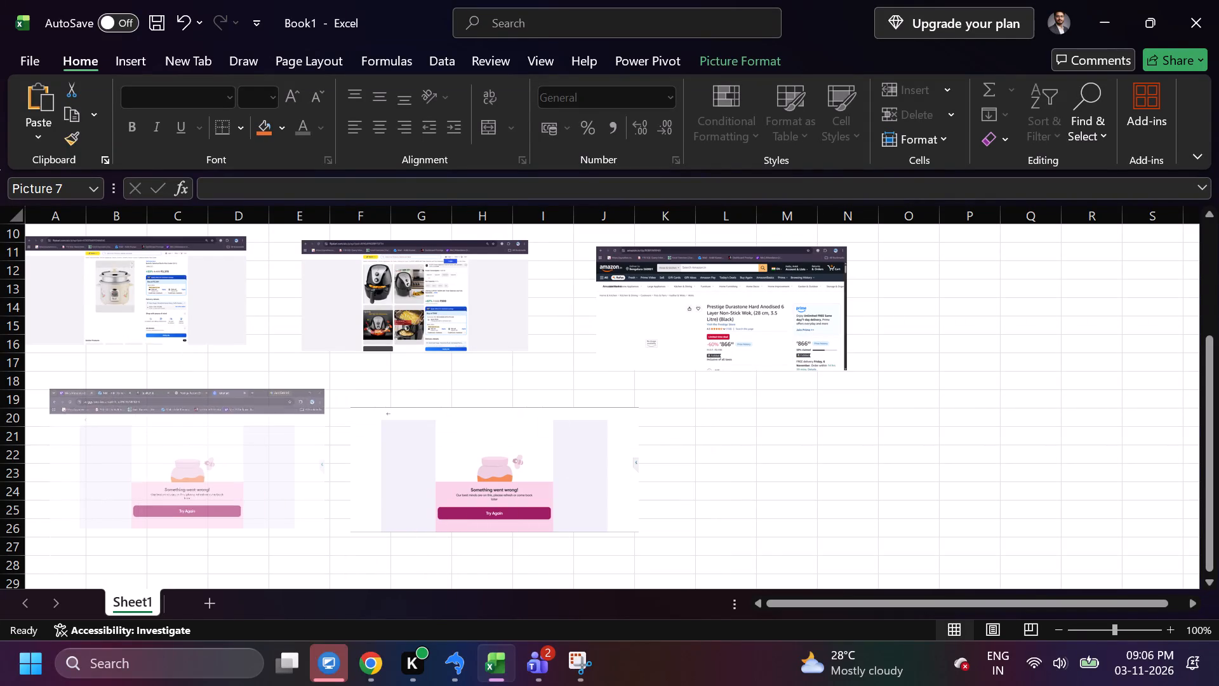
pyautogui.moveTo(312, 528); pyautogui.dragTo(274, 508)
pyautogui.click(510, 512)
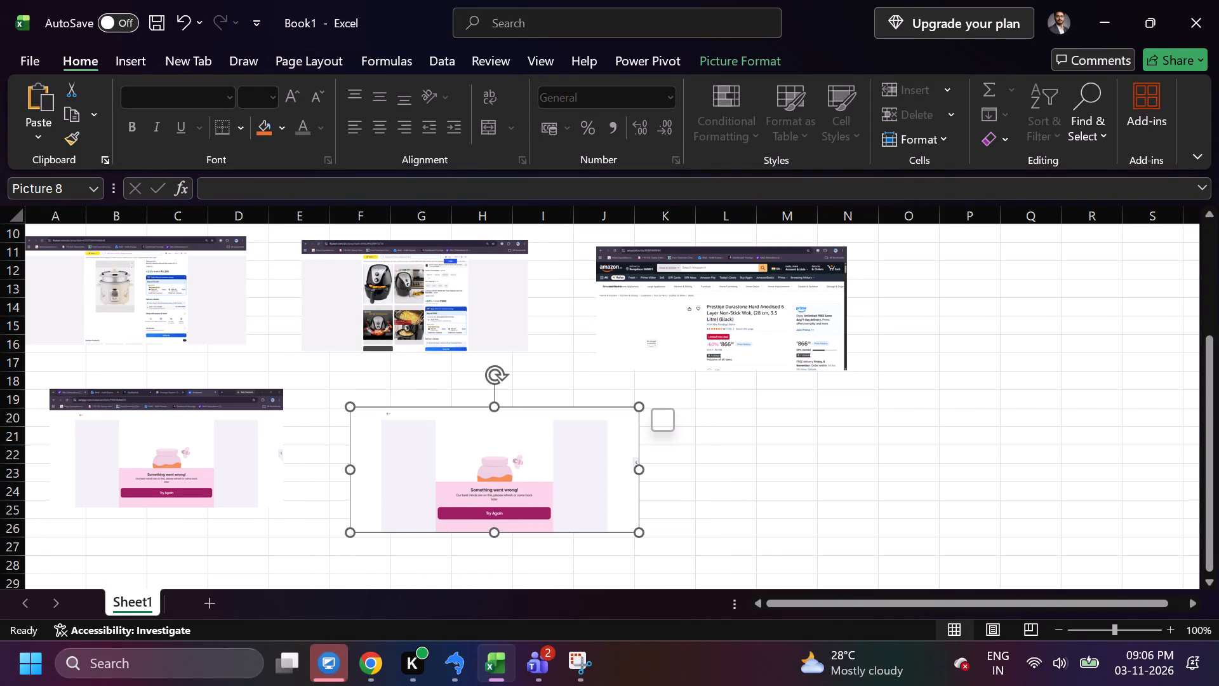
# Copy the pdp_page_url of web_pid HG7AOWBC91 from the SQLyog results and open it in Chrome in place of the Amazon page.
pyautogui.click(375, 661)
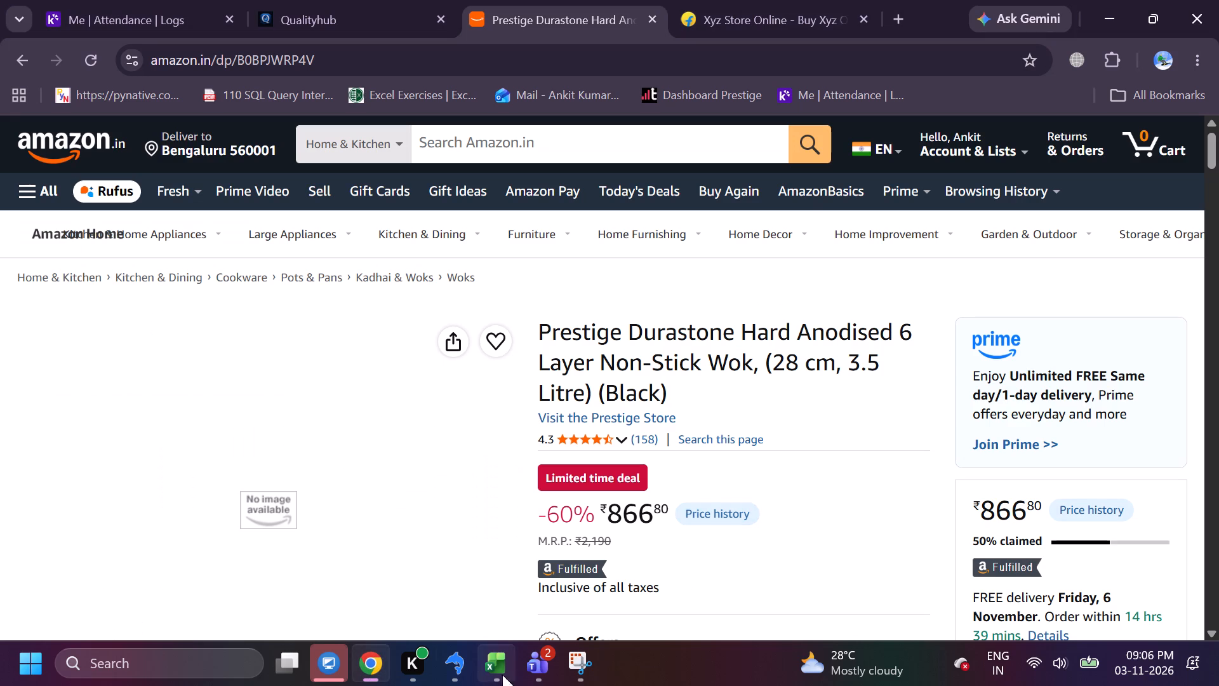
pyautogui.click(470, 663)
pyautogui.click(409, 480)
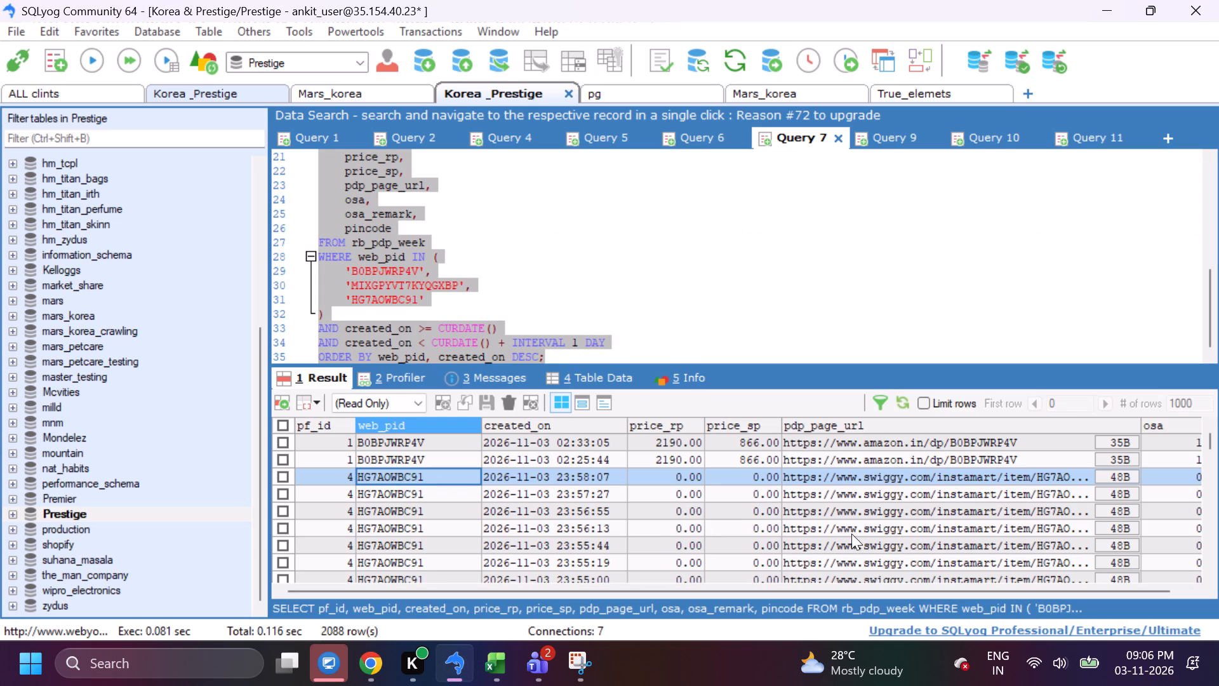
pyautogui.click(962, 478)
pyautogui.hotkey('ctrl', 'c')
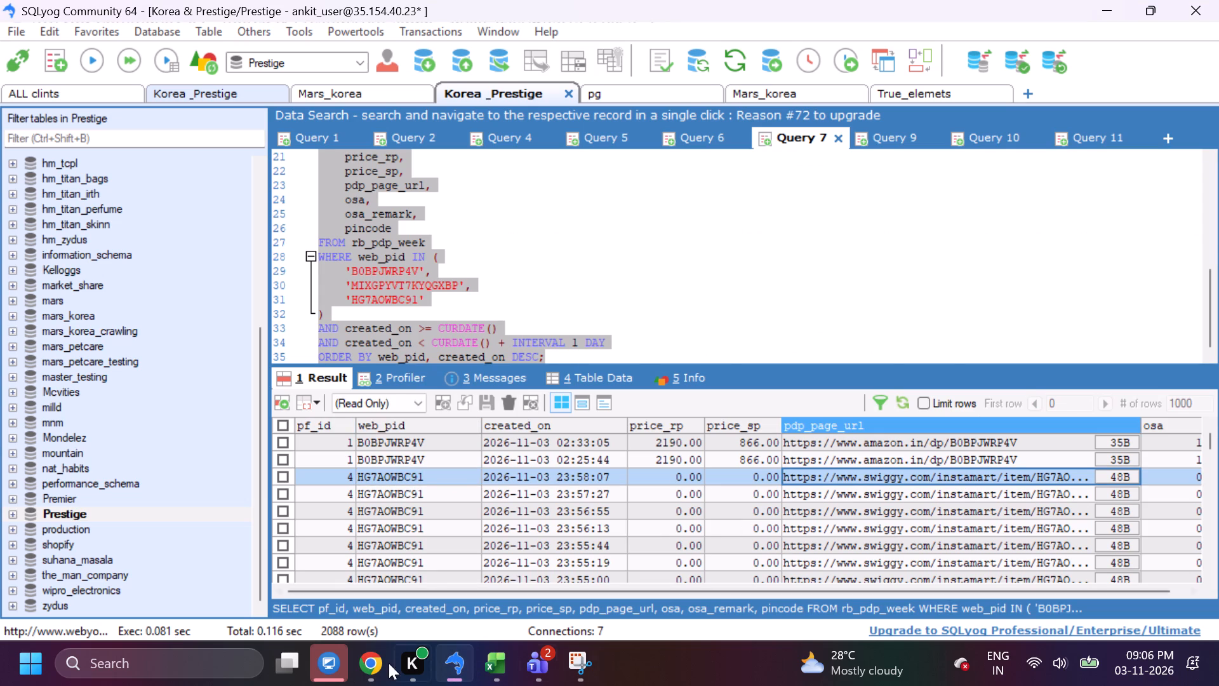
pyautogui.click(358, 666)
pyautogui.click(429, 50)
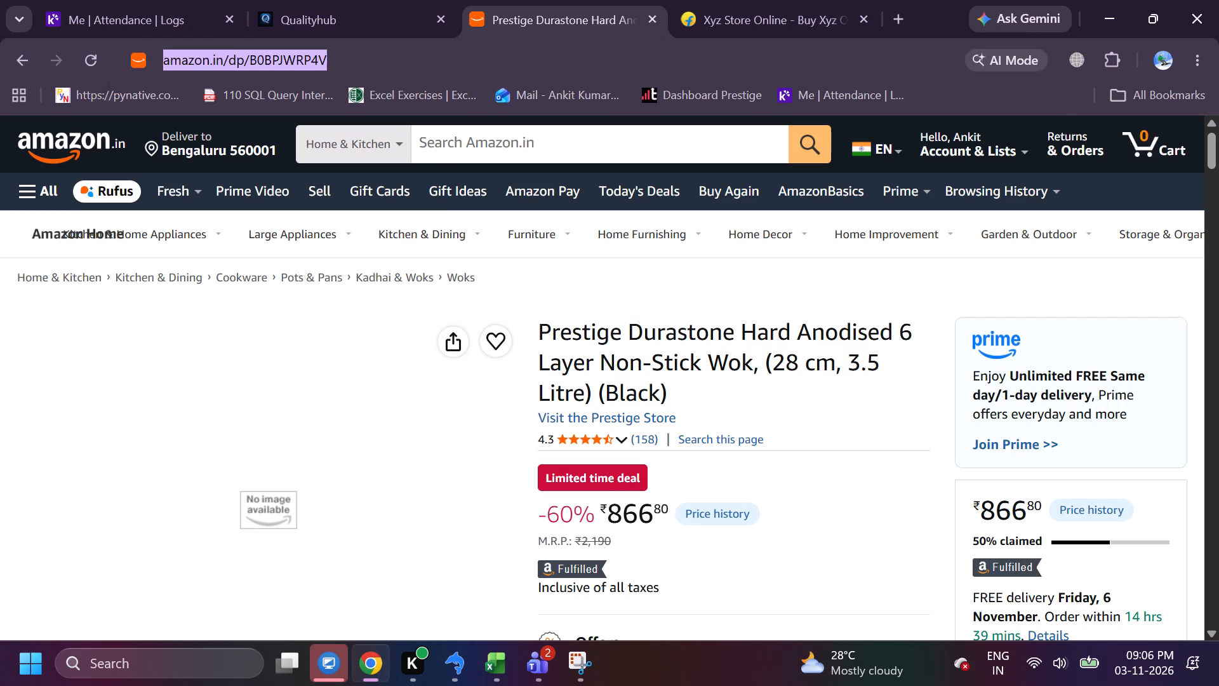
pyautogui.hotkey('ctrl', 'v')
pyautogui.press('Return')
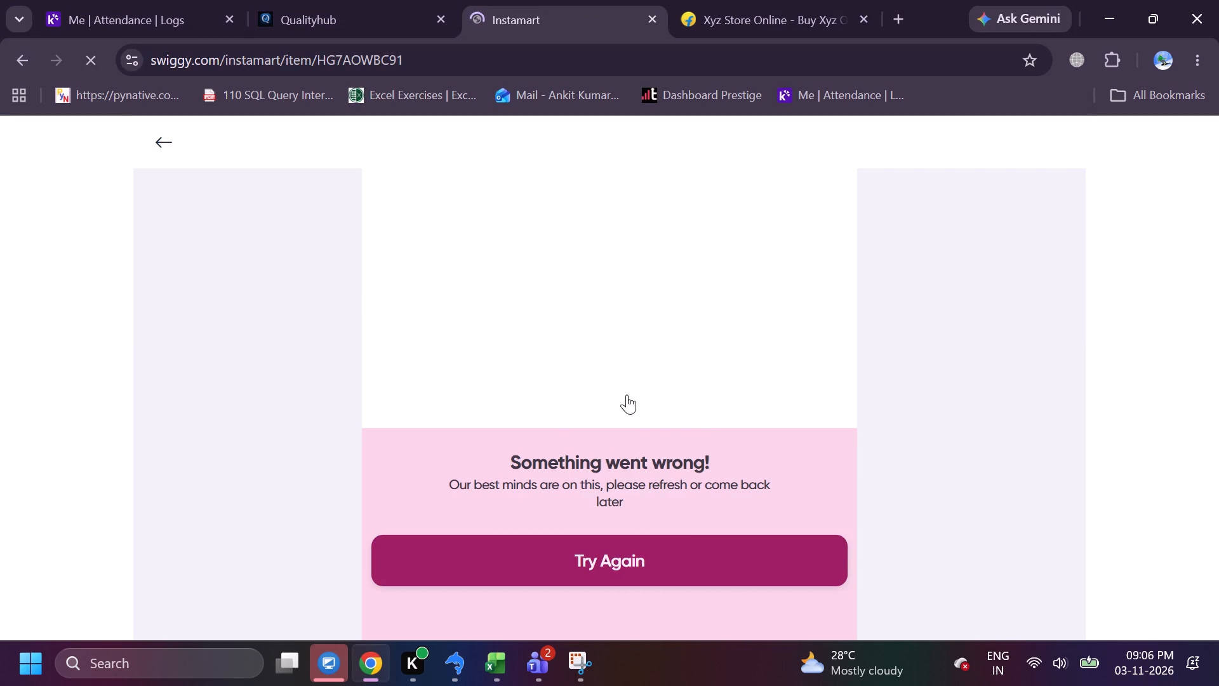
pyautogui.click(576, 667)
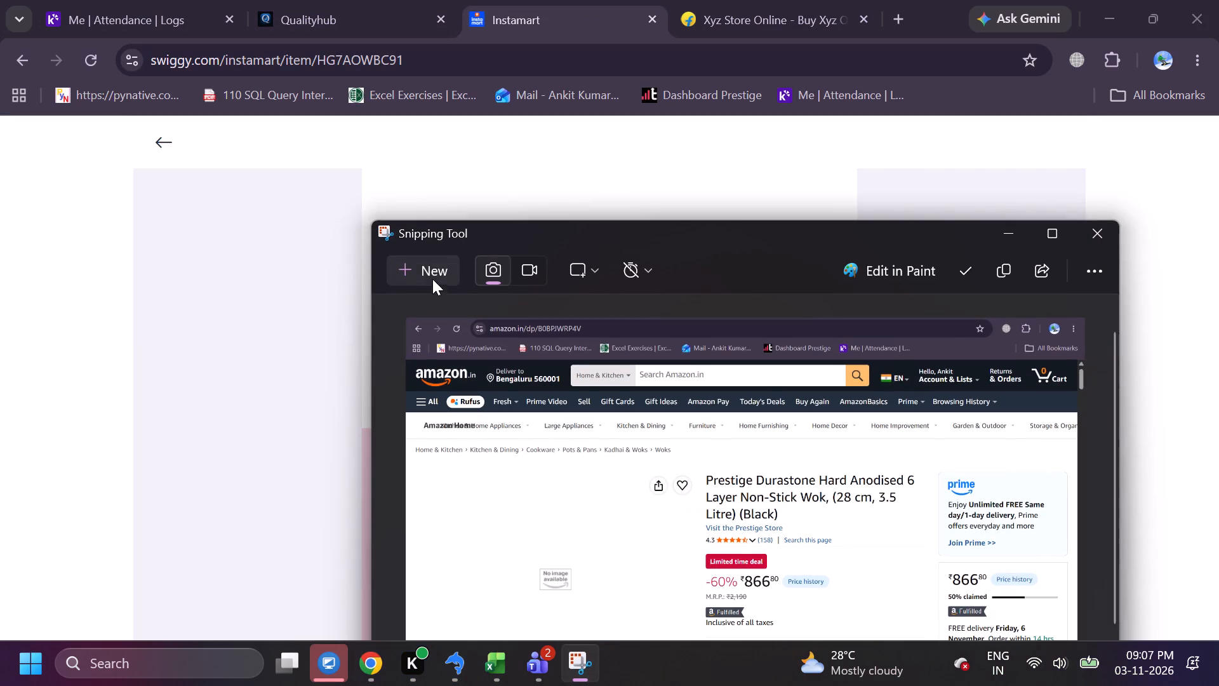
pyautogui.click(432, 274)
pyautogui.moveTo(1, 41); pyautogui.dragTo(4, 42)
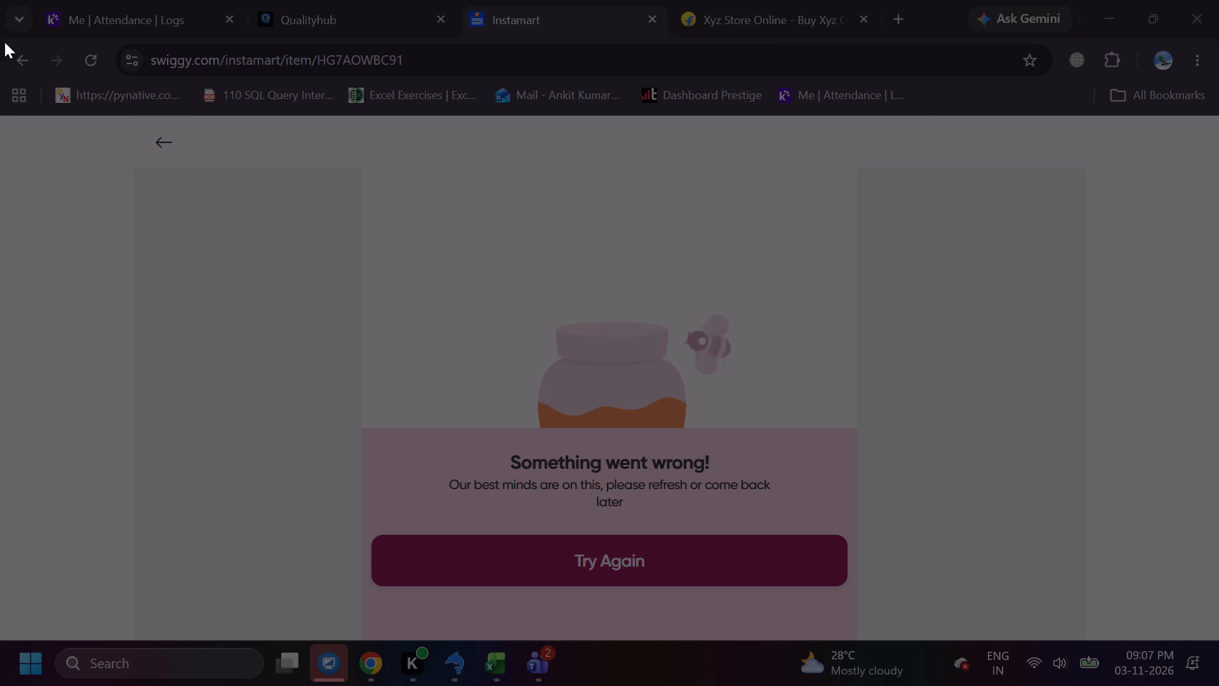
pyautogui.moveTo(4, 42); pyautogui.dragTo(1218, 639)
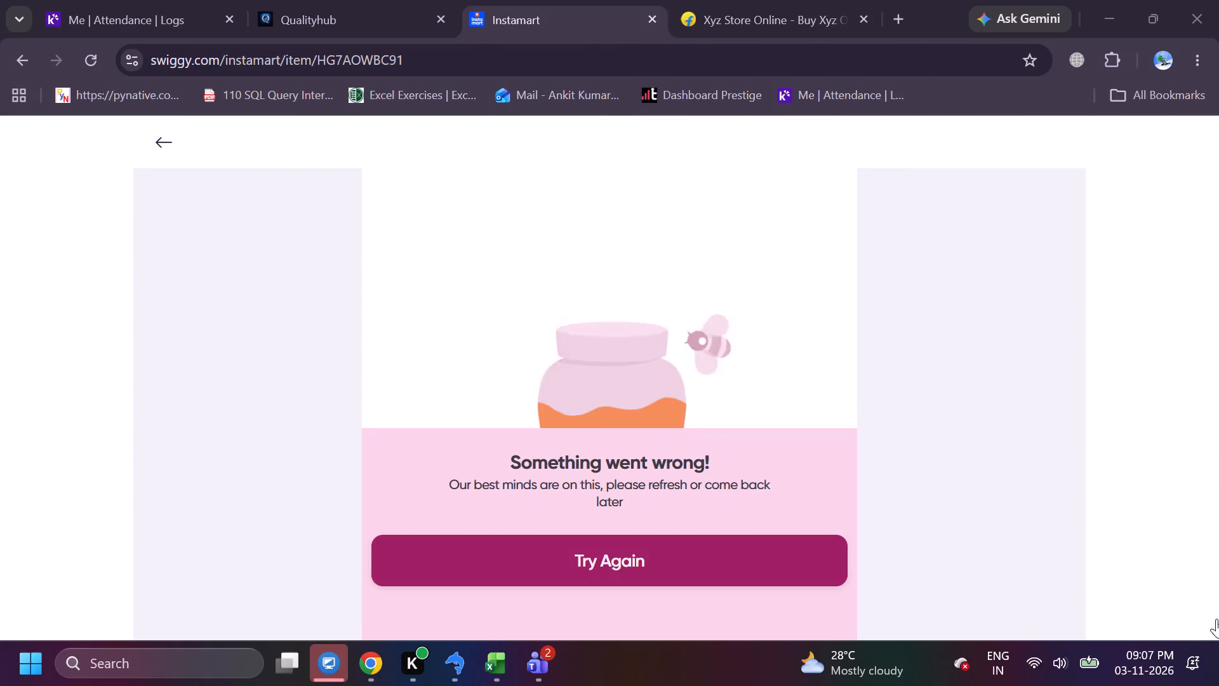
pyautogui.click(1003, 273)
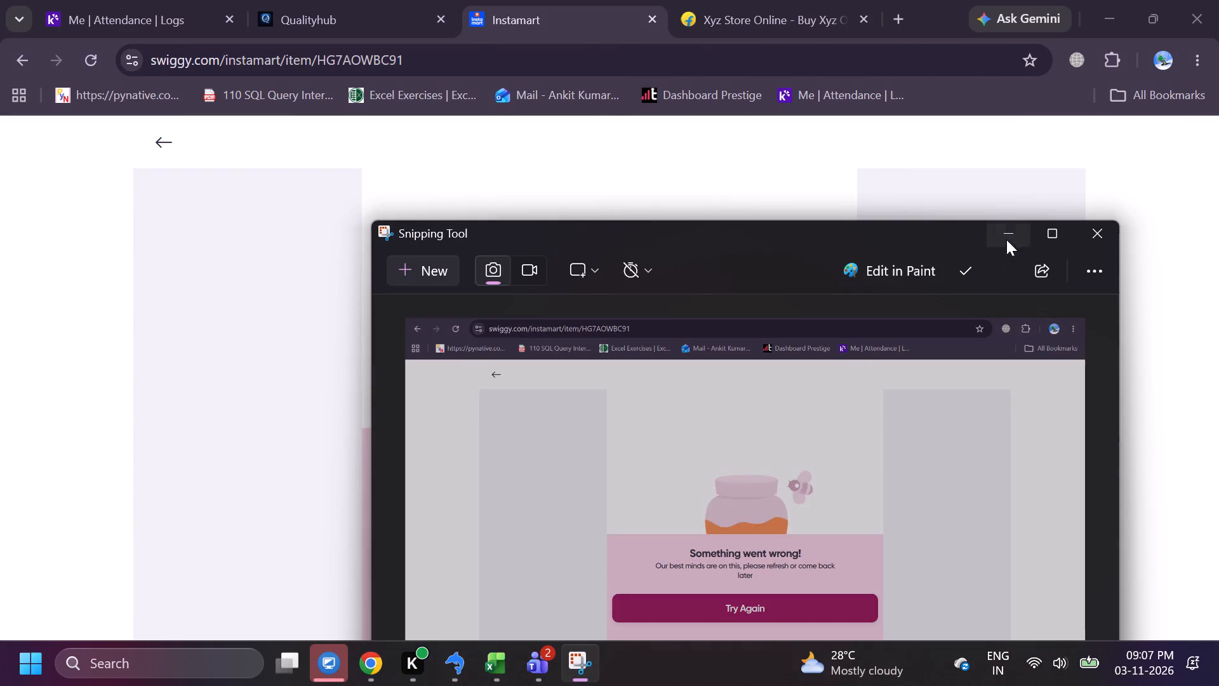
pyautogui.click(1006, 238)
pyautogui.click(495, 666)
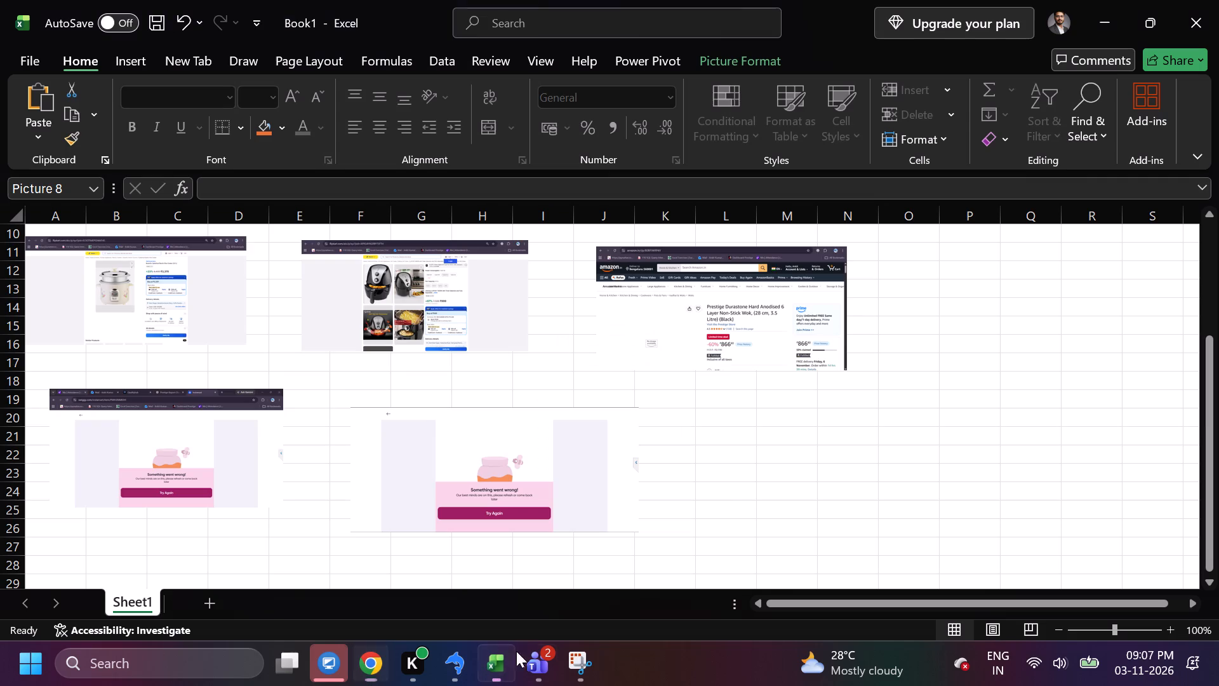
pyautogui.scroll(-3, 823, 467)
pyautogui.scroll(2, 778, 384)
pyautogui.click(735, 361)
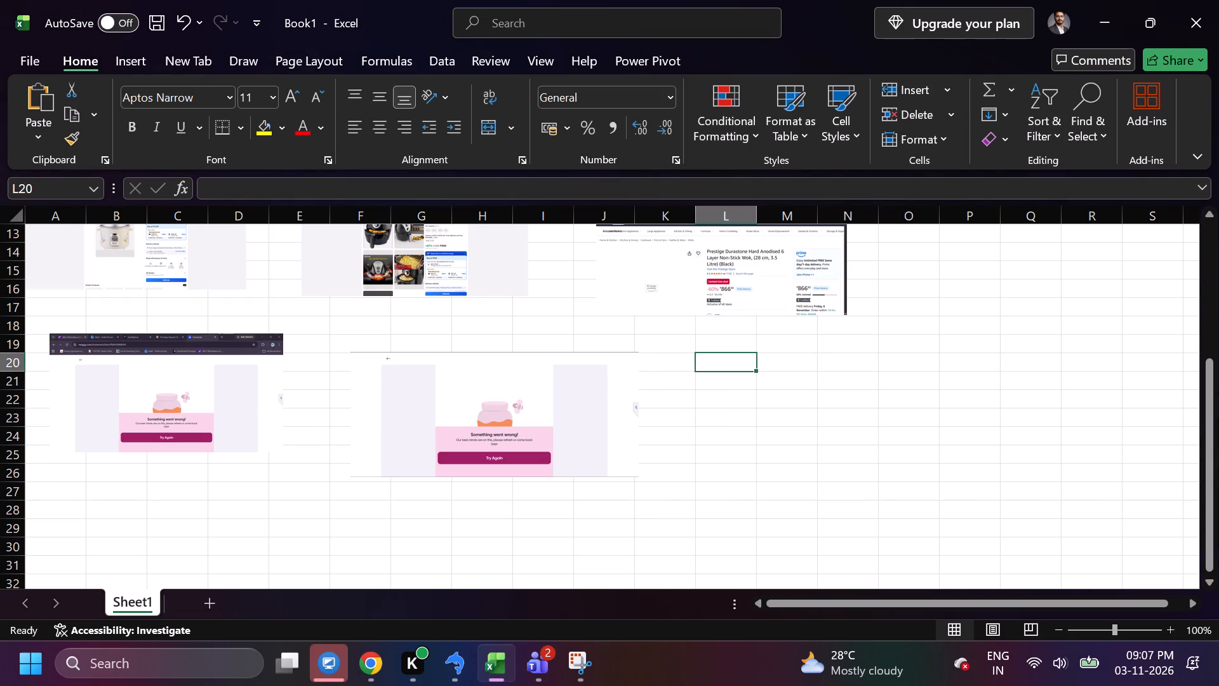
pyautogui.hotkey('ctrl', 'v')
pyautogui.moveTo(693, 351); pyautogui.dragTo(919, 457)
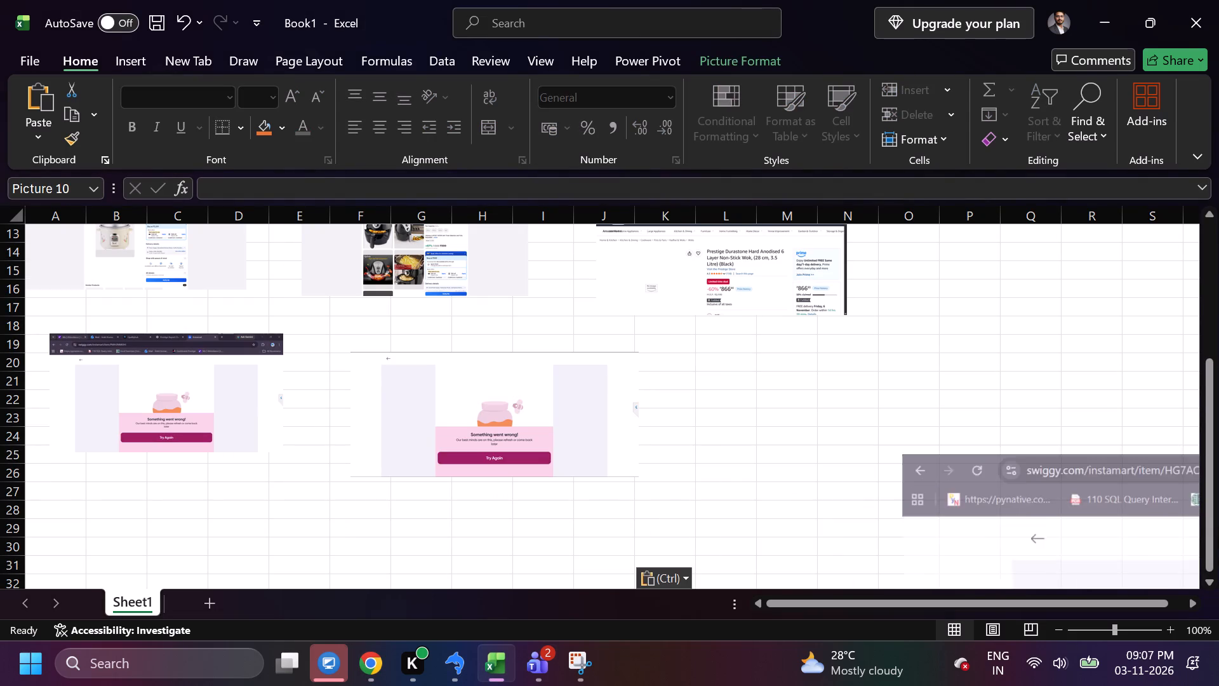
pyautogui.moveTo(919, 457); pyautogui.dragTo(950, 466)
pyautogui.moveTo(1003, 499); pyautogui.dragTo(754, 376)
pyautogui.moveTo(679, 342); pyautogui.dragTo(969, 467)
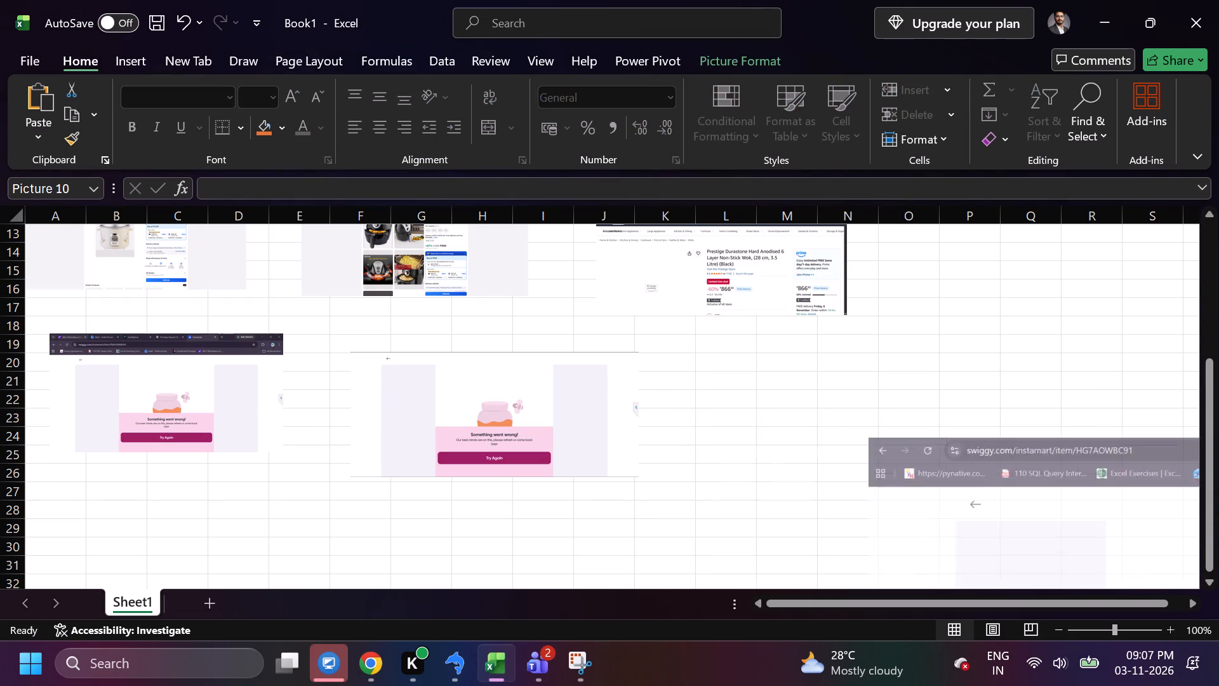
pyautogui.moveTo(969, 467); pyautogui.dragTo(1057, 494)
pyautogui.moveTo(1082, 511); pyautogui.dragTo(767, 380)
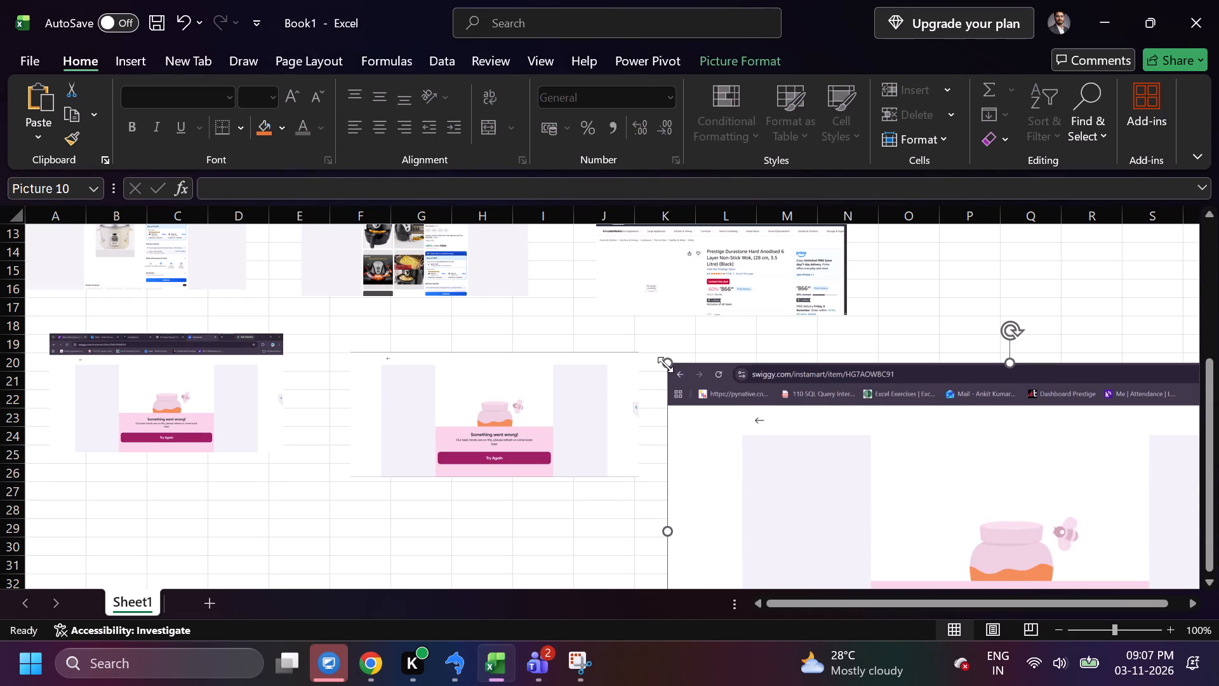
pyautogui.moveTo(668, 363); pyautogui.dragTo(1052, 494)
pyautogui.moveTo(1072, 530); pyautogui.dragTo(801, 379)
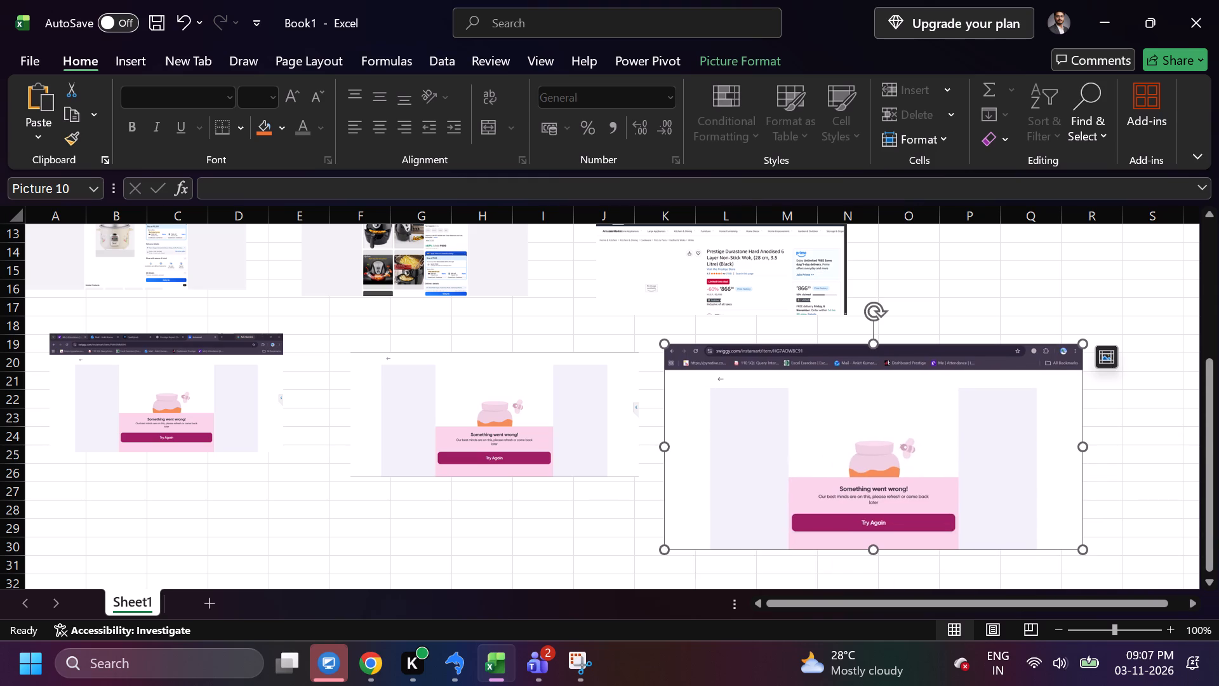
pyautogui.moveTo(662, 342); pyautogui.dragTo(910, 465)
pyautogui.moveTo(935, 476); pyautogui.dragTo(737, 378)
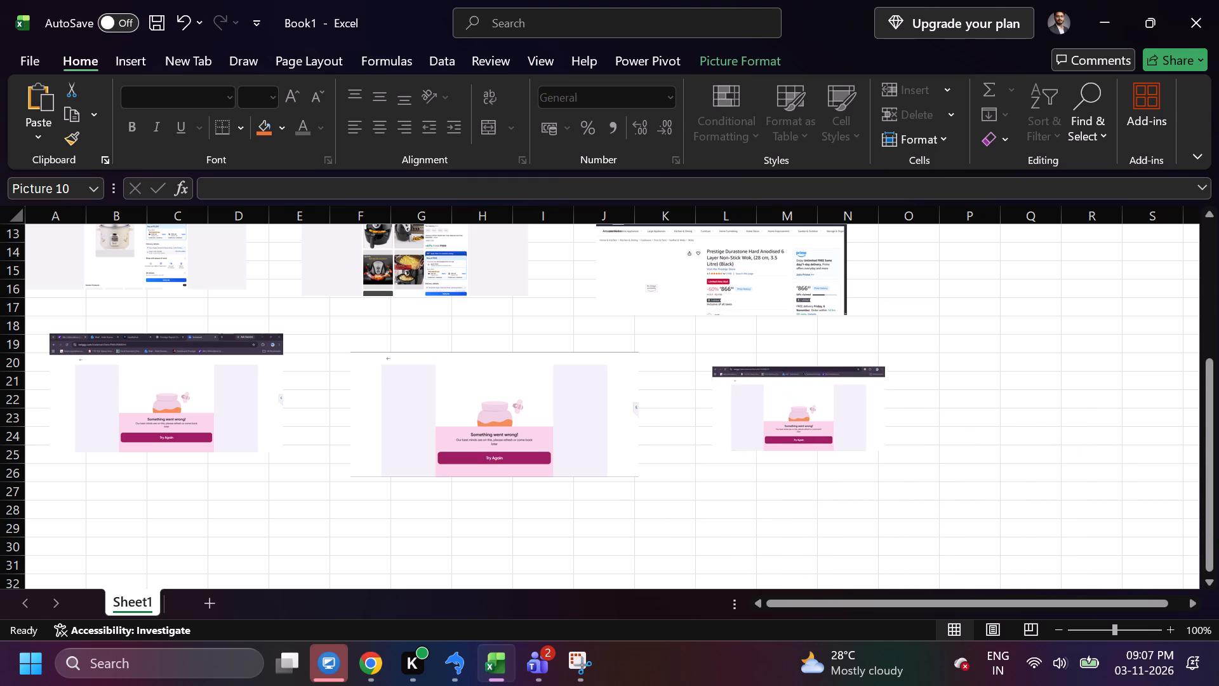
pyautogui.moveTo(737, 378); pyautogui.dragTo(736, 374)
pyautogui.moveTo(884, 450); pyautogui.dragTo(903, 468)
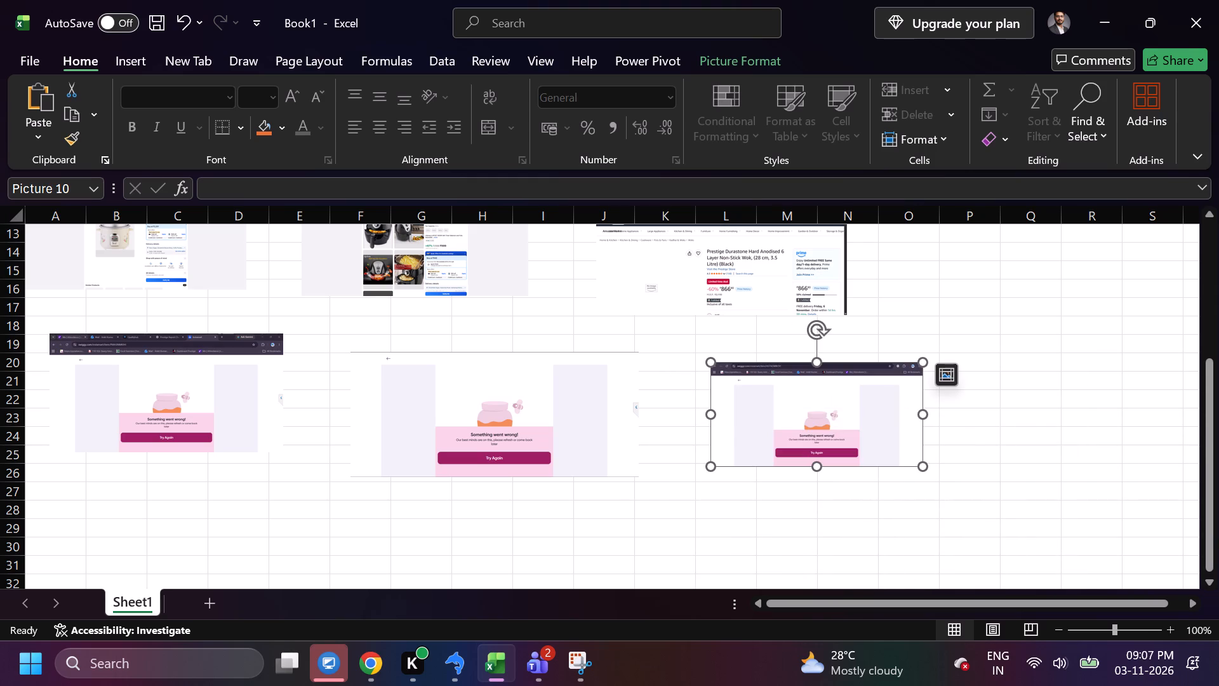
# Copy the pdp_page_url of web_pid MIXGPYVT7KYQGXBP from the SQLyog results and open it in Chrome in place of the Flipkart air fryer page.
pyautogui.click(470, 662)
pyautogui.scroll(-2, 829, 436)
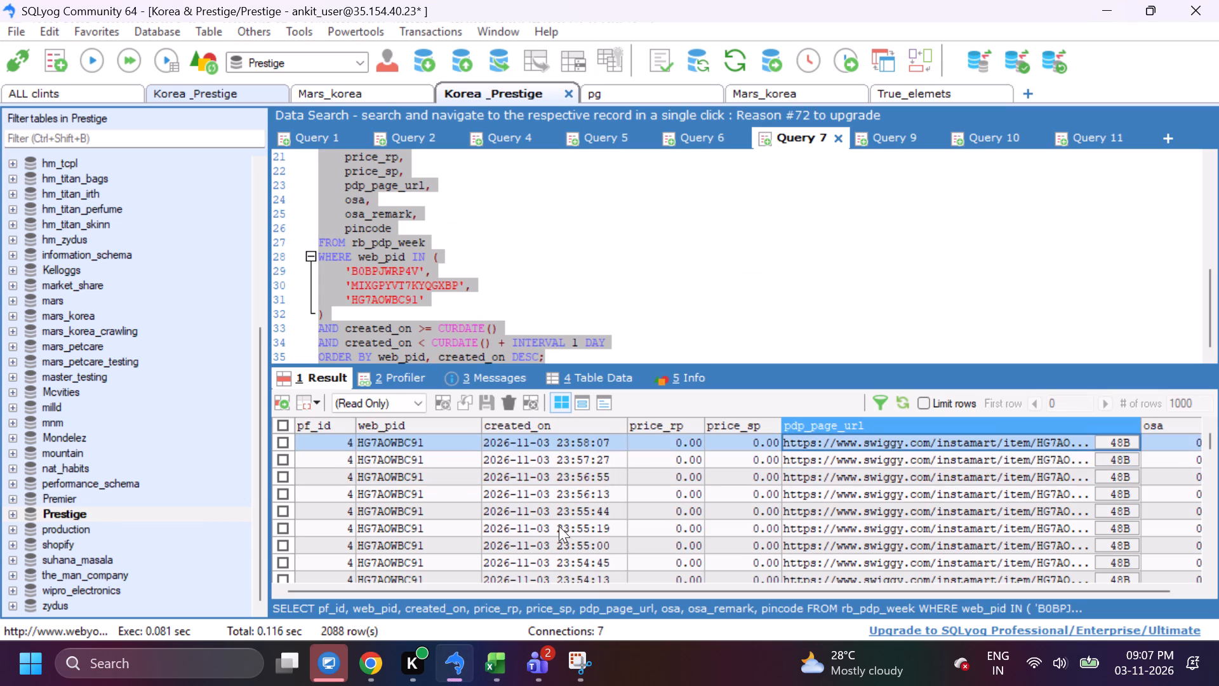
pyautogui.scroll(-18, 571, 525)
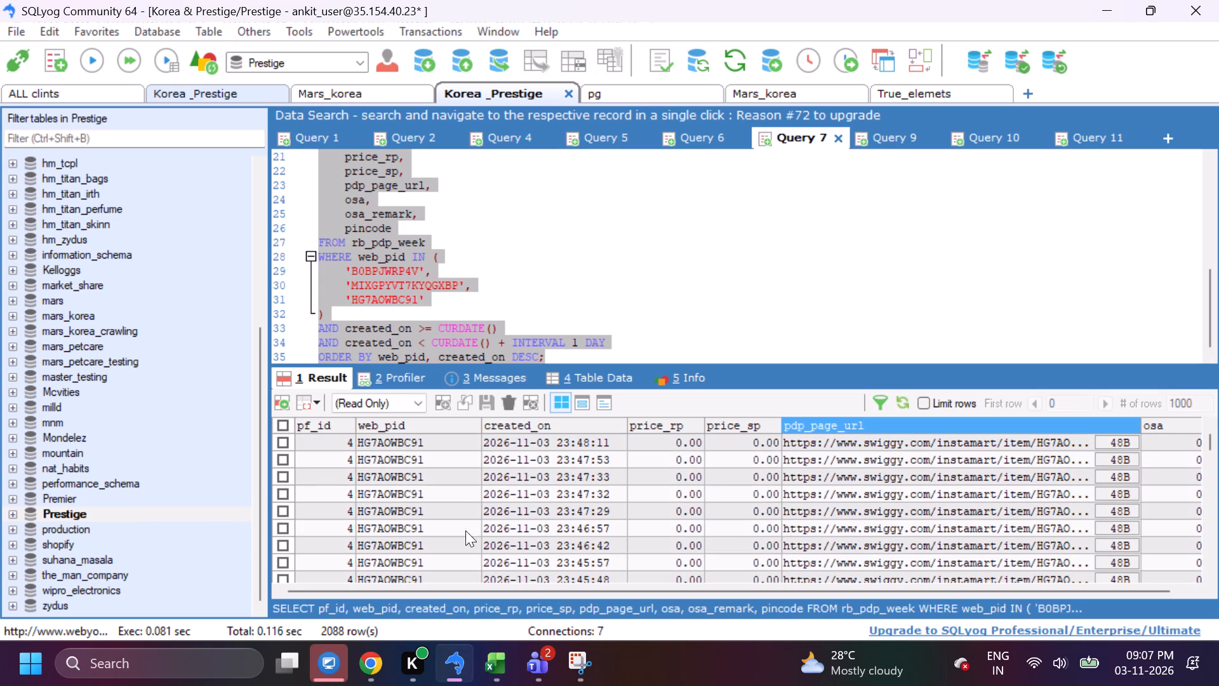
pyautogui.scroll(-17, 689, 527)
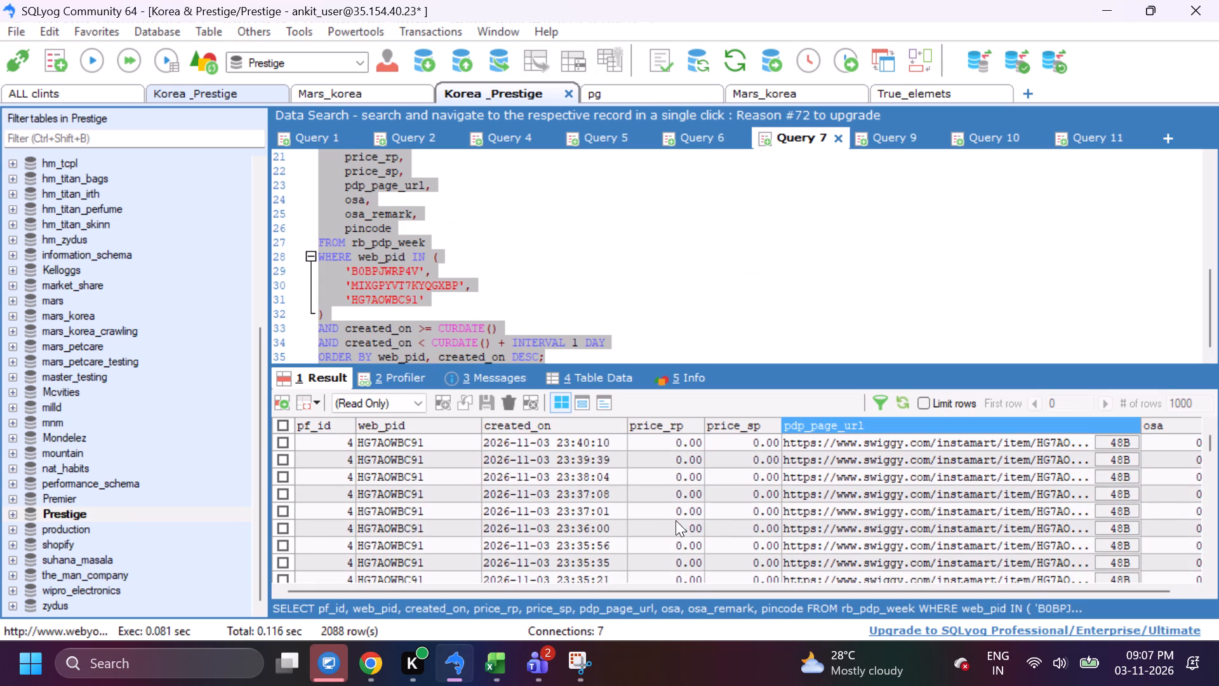
pyautogui.scroll(-2, 676, 520)
pyautogui.moveTo(1207, 445); pyautogui.dragTo(1218, 502)
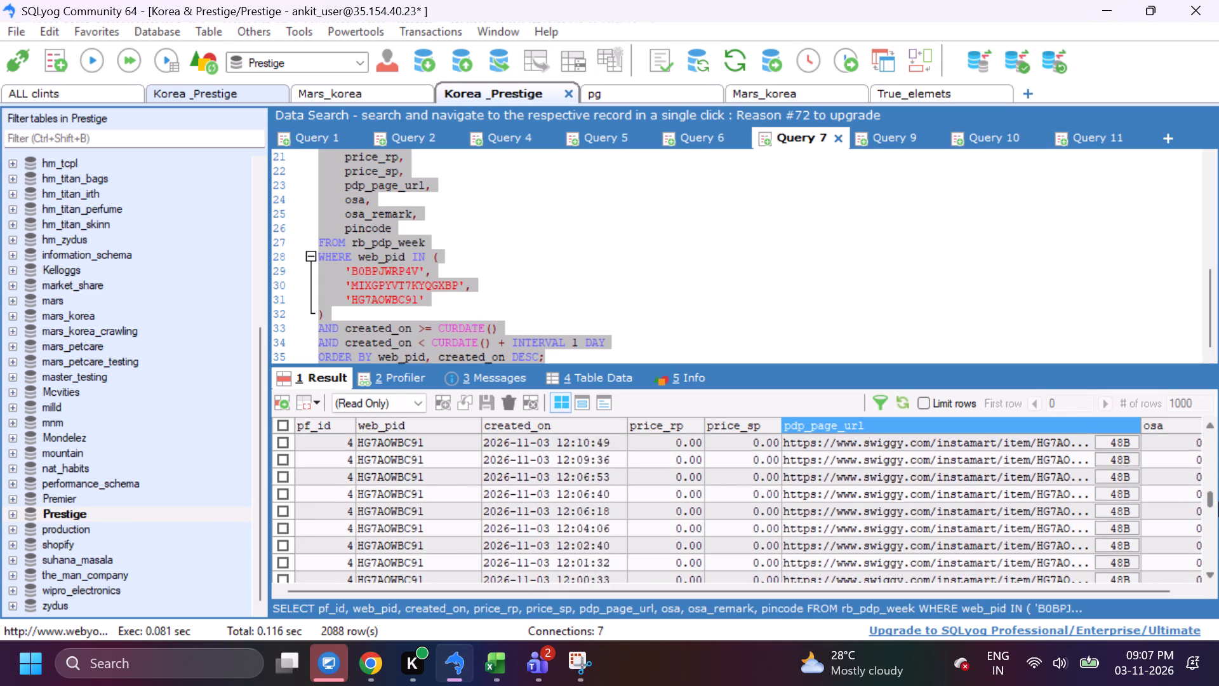
pyautogui.moveTo(1218, 502); pyautogui.dragTo(1218, 577)
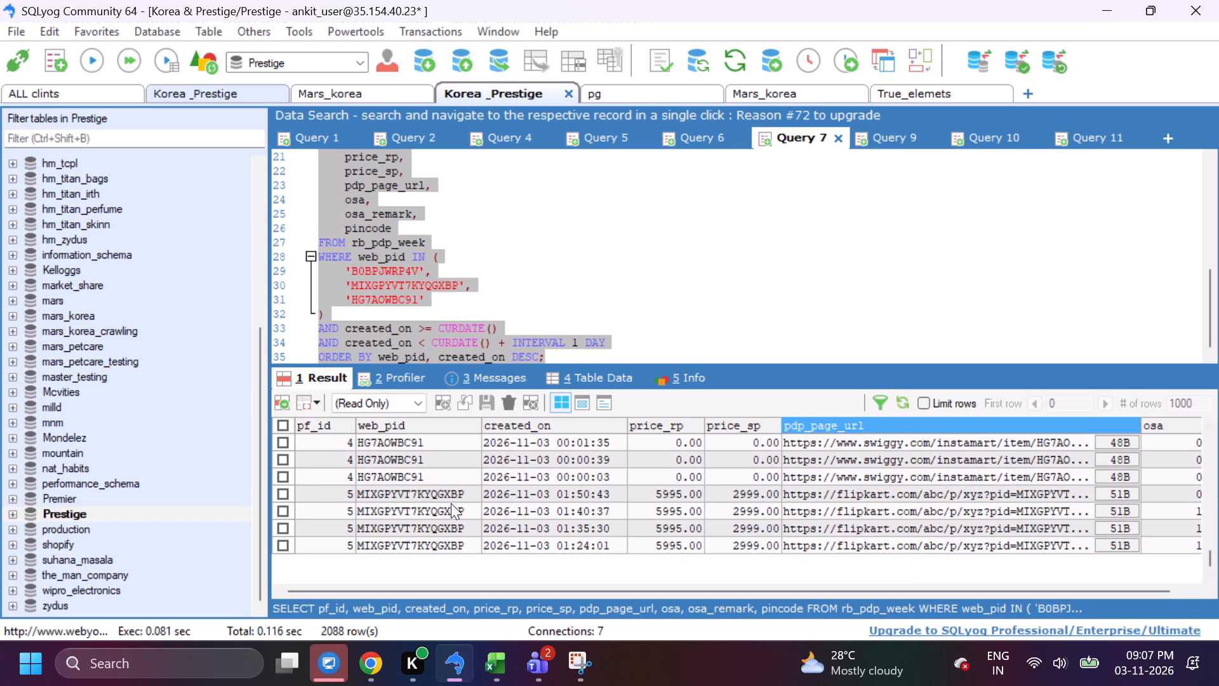
pyautogui.click(451, 495)
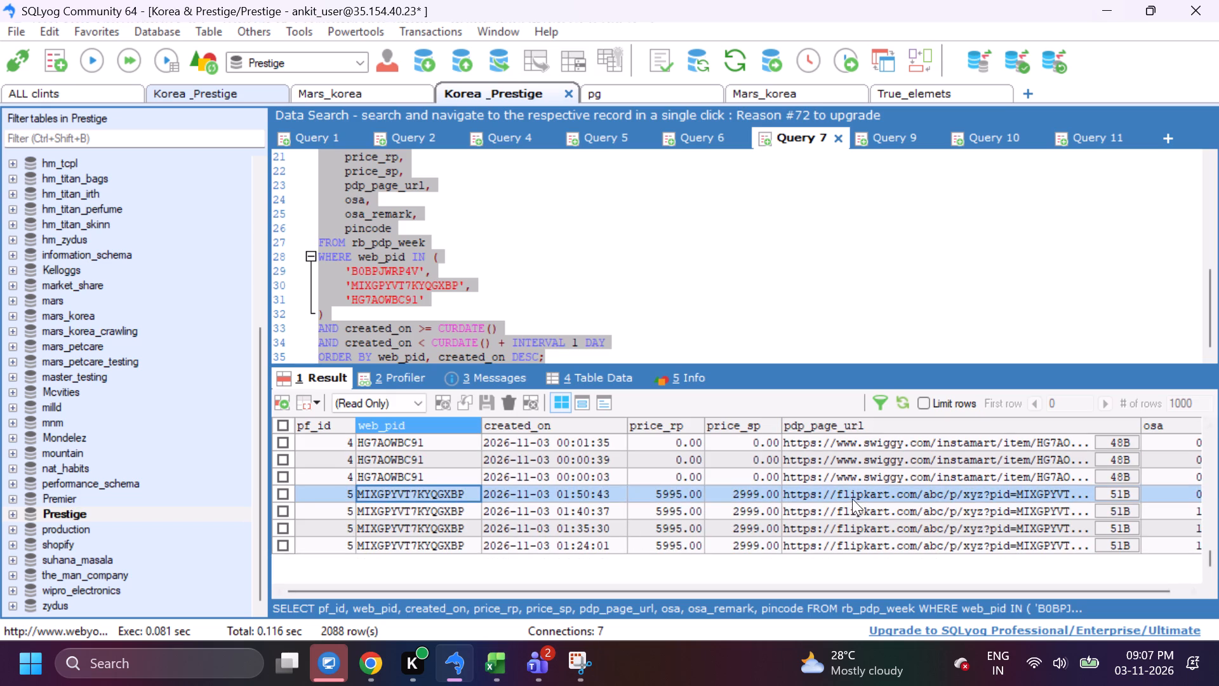
pyautogui.click(849, 494)
pyautogui.hotkey('ctrl', 'c')
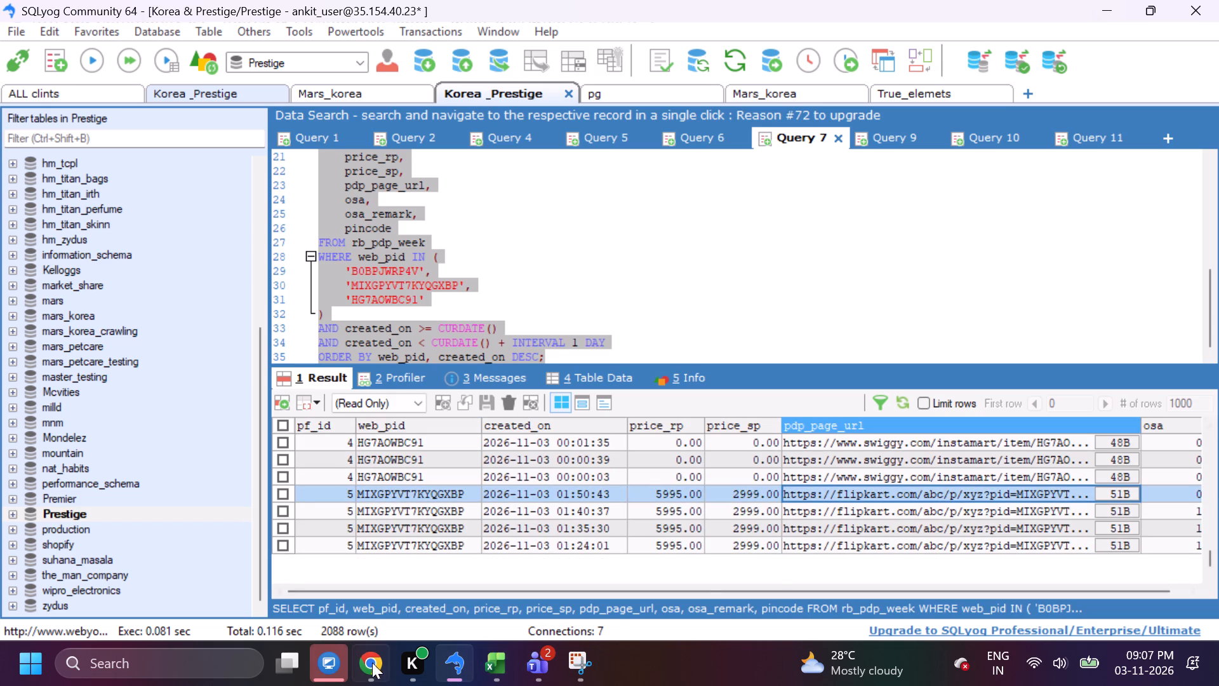
pyautogui.click(370, 657)
pyautogui.click(764, 11)
pyautogui.click(701, 59)
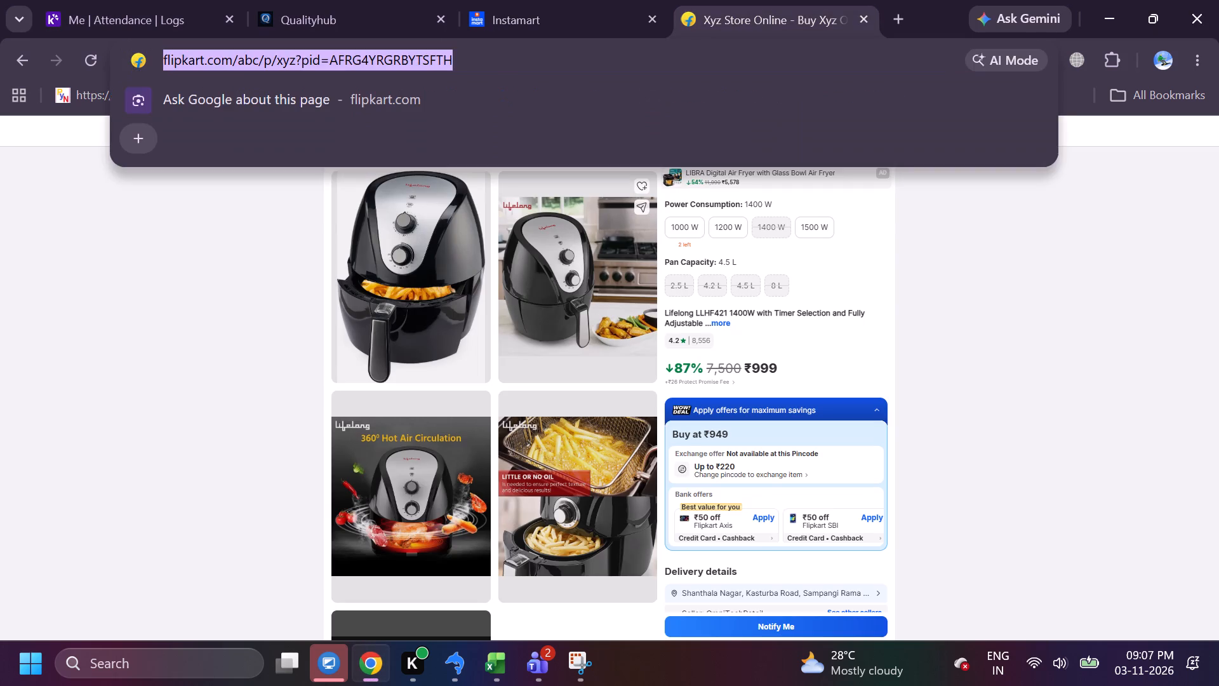
pyautogui.hotkey('ctrl', 'v')
pyautogui.hotkey('ctrl', 'Return')
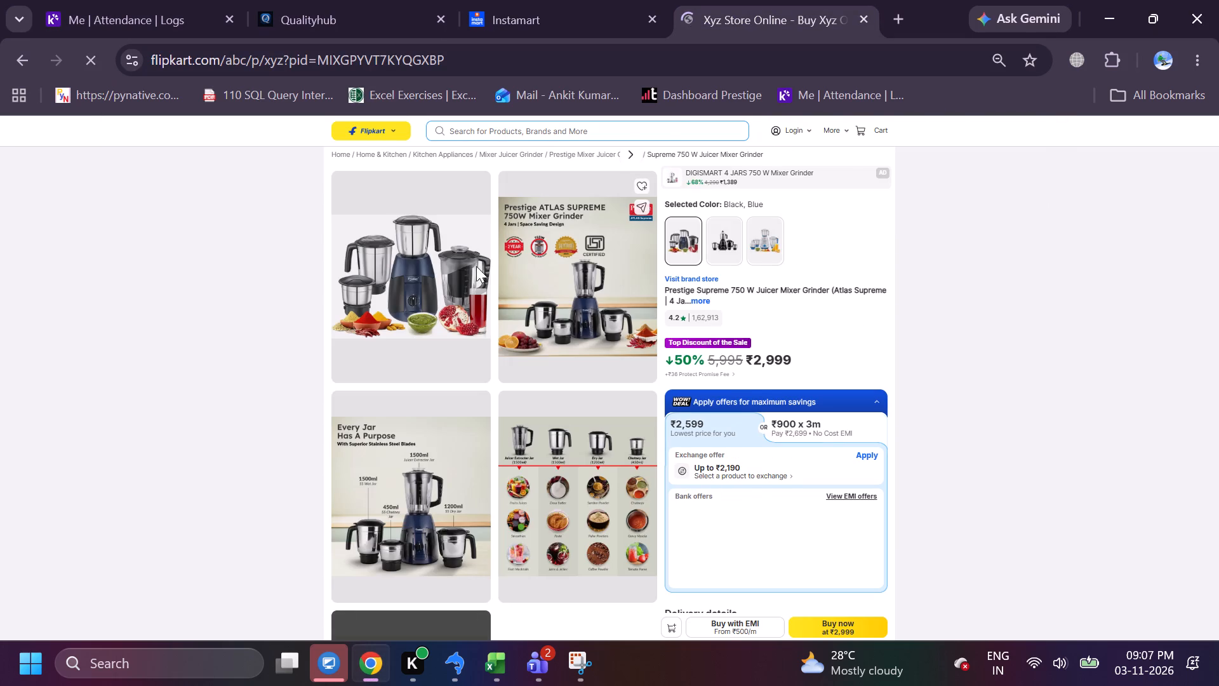
# Compare the Flipkart MIXGPYVT7KYQGXBP page's prices with its SQLyog rows and Qualityhub's SKU Discount table.
pyautogui.click(450, 659)
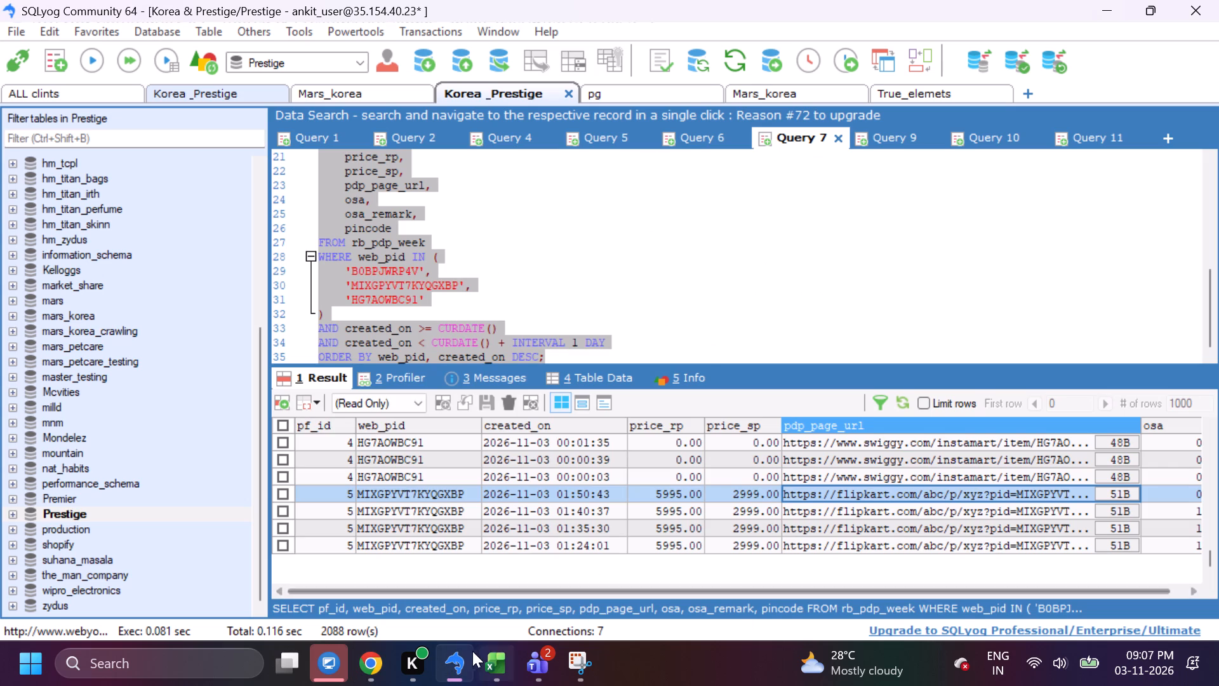
pyautogui.click(371, 656)
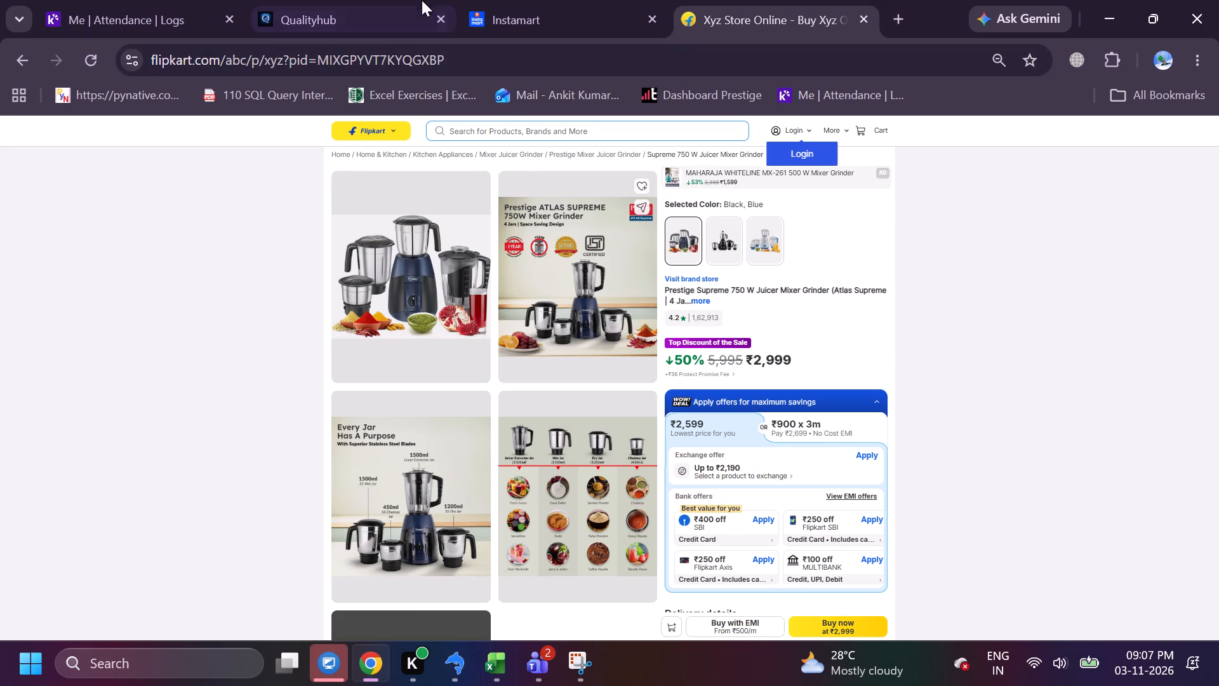
pyautogui.click(331, 4)
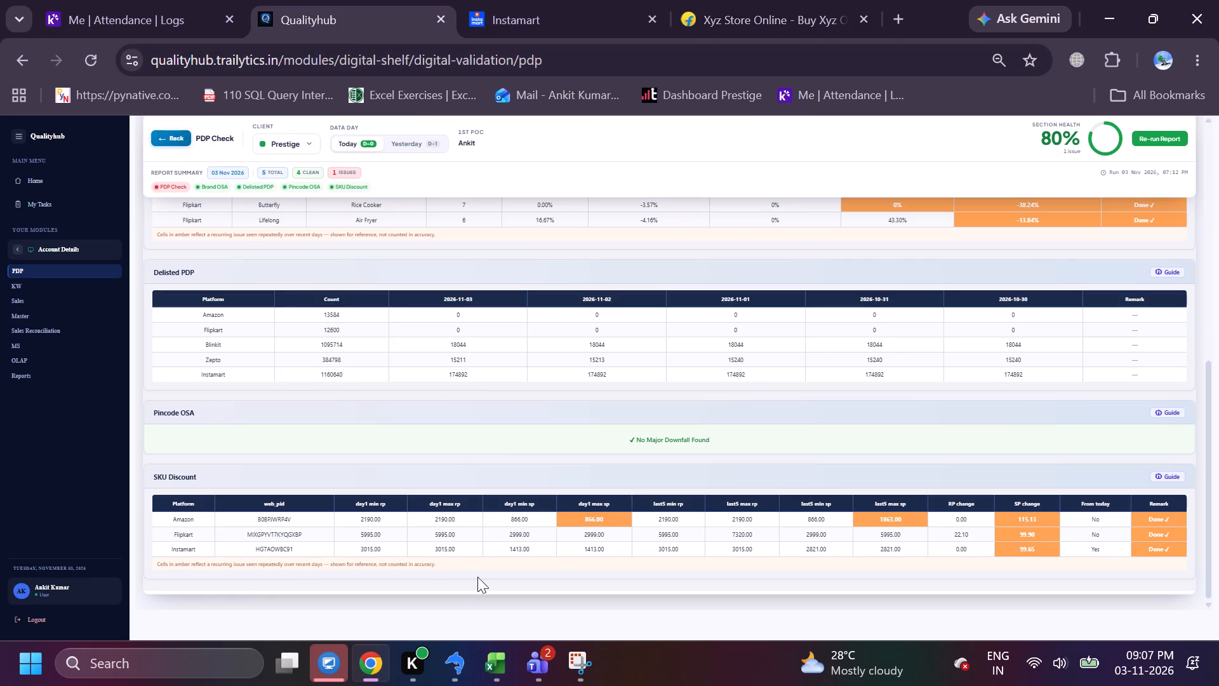
pyautogui.click(746, 8)
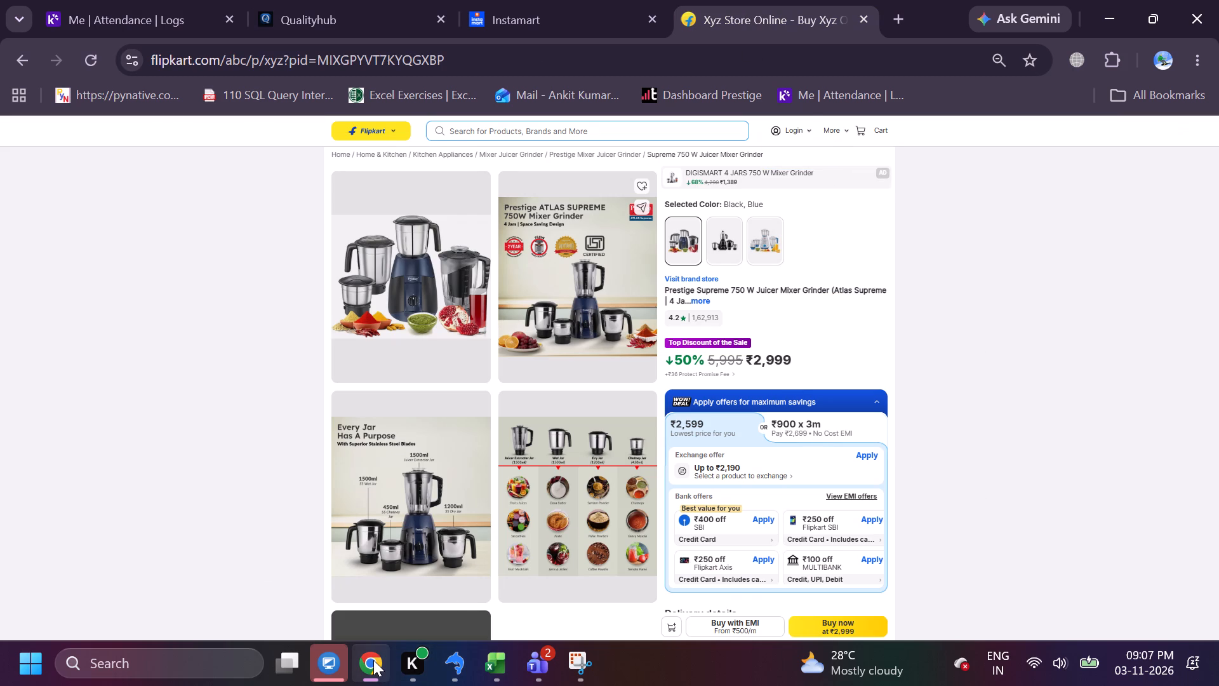
pyautogui.click(398, 588)
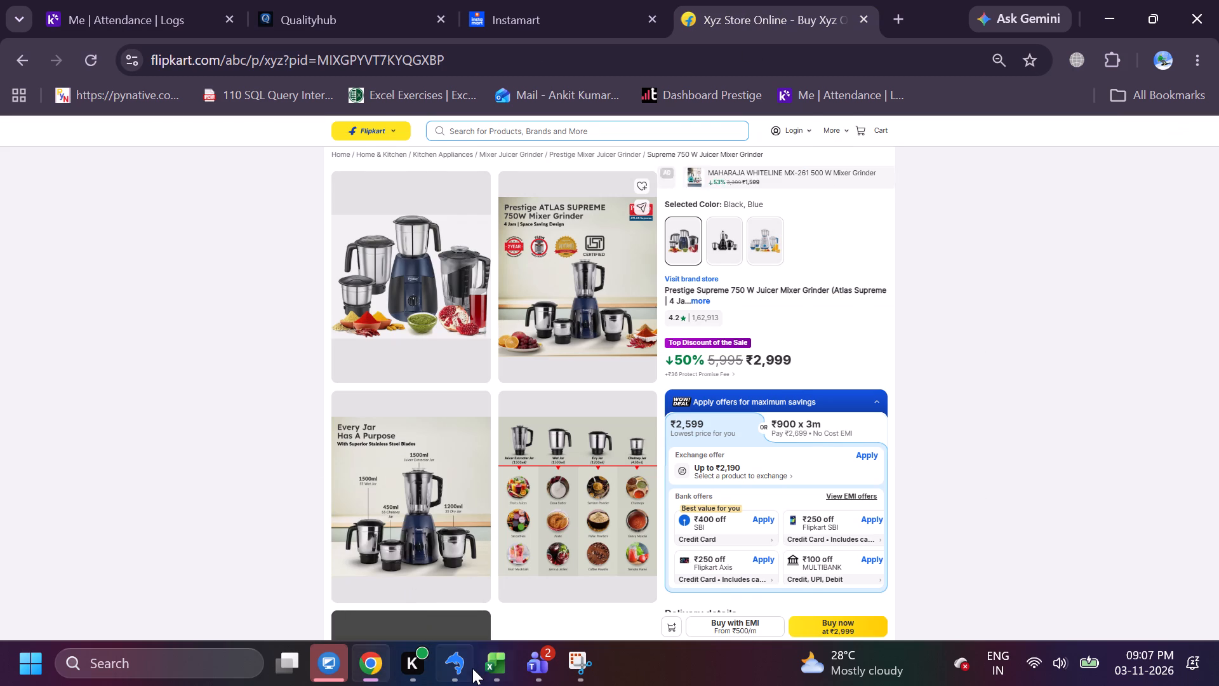
pyautogui.click(472, 668)
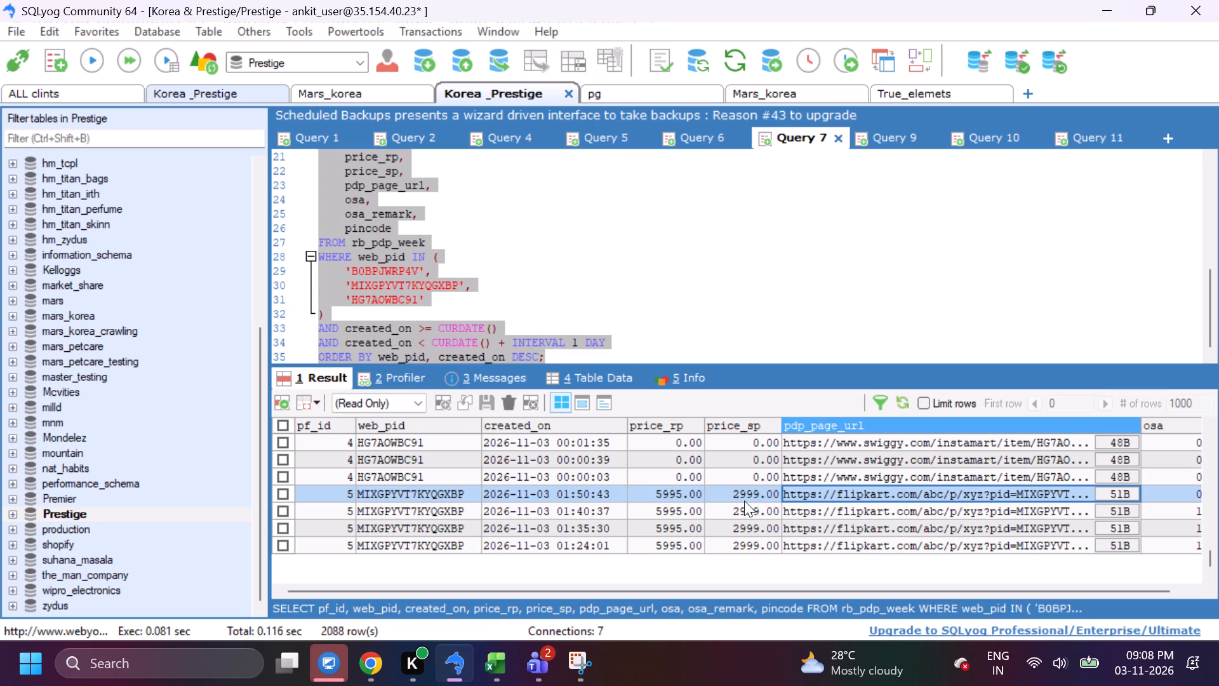
# Capture the Flipkart MIXGPYVT7KYQGXBP page, including its address bar, with Snipping Tool and copy the screenshot.
pyautogui.click(364, 654)
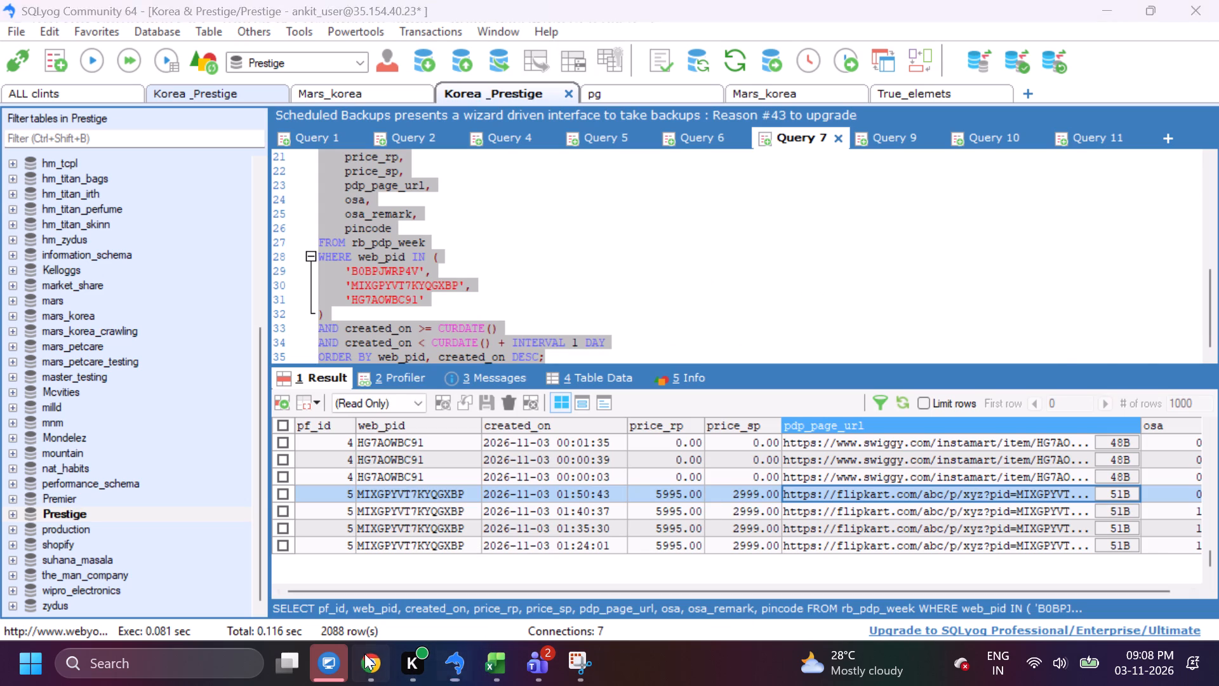
pyautogui.click(577, 661)
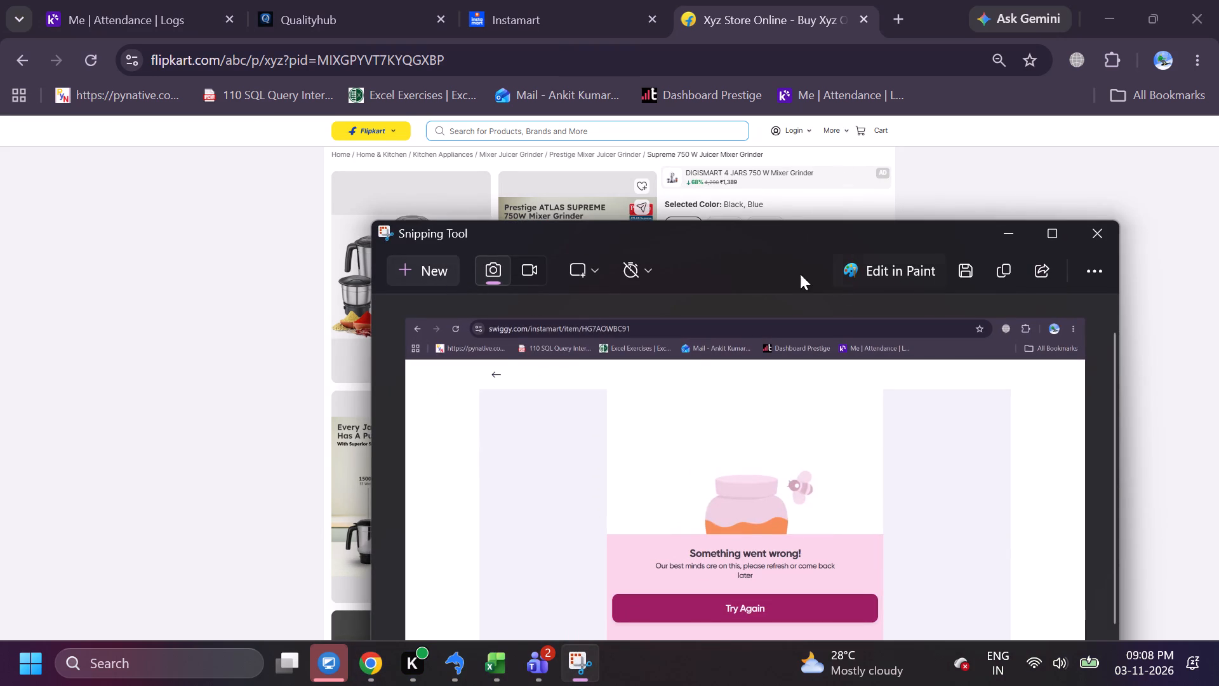
pyautogui.click(449, 269)
pyautogui.moveTo(0, 40); pyautogui.dragTo(18, 60)
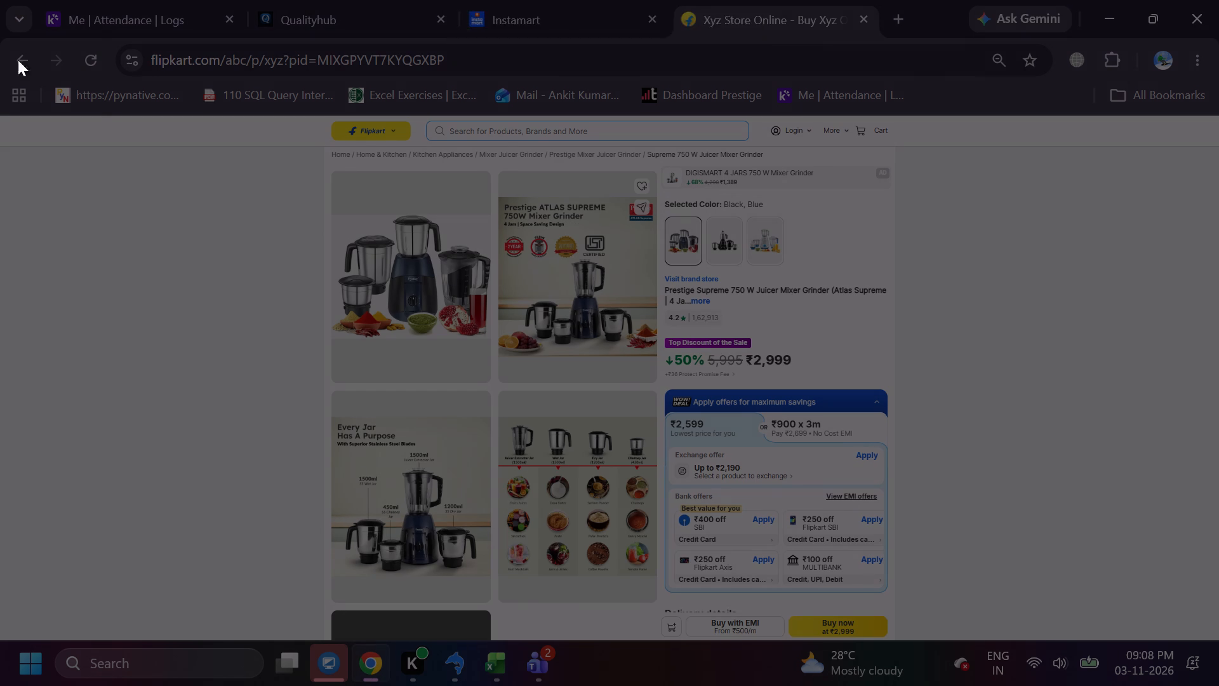
pyautogui.moveTo(18, 60); pyautogui.dragTo(1218, 640)
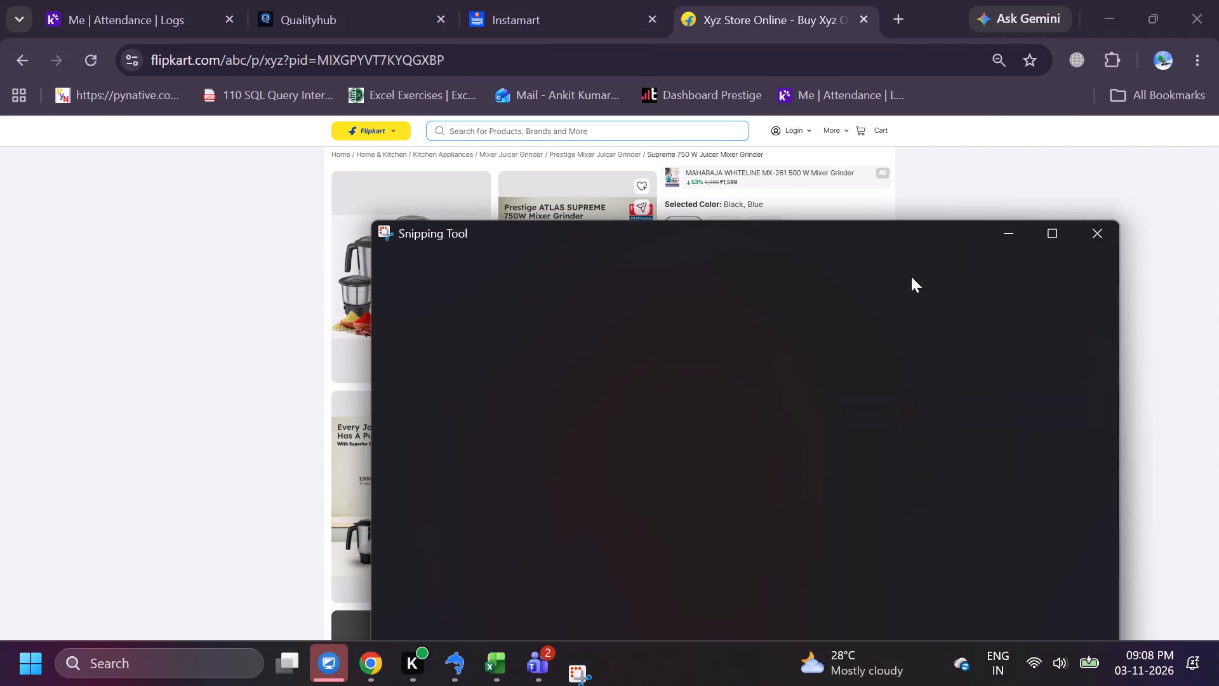
pyautogui.click(1003, 267)
pyautogui.click(1008, 240)
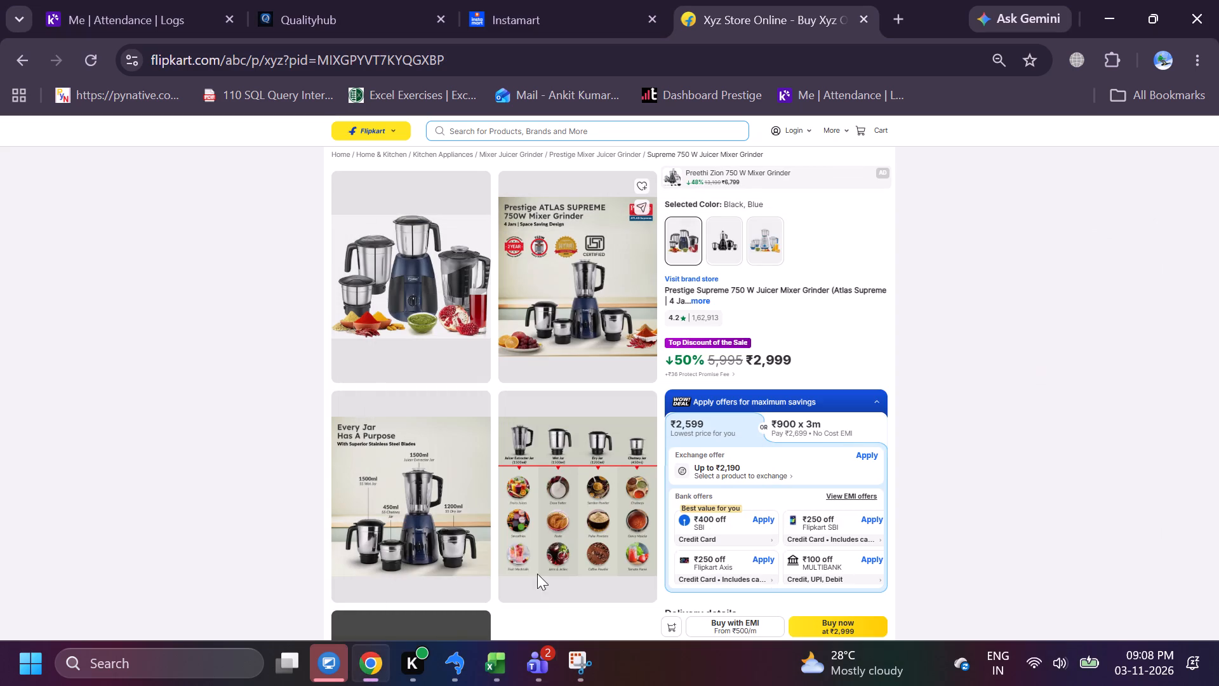
# Paste the Flipkart MIXGPYVT7KYQGXBP screenshot into Excel's Sheet1 at cell A29.
pyautogui.click(493, 677)
pyautogui.scroll(-2, 646, 454)
pyautogui.click(82, 419)
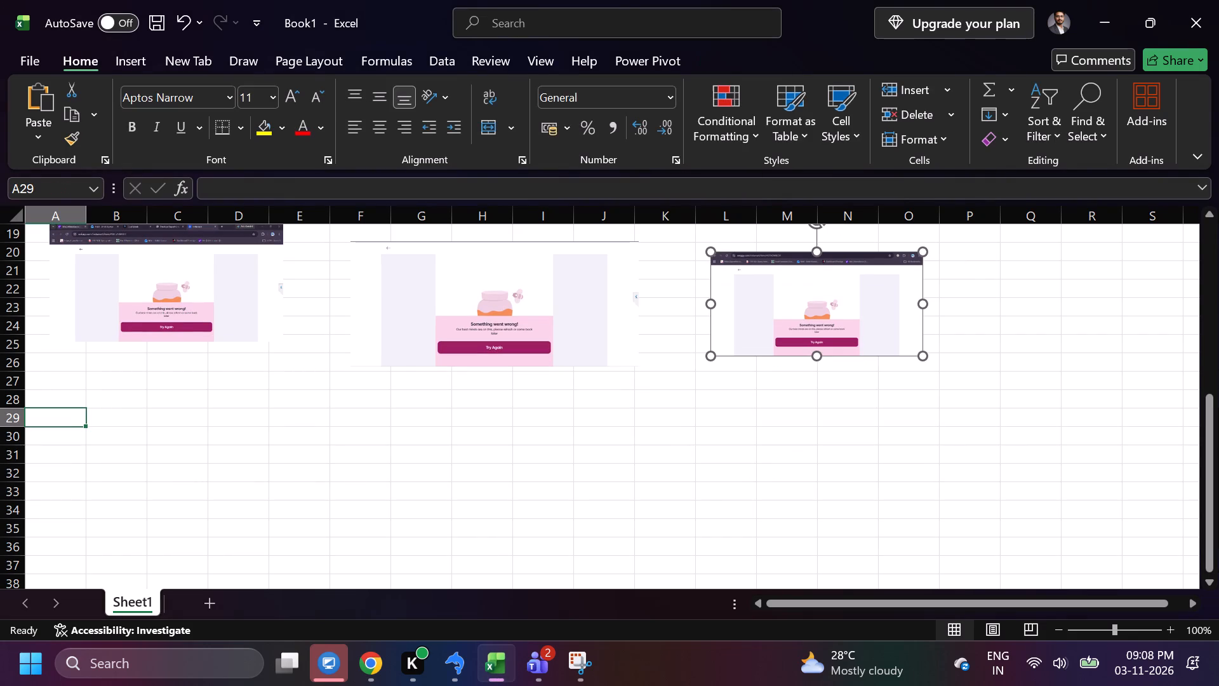
pyautogui.hotkey('ctrl', 'v')
pyautogui.moveTo(103, 439); pyautogui.dragTo(163, 436)
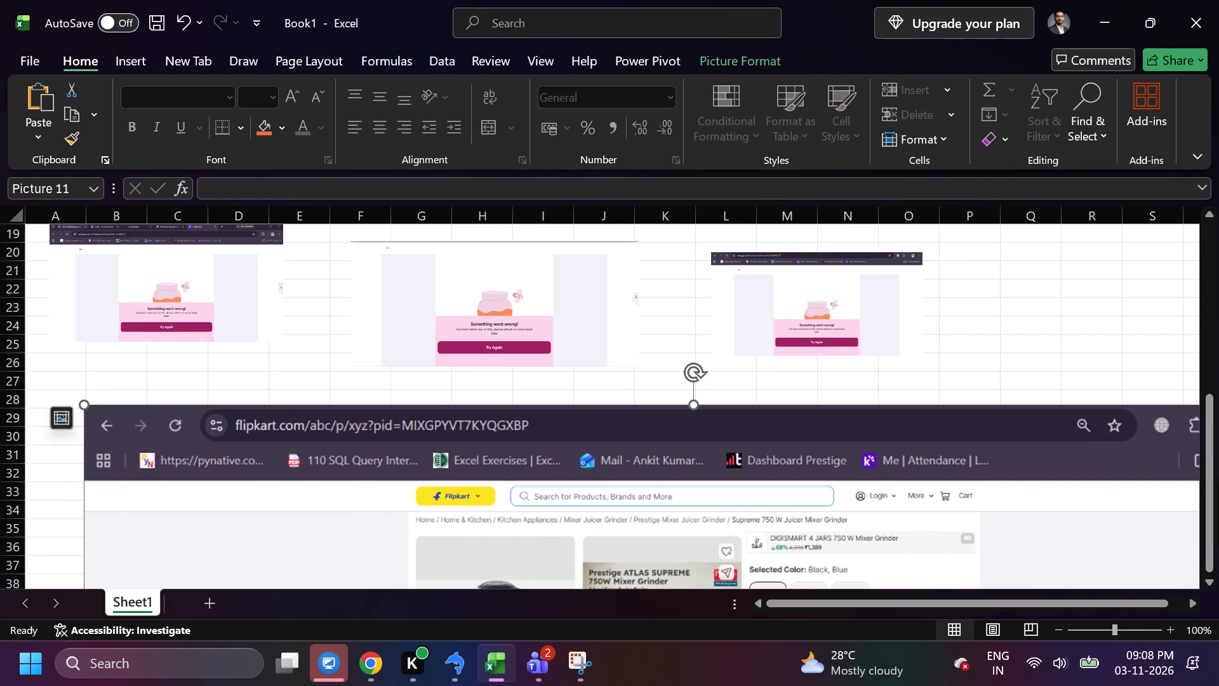
pyautogui.moveTo(86, 403); pyautogui.dragTo(524, 562)
pyautogui.moveTo(561, 574); pyautogui.dragTo(346, 454)
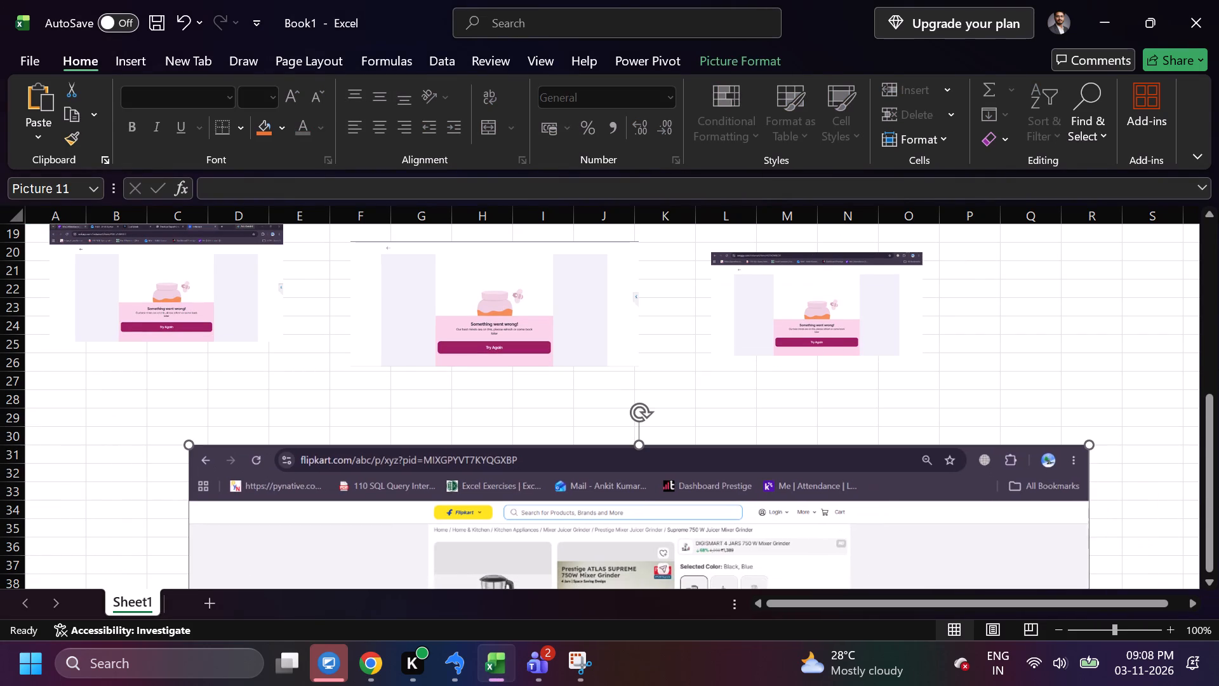
pyautogui.moveTo(191, 445); pyautogui.dragTo(514, 568)
pyautogui.moveTo(542, 579); pyautogui.dragTo(335, 486)
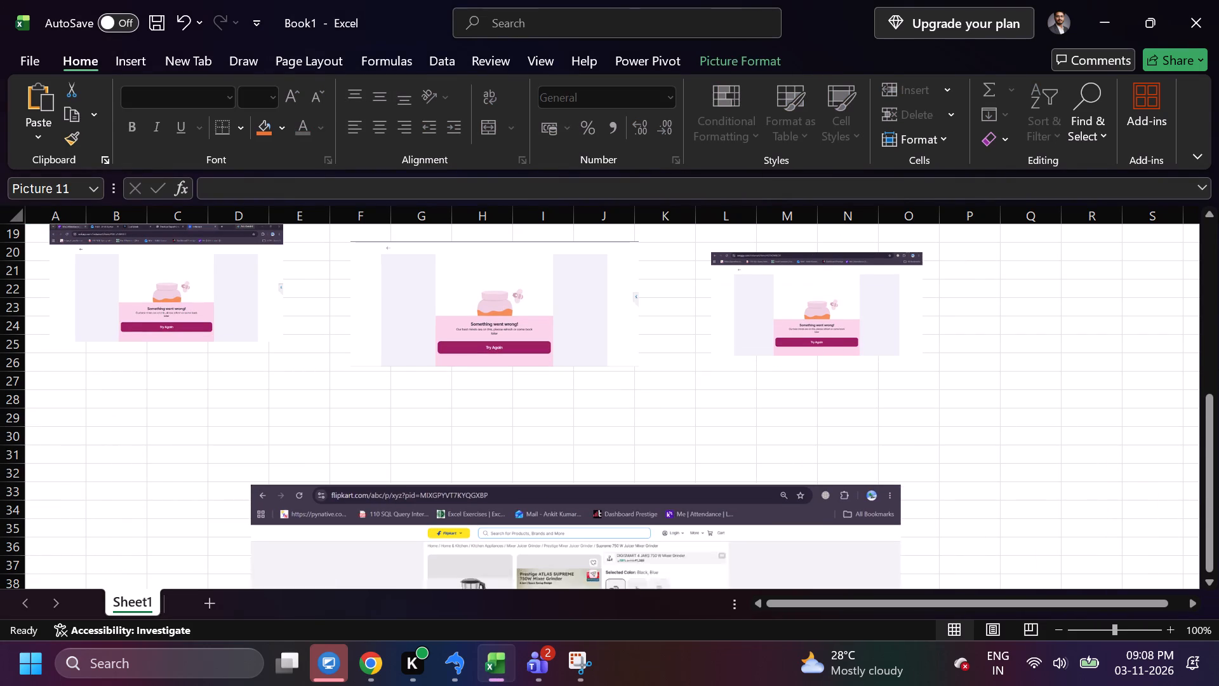
pyautogui.moveTo(335, 486); pyautogui.dragTo(281, 445)
pyautogui.moveTo(179, 433); pyautogui.dragTo(423, 526)
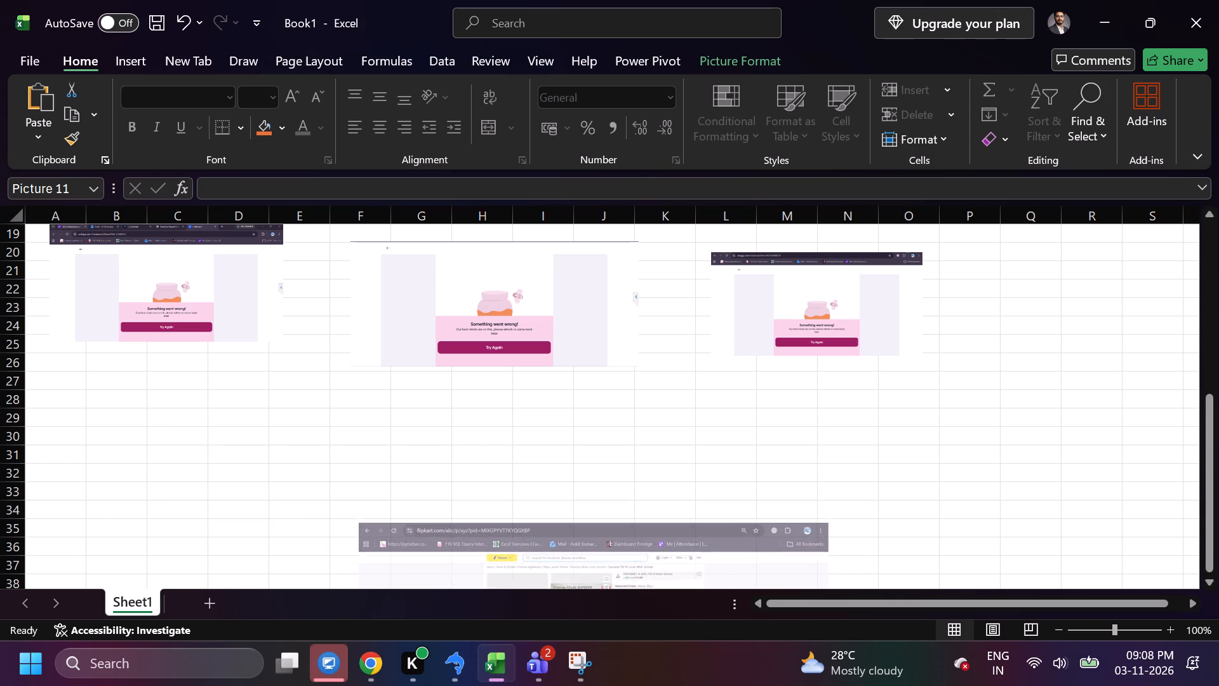
pyautogui.moveTo(423, 526); pyautogui.dragTo(437, 534)
pyautogui.moveTo(453, 558); pyautogui.dragTo(179, 419)
pyautogui.moveTo(107, 394); pyautogui.dragTo(208, 456)
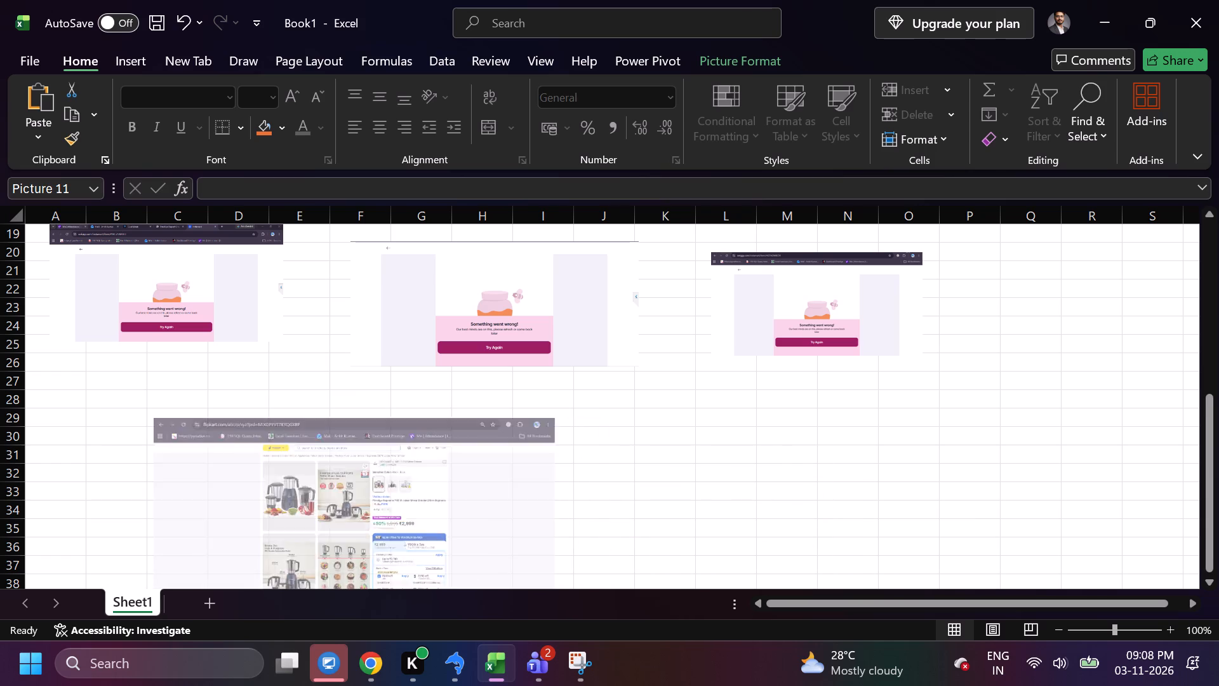
pyautogui.moveTo(208, 456); pyautogui.dragTo(358, 502)
pyautogui.moveTo(409, 537); pyautogui.dragTo(159, 420)
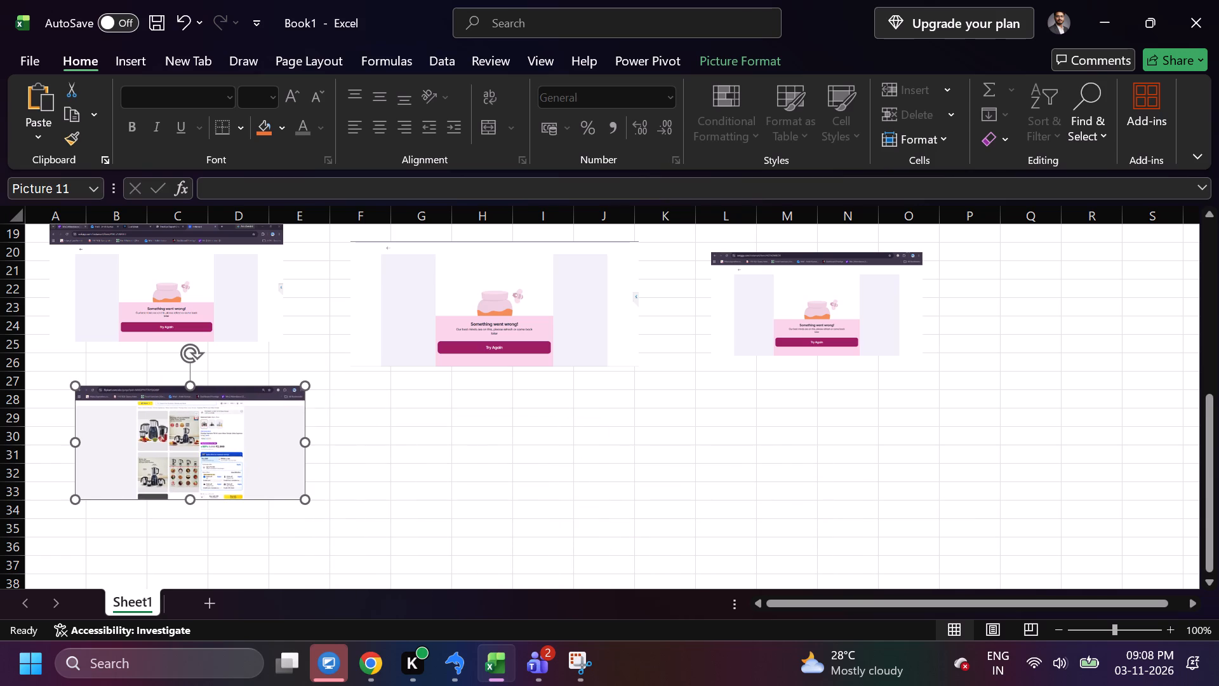
# Check the Flipkart MIXGPYVT7KYQGXBP rows' stock remarks in SQLyog and copy pincode 700001 from an INSTOCK row.
pyautogui.click(456, 657)
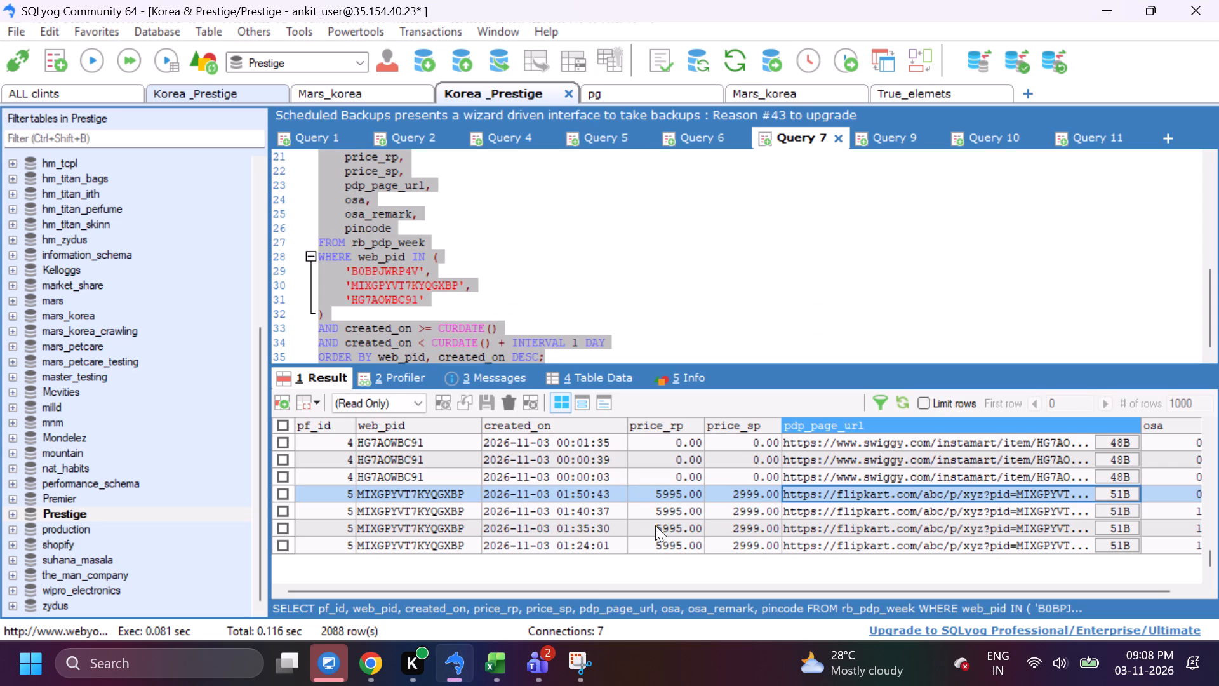
pyautogui.click(849, 513)
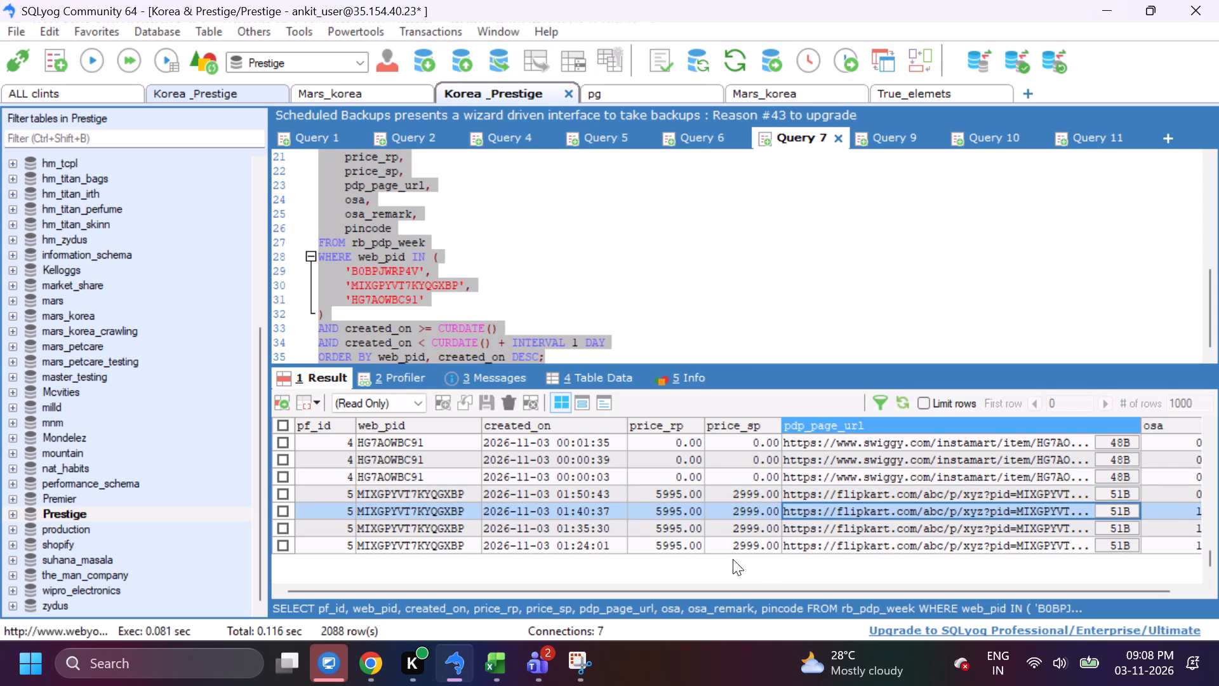
pyautogui.moveTo(728, 590); pyautogui.dragTo(818, 598)
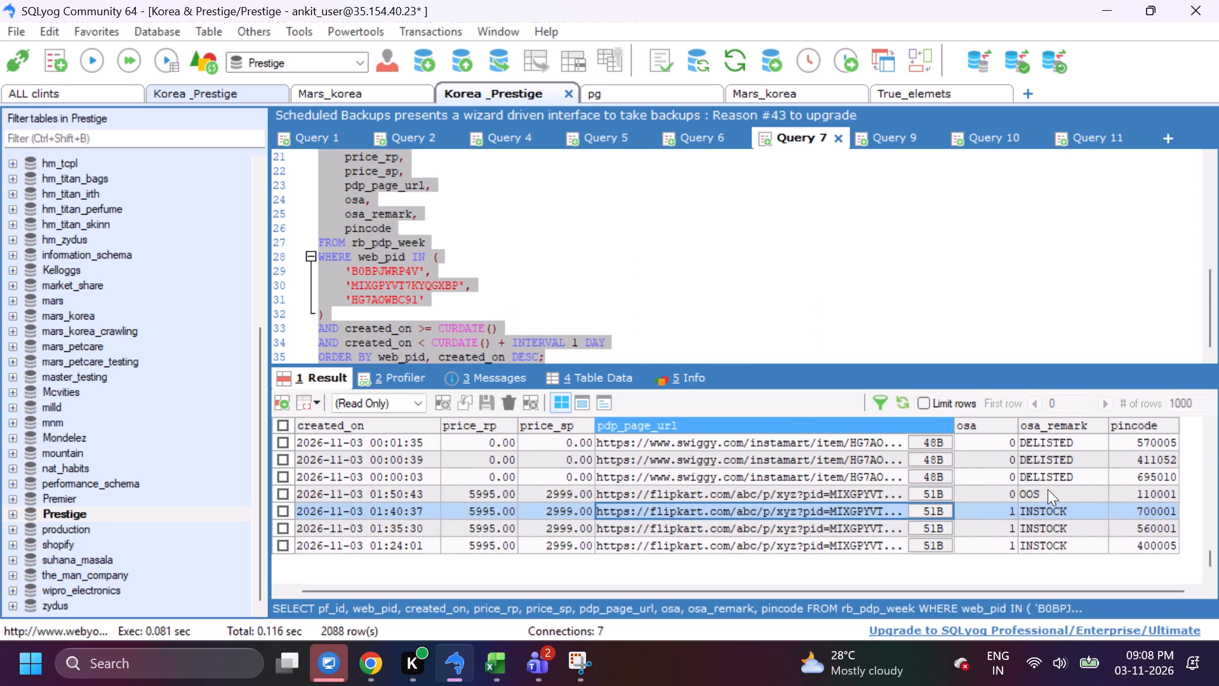
pyautogui.click(1044, 496)
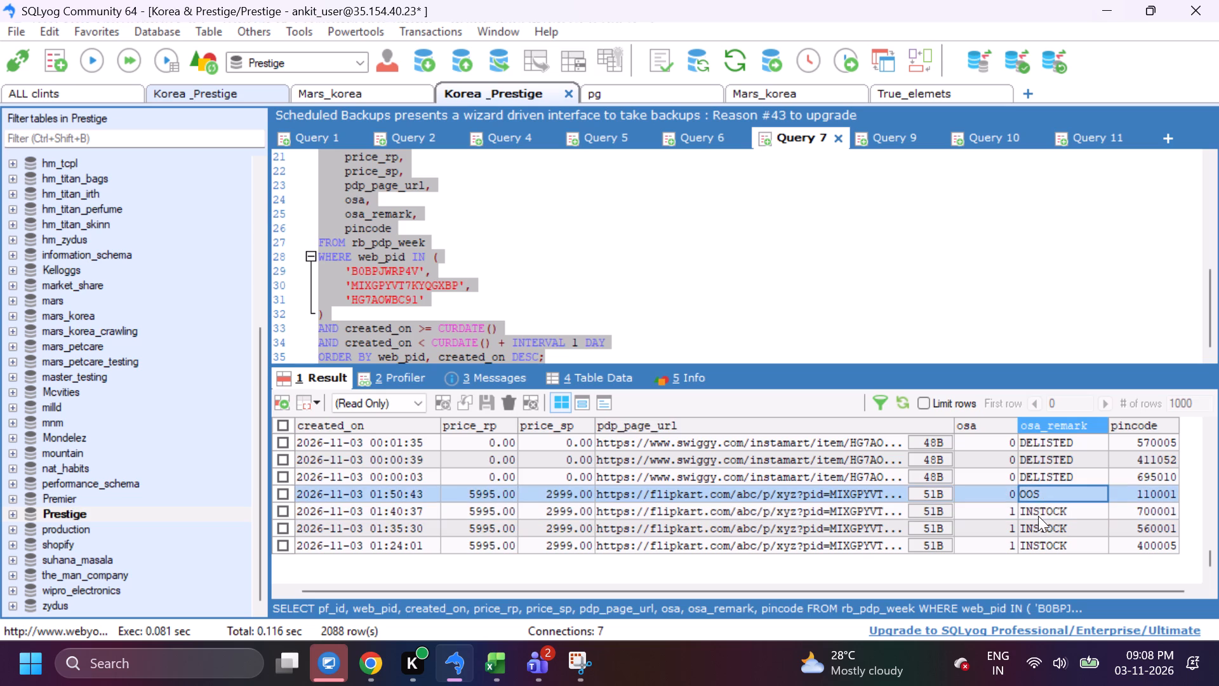
pyautogui.click(1147, 514)
pyautogui.hotkey('ctrl', 'c')
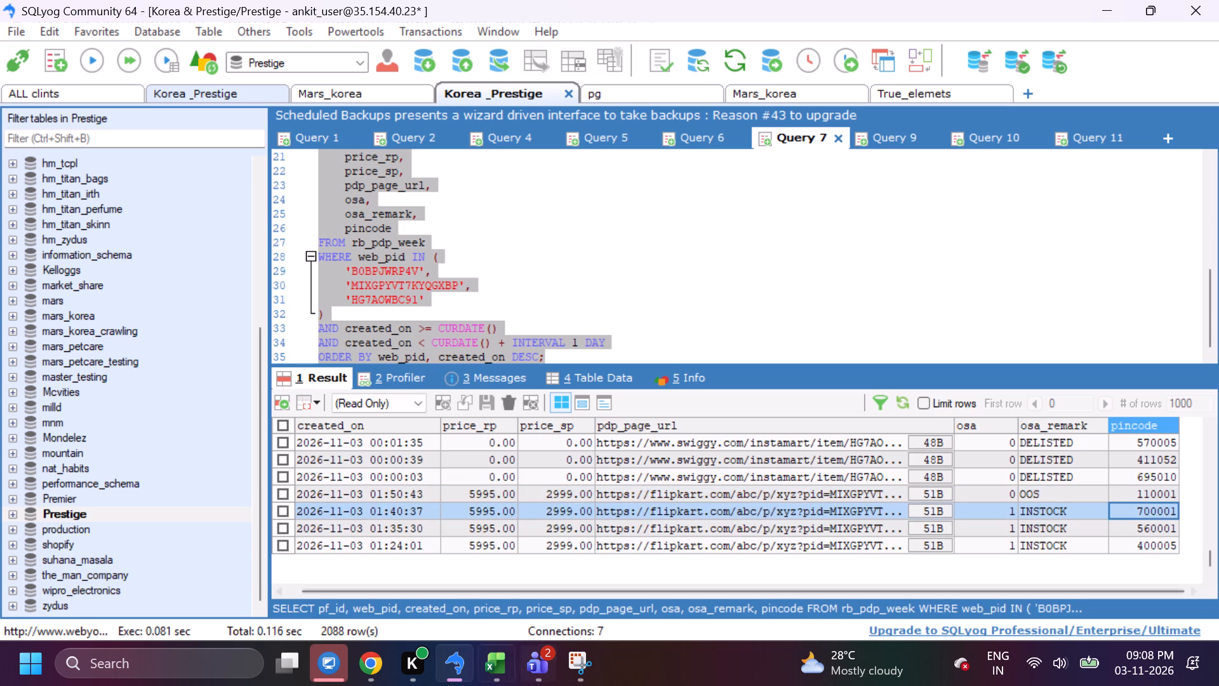
# Set the delivery location on the Flipkart MIXGPYVT7KYQGXBP page in Chrome to Calcutta, West Bengal, pincode 700001.
pyautogui.click(385, 664)
pyautogui.scroll(-2, 760, 544)
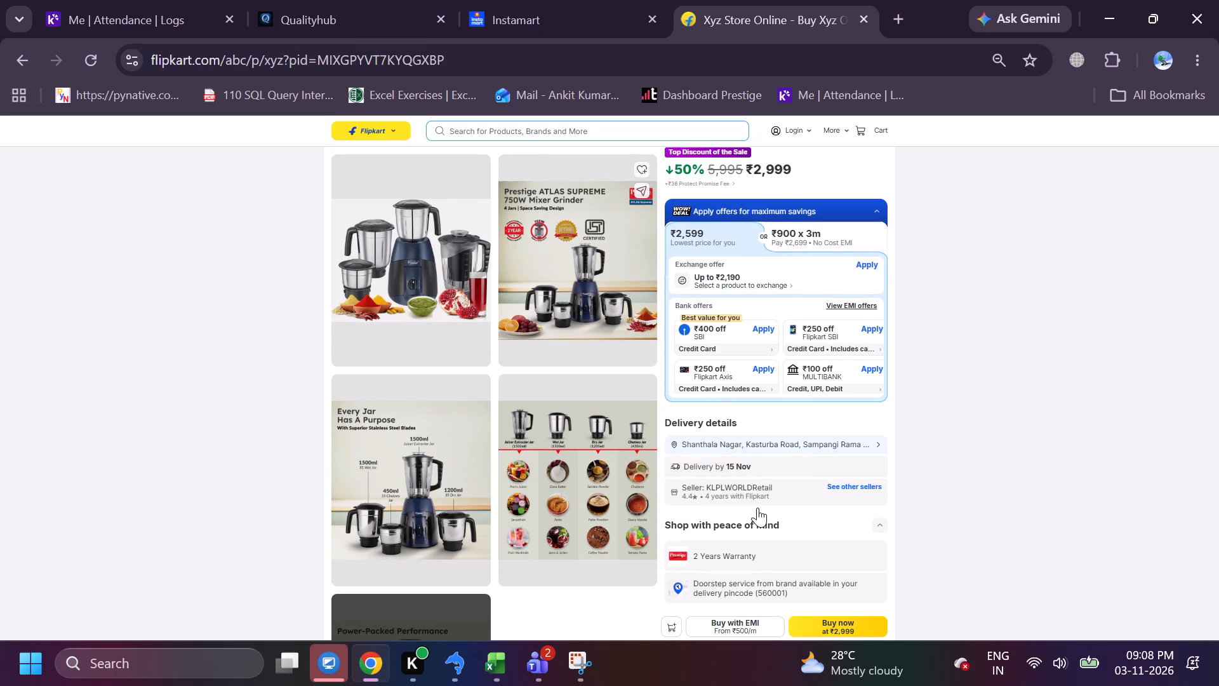
pyautogui.click(768, 441)
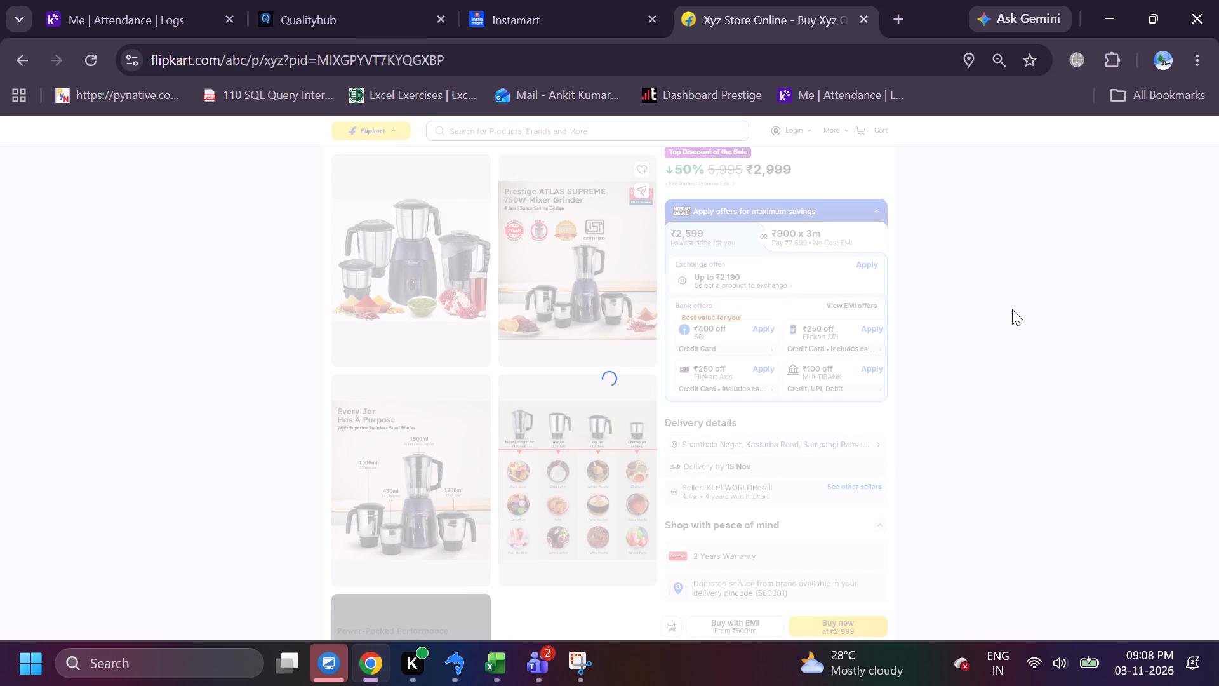
pyautogui.click(1045, 171)
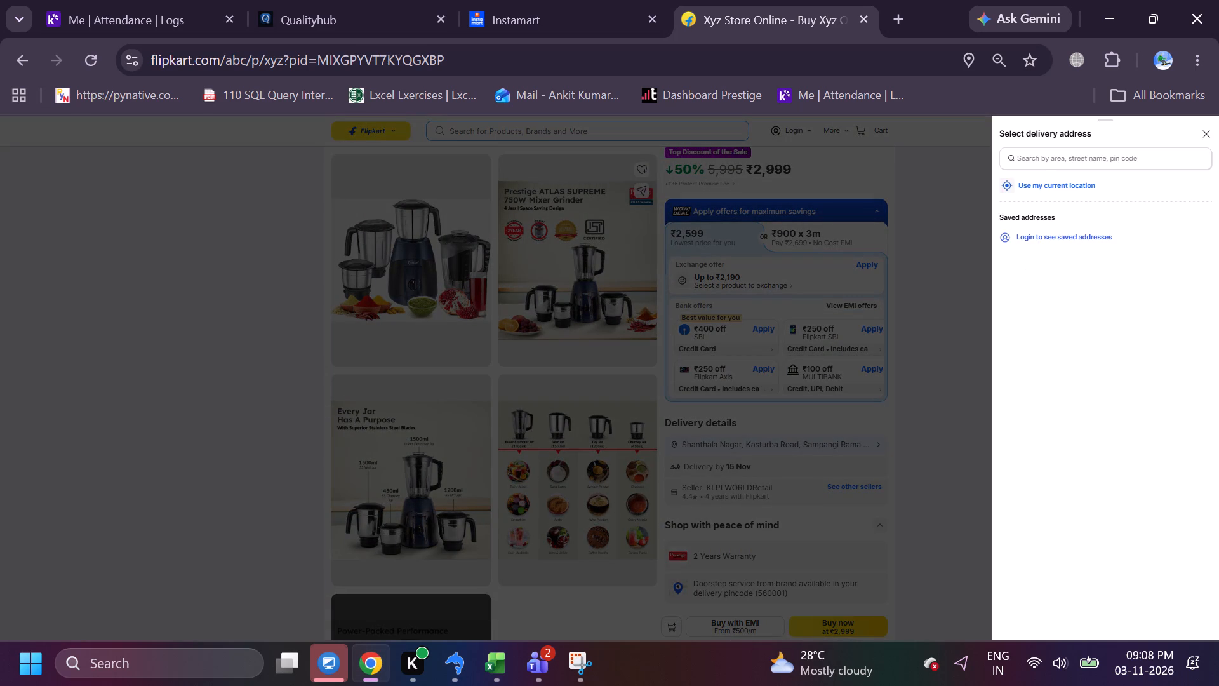
pyautogui.click(1039, 161)
pyautogui.hotkey('ctrl', 'v')
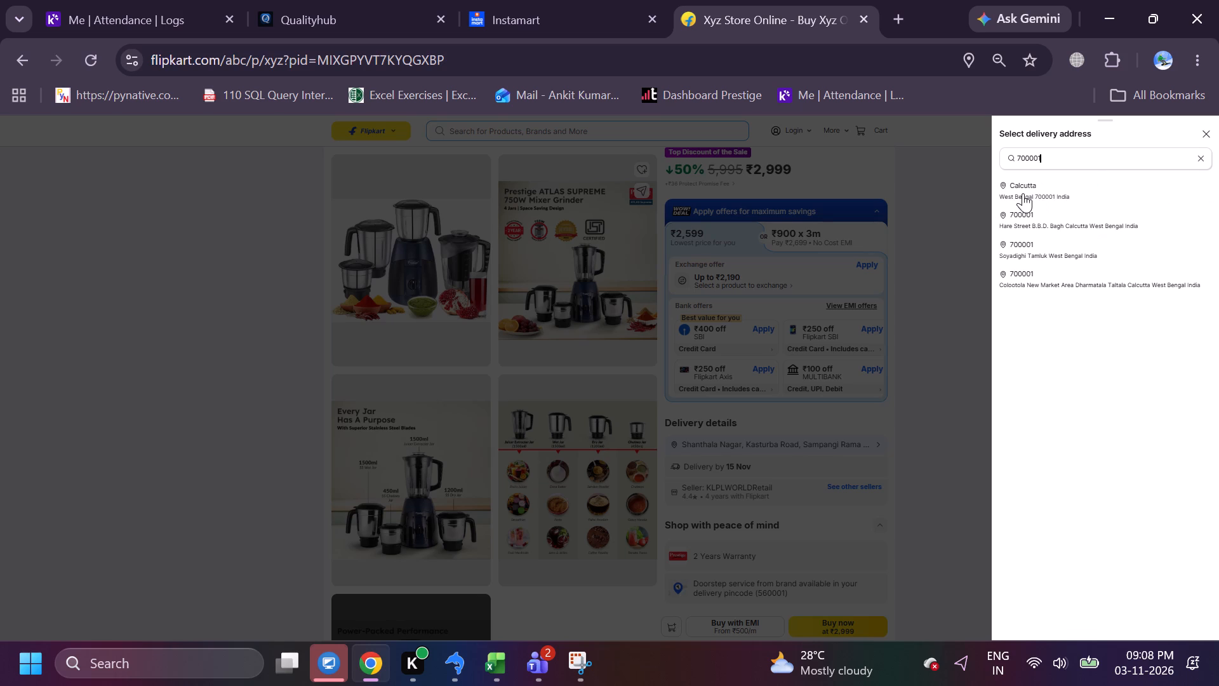
pyautogui.click(1023, 193)
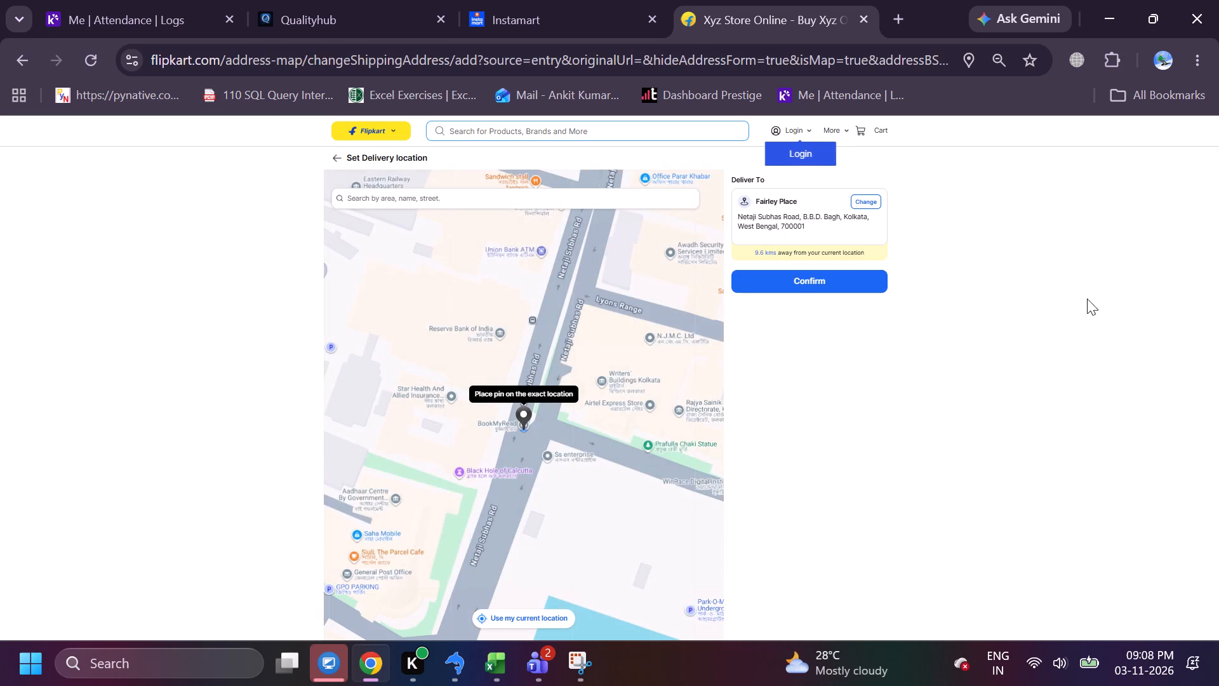
pyautogui.click(795, 276)
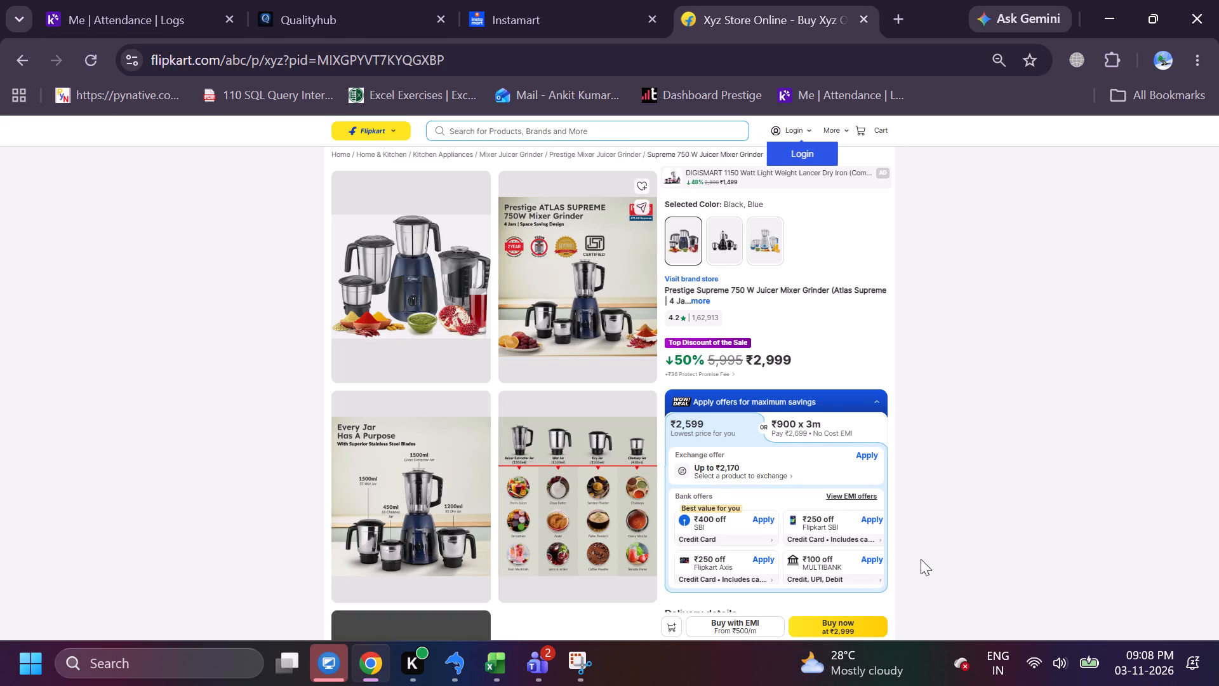
# Capture the Flipkart MIXGPYVT7KYQGXBP page for pincode 700001, including its address bar, with Snipping Tool and copy the screenshot.
pyautogui.click(571, 667)
pyautogui.click(418, 268)
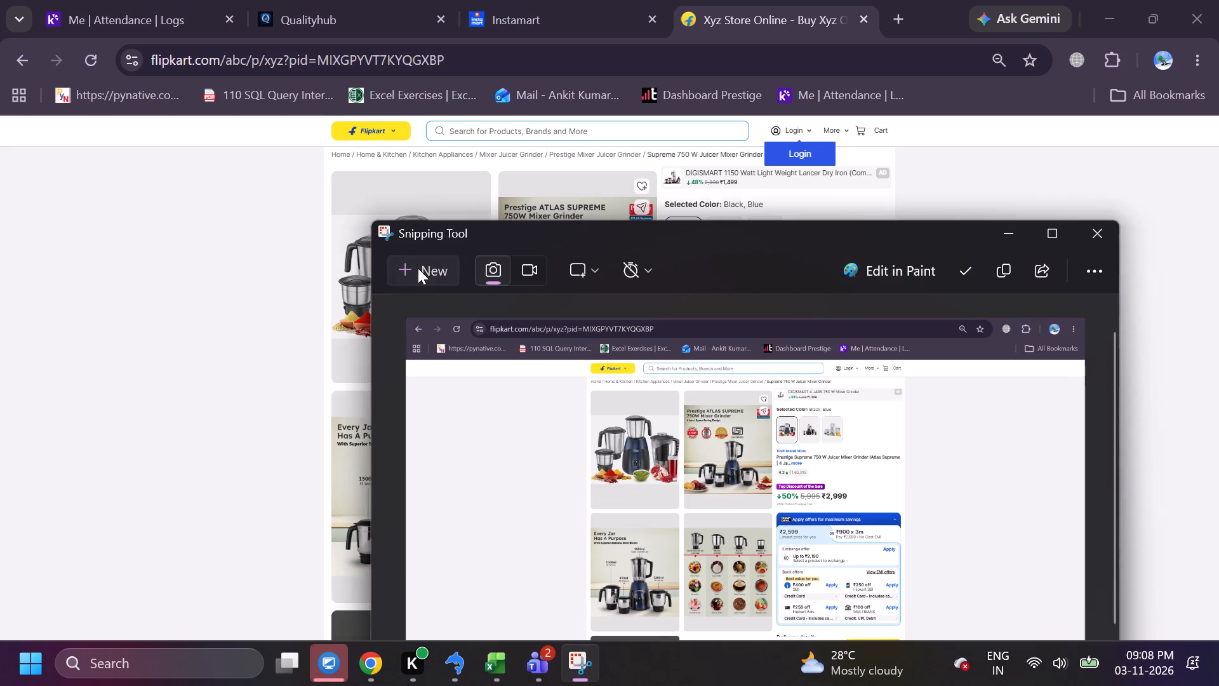
pyautogui.moveTo(0, 34); pyautogui.dragTo(969, 551)
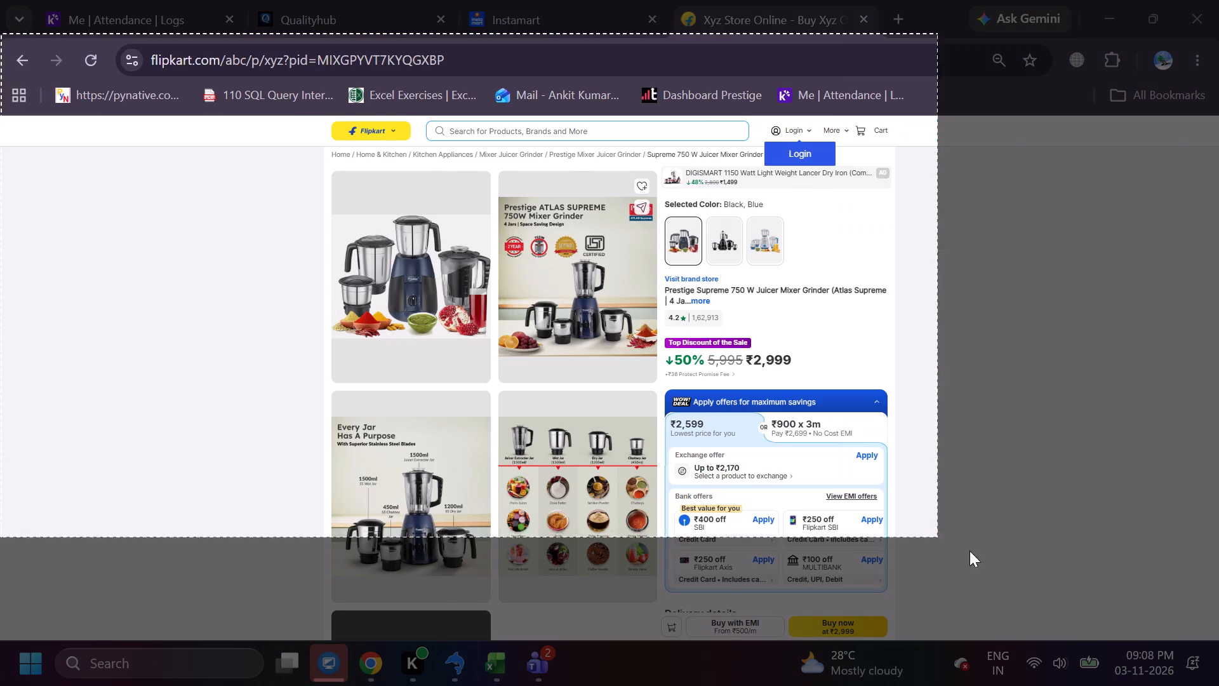
pyautogui.moveTo(969, 551); pyautogui.dragTo(1218, 638)
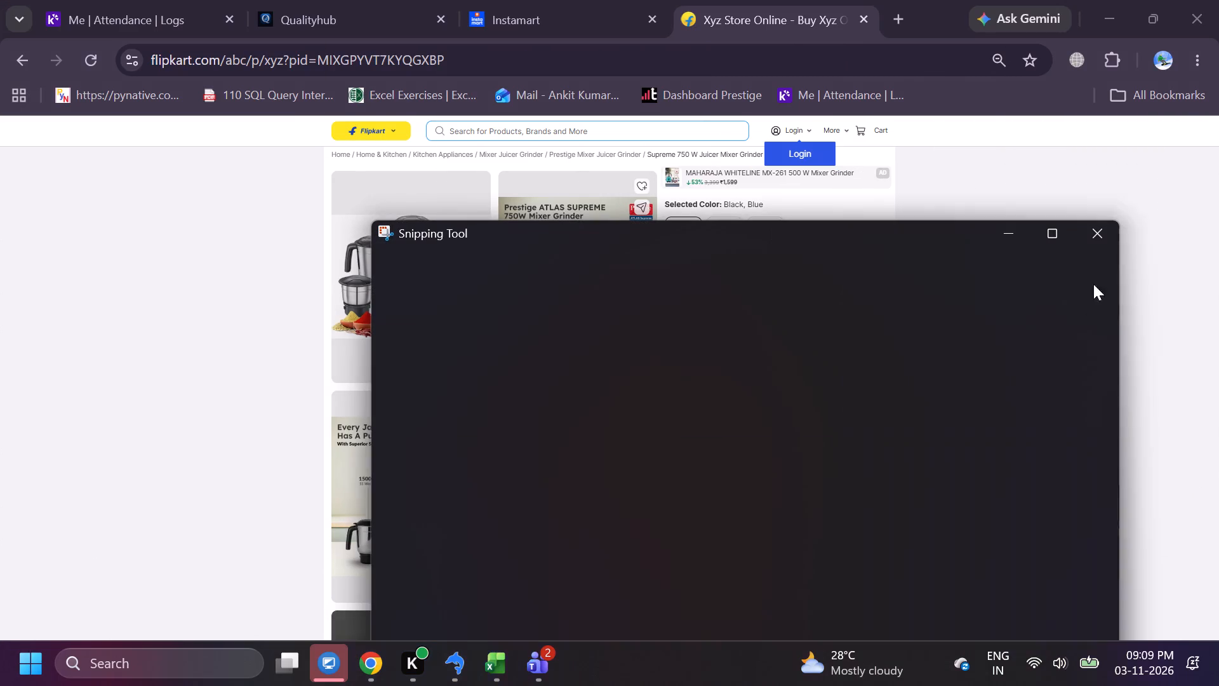
pyautogui.click(1001, 269)
pyautogui.click(1009, 232)
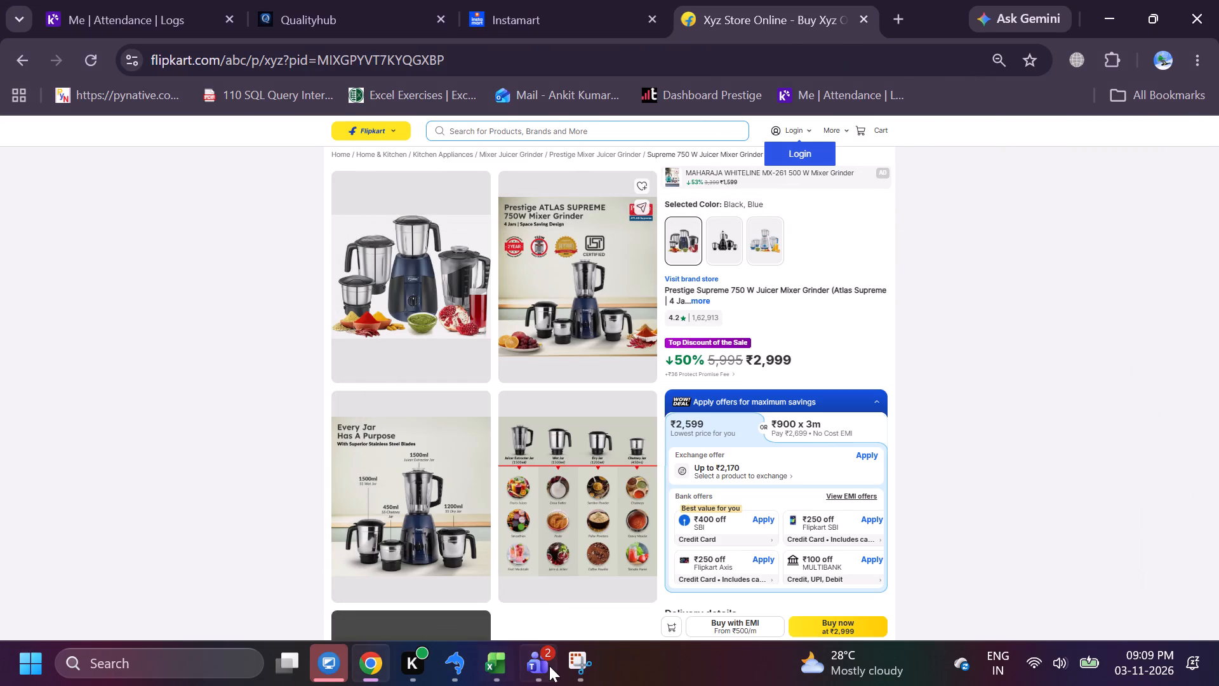
# Paste the pincode 700001 Flipkart screenshot into Excel's Sheet1 at cell G29.
pyautogui.click(504, 661)
pyautogui.click(436, 421)
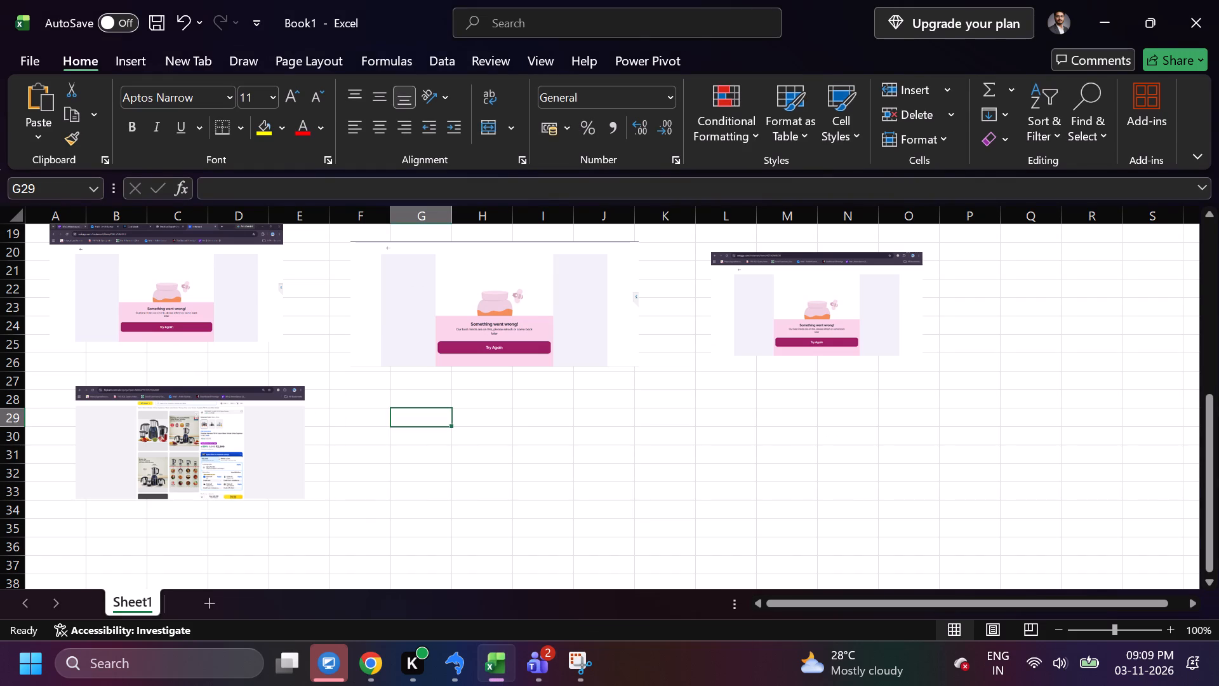
pyautogui.hotkey('ctrl', 'v')
# Shrink the pasted 700001 screenshot and place it below the second Instamart screenshot, across columns F to J, about rows 27 to 34.
pyautogui.moveTo(391, 410); pyautogui.dragTo(731, 539)
pyautogui.moveTo(756, 553); pyautogui.dragTo(561, 465)
pyautogui.moveTo(465, 449); pyautogui.dragTo(861, 556)
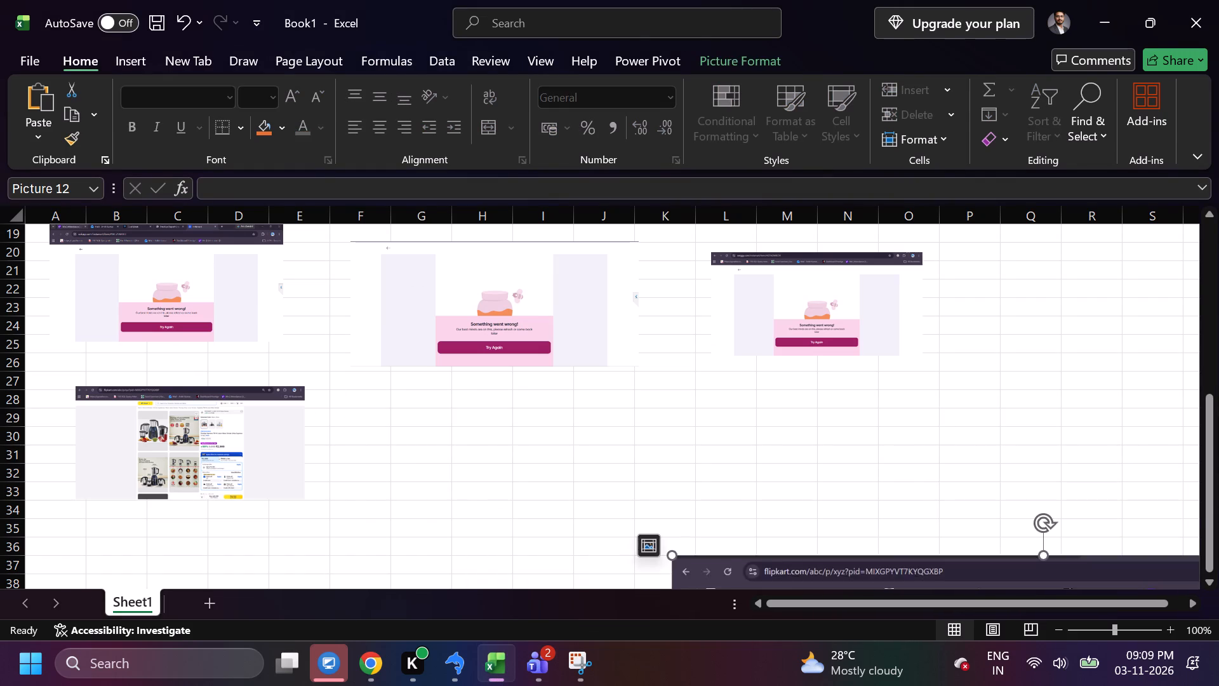
pyautogui.moveTo(884, 577); pyautogui.dragTo(559, 429)
pyautogui.moveTo(357, 410); pyautogui.dragTo(856, 542)
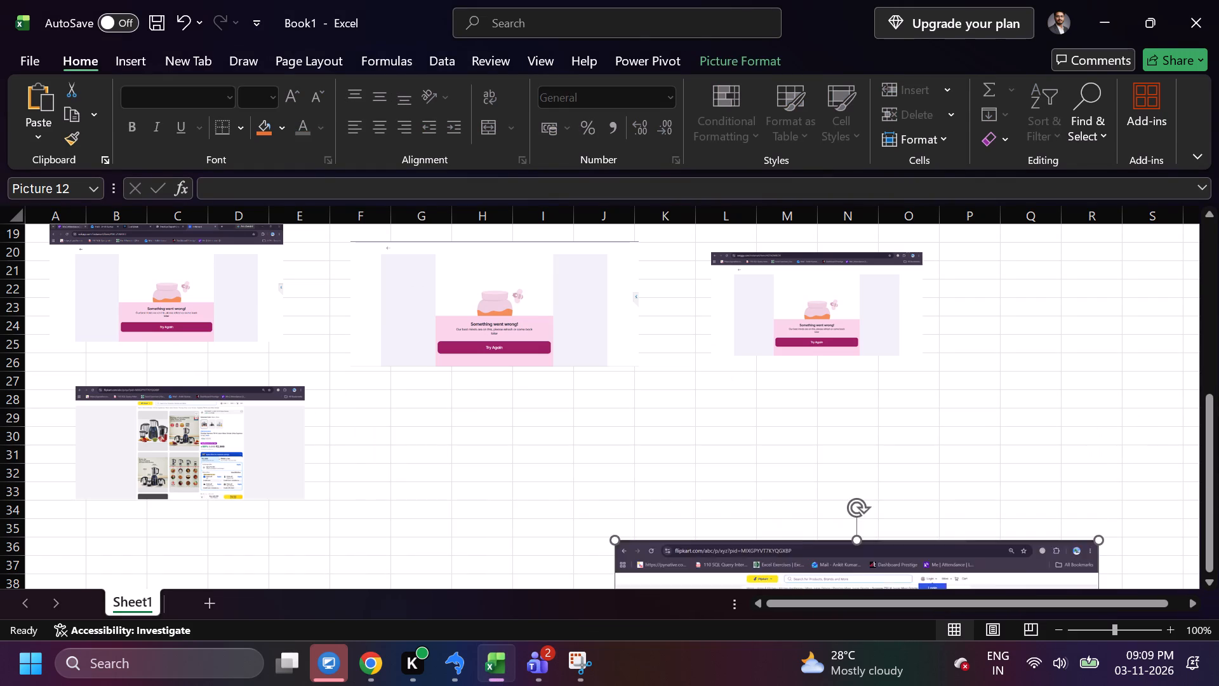
pyautogui.moveTo(878, 565); pyautogui.dragTo(581, 423)
pyautogui.moveTo(321, 396); pyautogui.dragTo(599, 488)
pyautogui.moveTo(629, 530); pyautogui.dragTo(541, 441)
pyautogui.moveTo(715, 556); pyautogui.dragTo(678, 535)
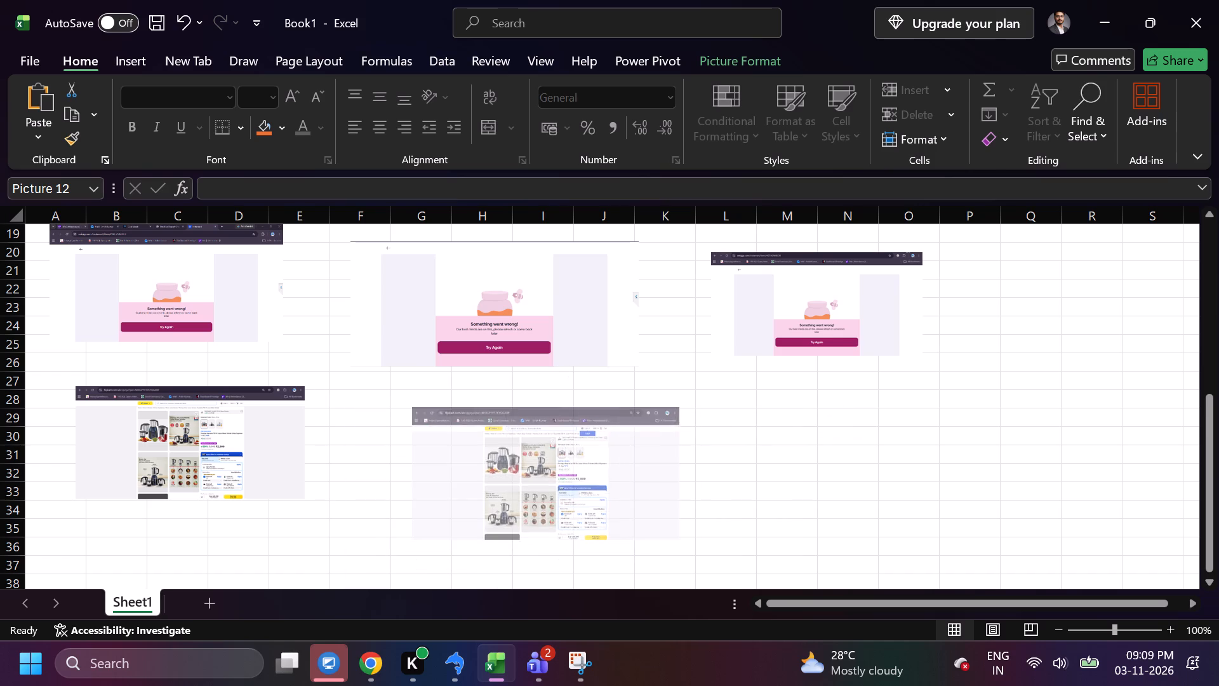
pyautogui.moveTo(678, 535); pyautogui.dragTo(672, 532)
pyautogui.moveTo(590, 500); pyautogui.dragTo(545, 480)
# Save the workbook as 03_11_2026_Prestige in the Downloads folder.
pyautogui.scroll(3, 704, 502)
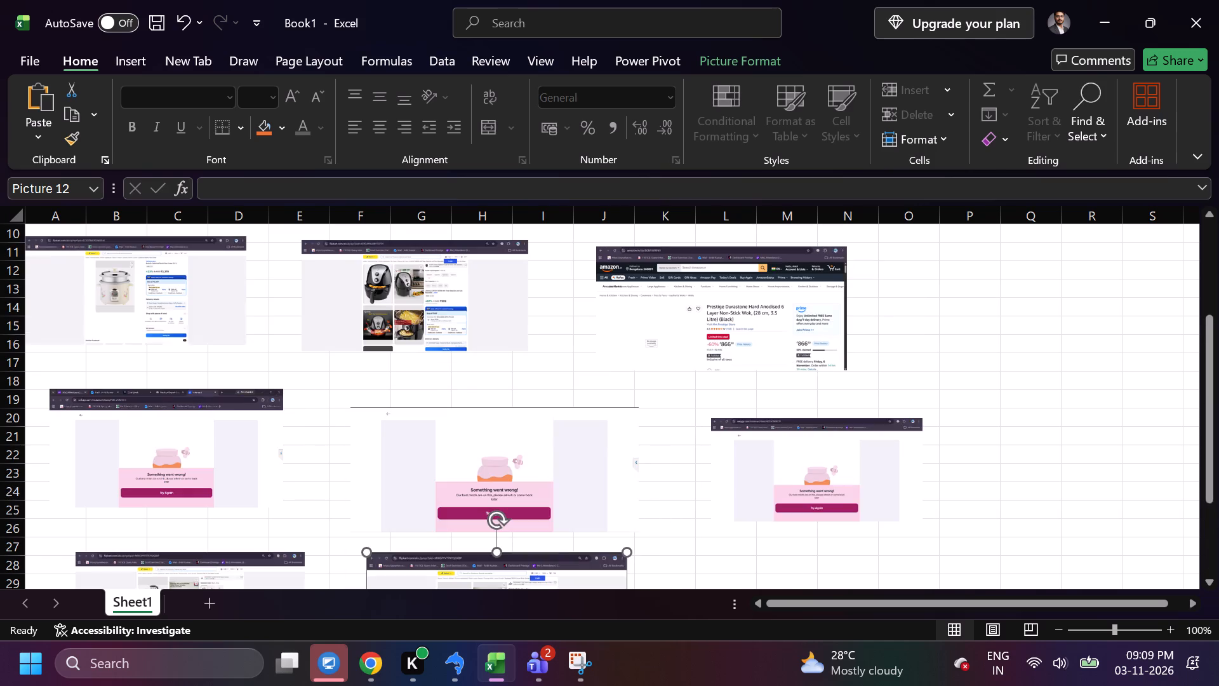
pyautogui.scroll(2, 713, 502)
pyautogui.hotkey('ctrl', 's')
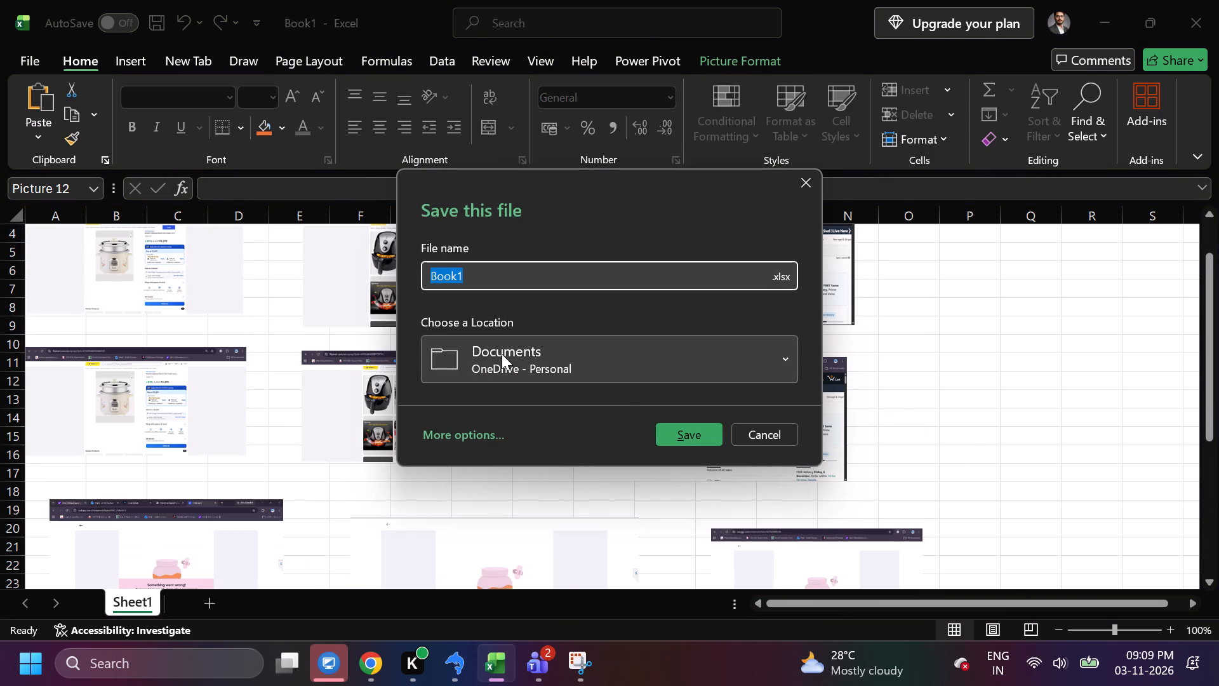
pyautogui.press('BackSpace')
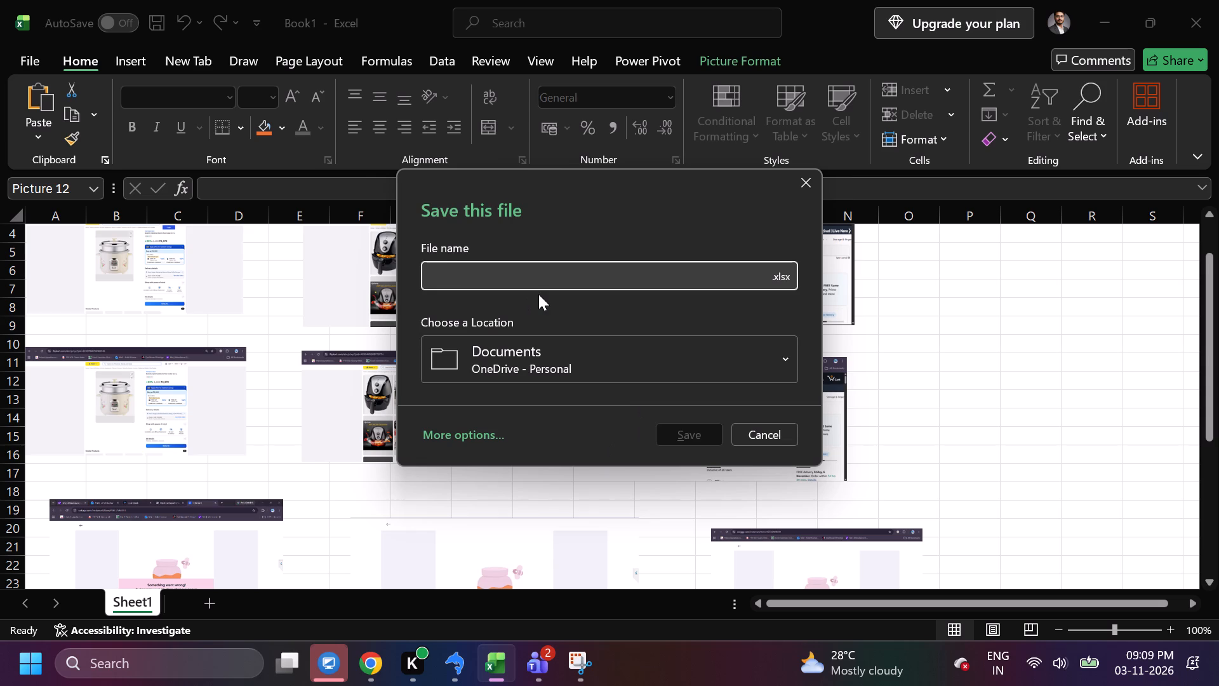
pyautogui.write('31')
pyautogui.press('BackSpace')
pyautogui.press('BackSpace')
pyautogui.write('03')
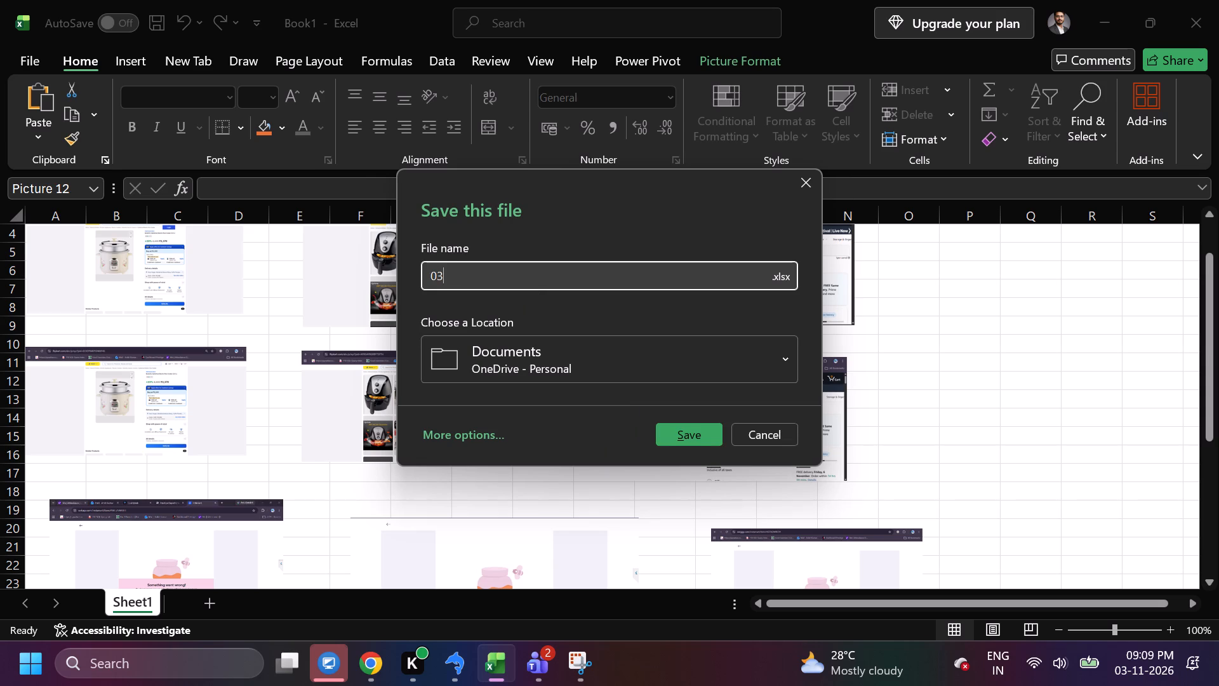
pyautogui.write('_11')
pyautogui.hotkey('shift', '_')
pyautogui.write('2026')
pyautogui.hotkey('shift', '_')
pyautogui.write('restige')
pyautogui.click(552, 363)
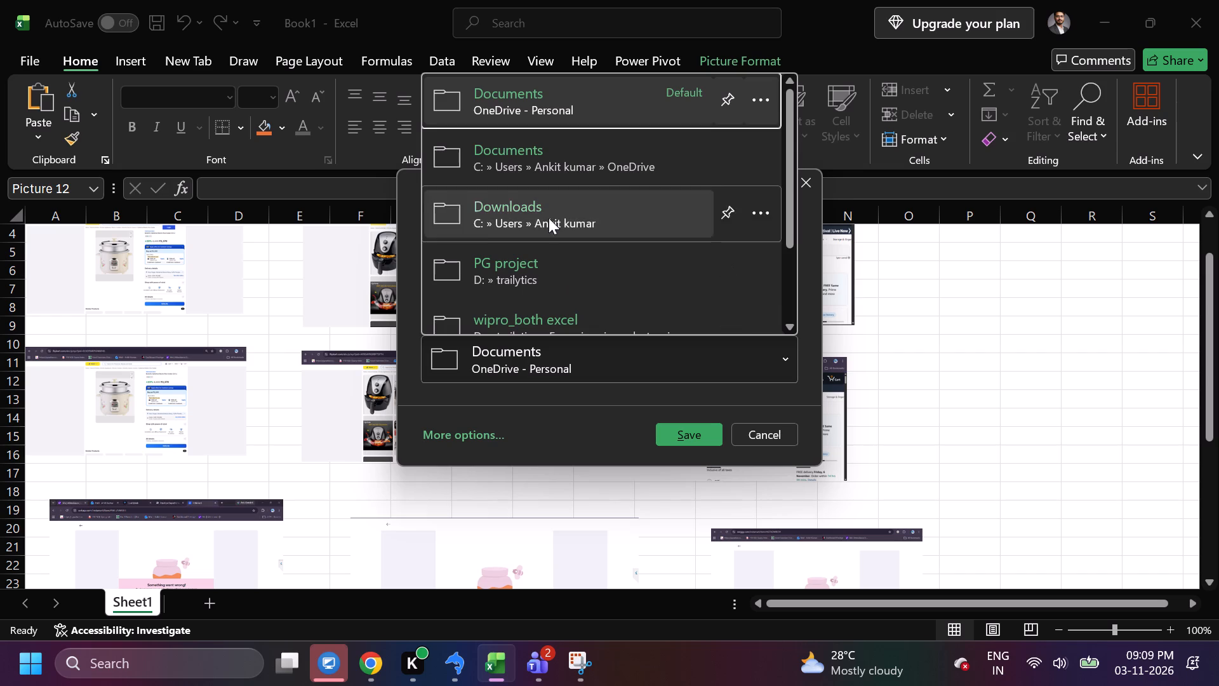
pyautogui.click(529, 215)
pyautogui.click(685, 434)
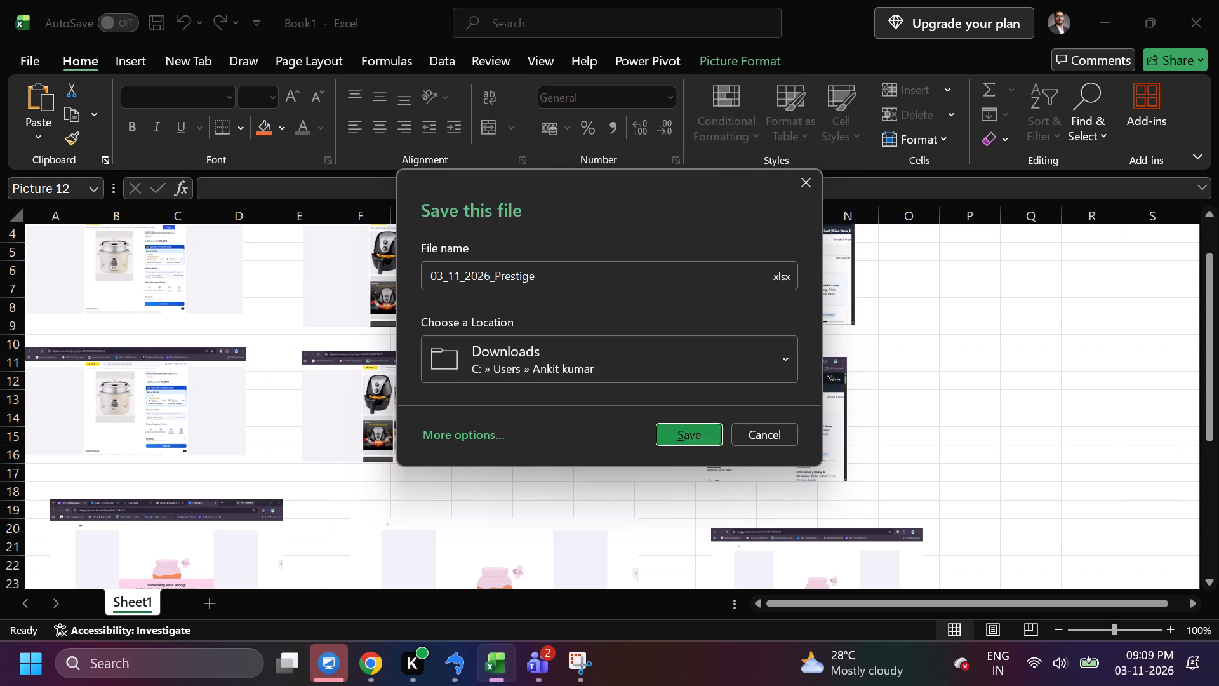
# Save the 03_11_2026_Prestige workbook again from its top rows and close it.
pyautogui.scroll(10, 964, 459)
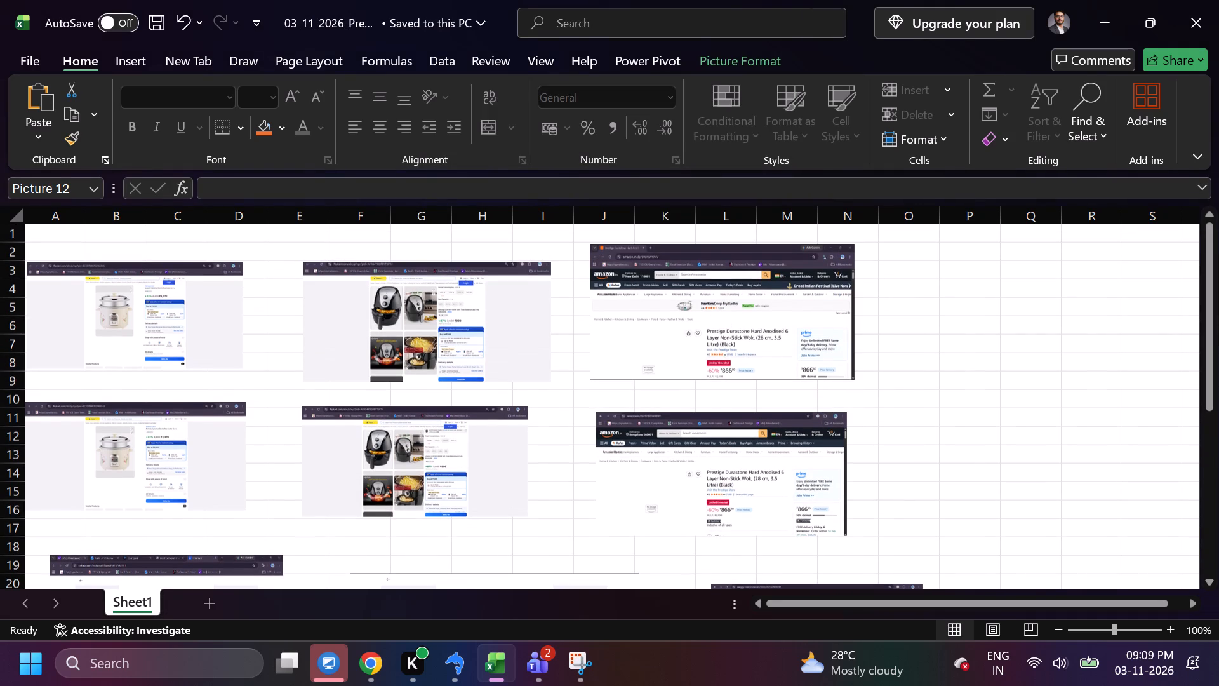
pyautogui.hotkey('ctrl', 's')
pyautogui.click(1202, 25)
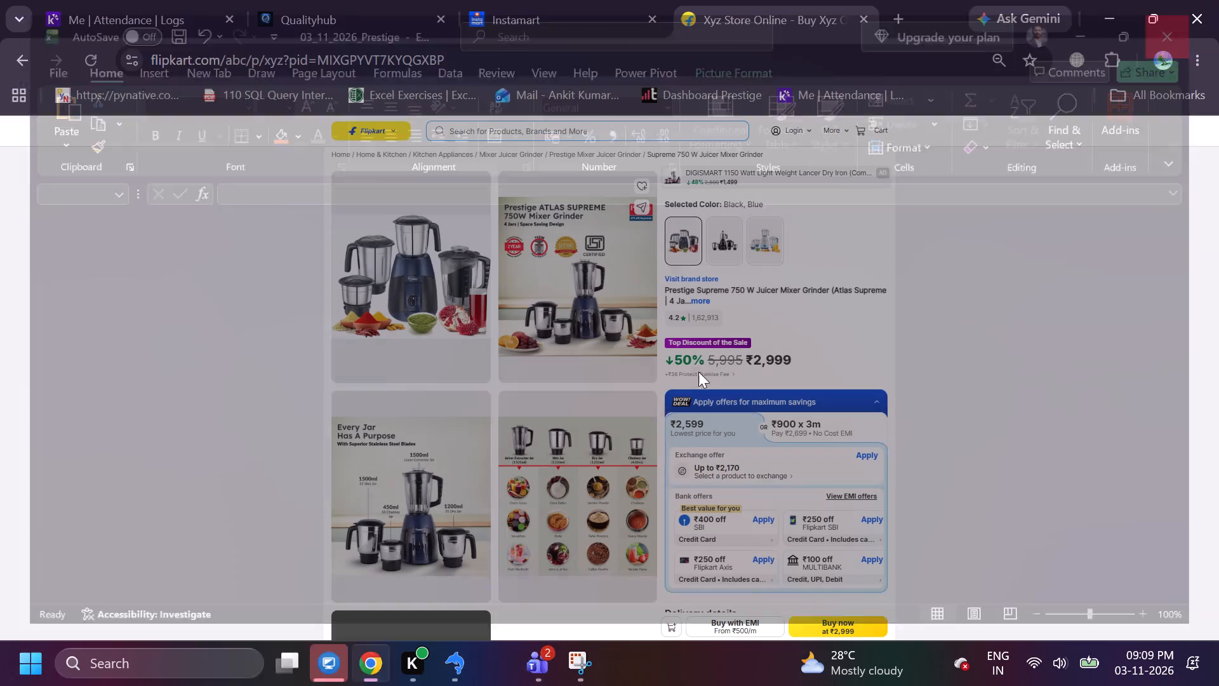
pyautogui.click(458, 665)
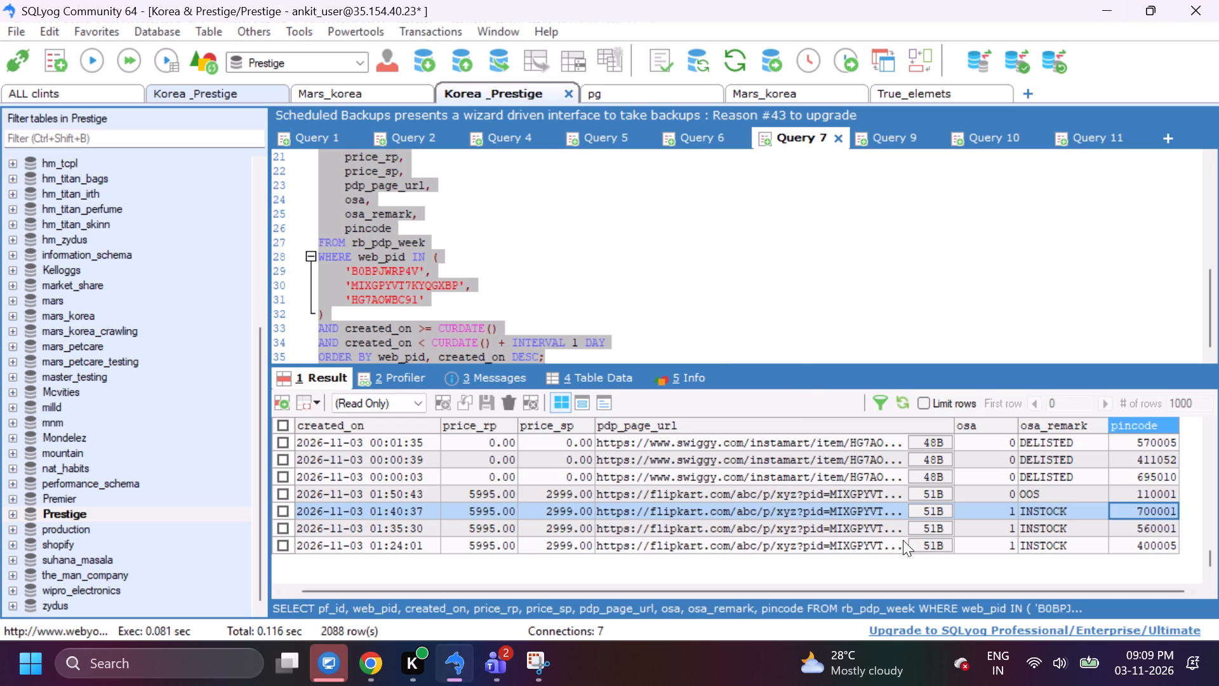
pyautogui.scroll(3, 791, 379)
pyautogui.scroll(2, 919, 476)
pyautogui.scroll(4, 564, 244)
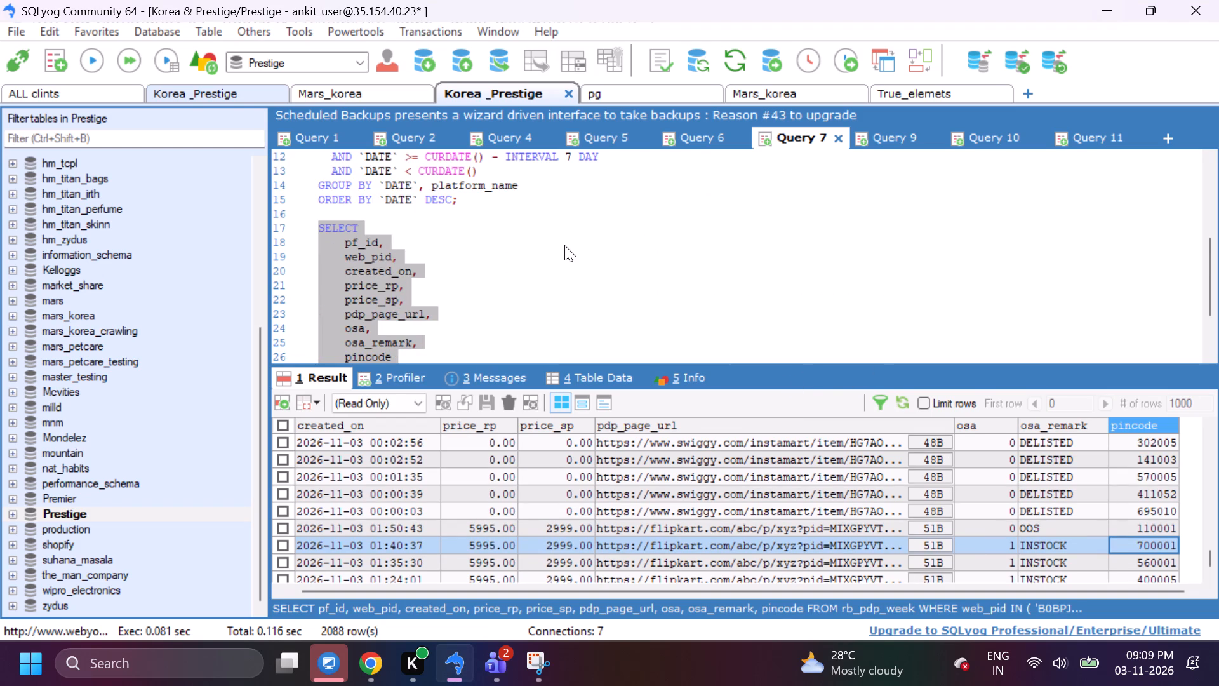
# Switch to Chrome and close the Swiggy Instamart product page.
pyautogui.click(373, 656)
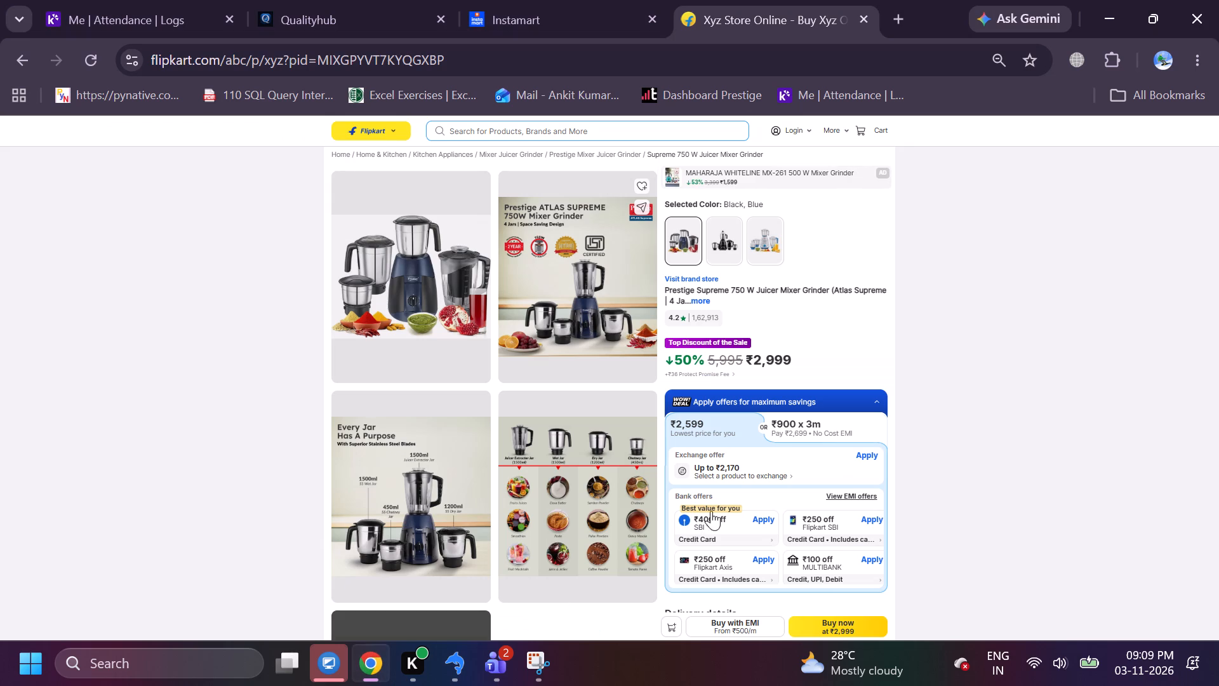
pyautogui.scroll(2, 760, 286)
pyautogui.click(496, 12)
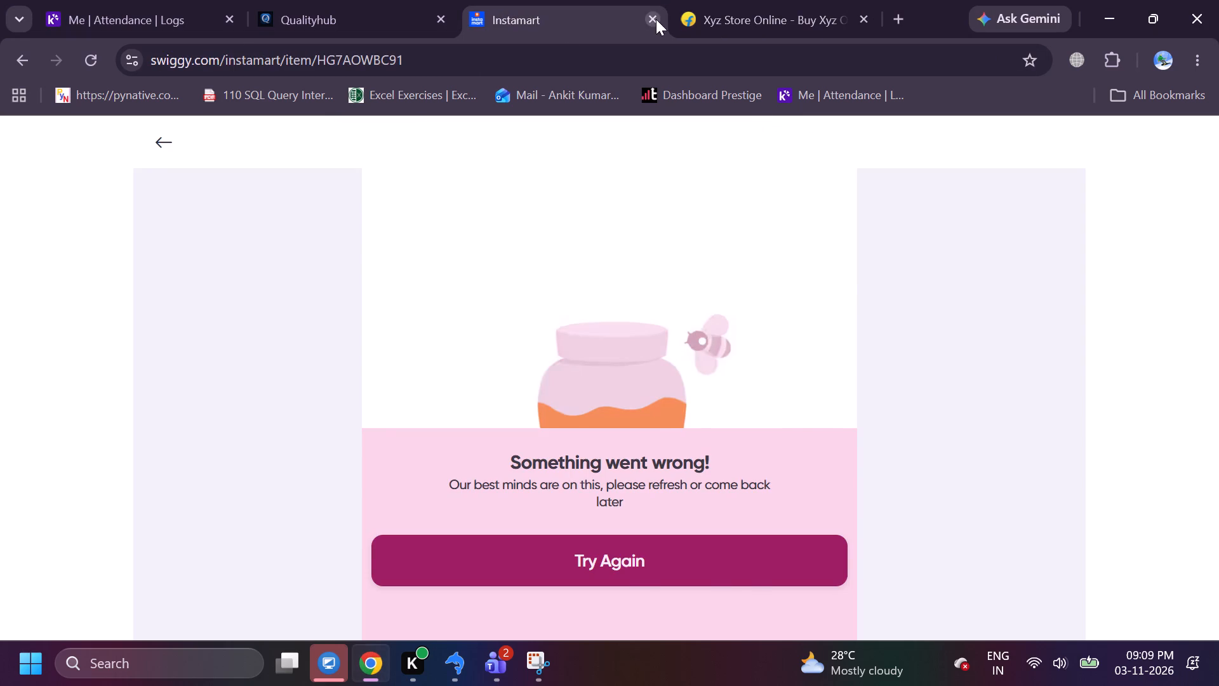
pyautogui.click(656, 19)
# Update the flagged Flipkart RP and SP prices in Qualityhub's Prestige PDP Check table.
pyautogui.click(322, 21)
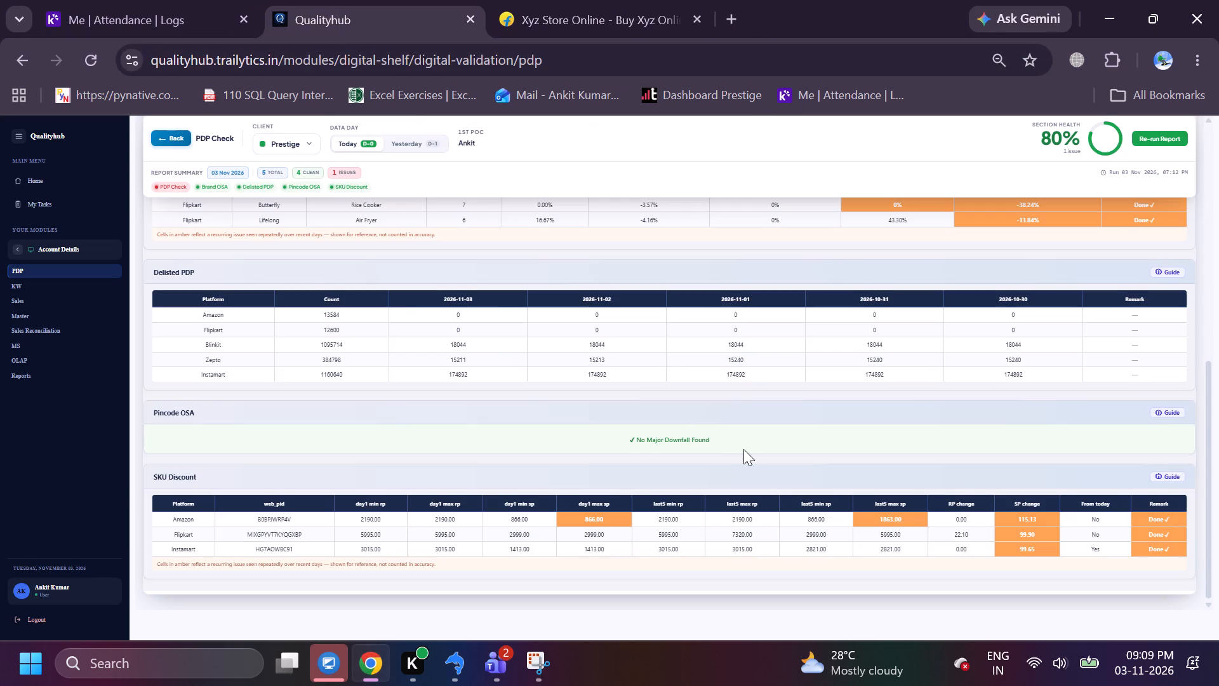
pyautogui.scroll(7, 743, 449)
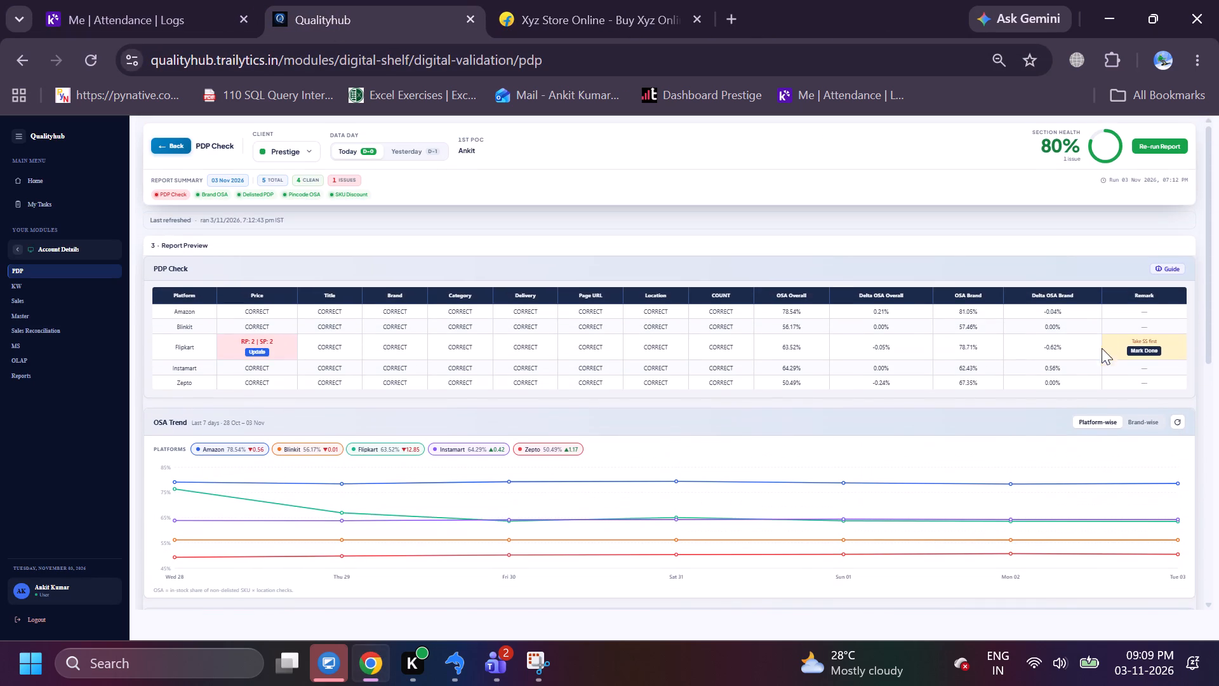
pyautogui.click(255, 351)
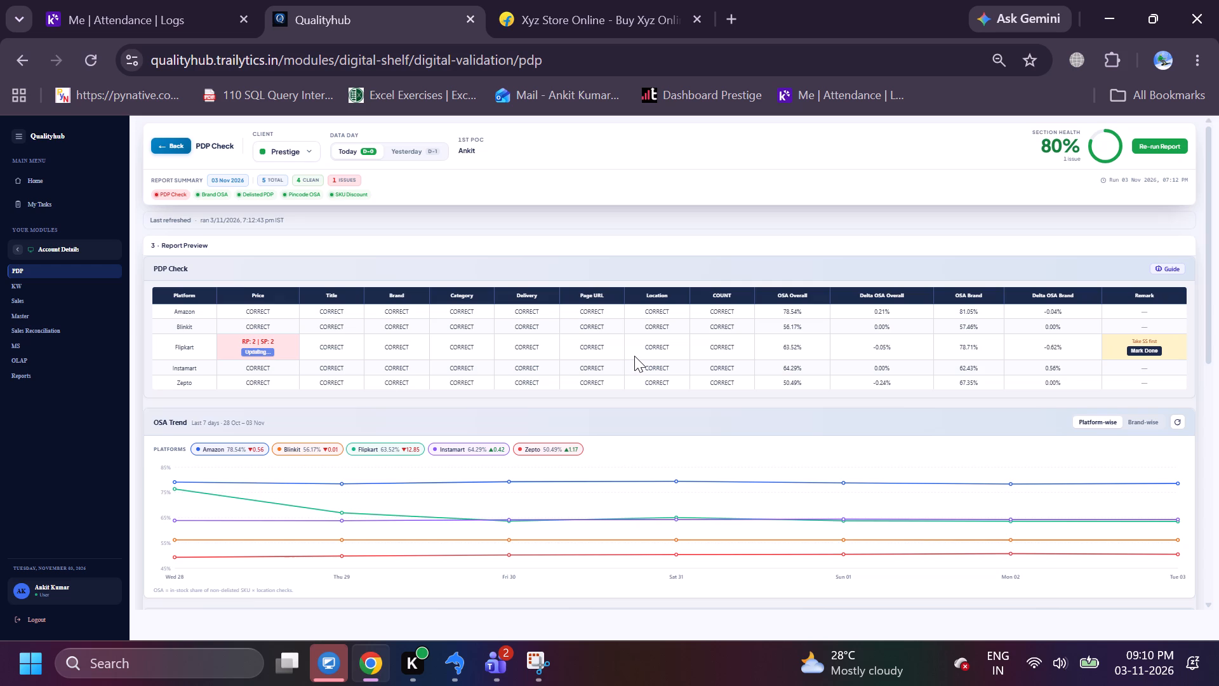
# Switch to SQLyog and rerun the selected average OSA per platform query in the first Korea _Prestige connection's prestige query.
pyautogui.click(448, 652)
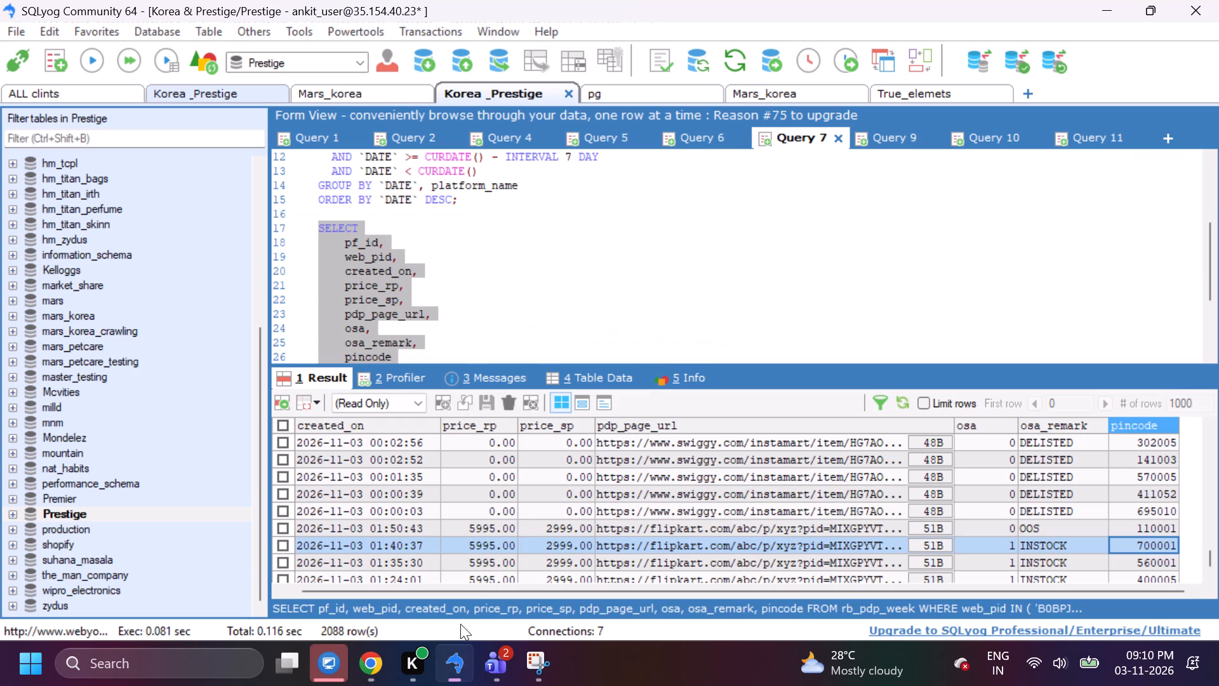
pyautogui.click(239, 98)
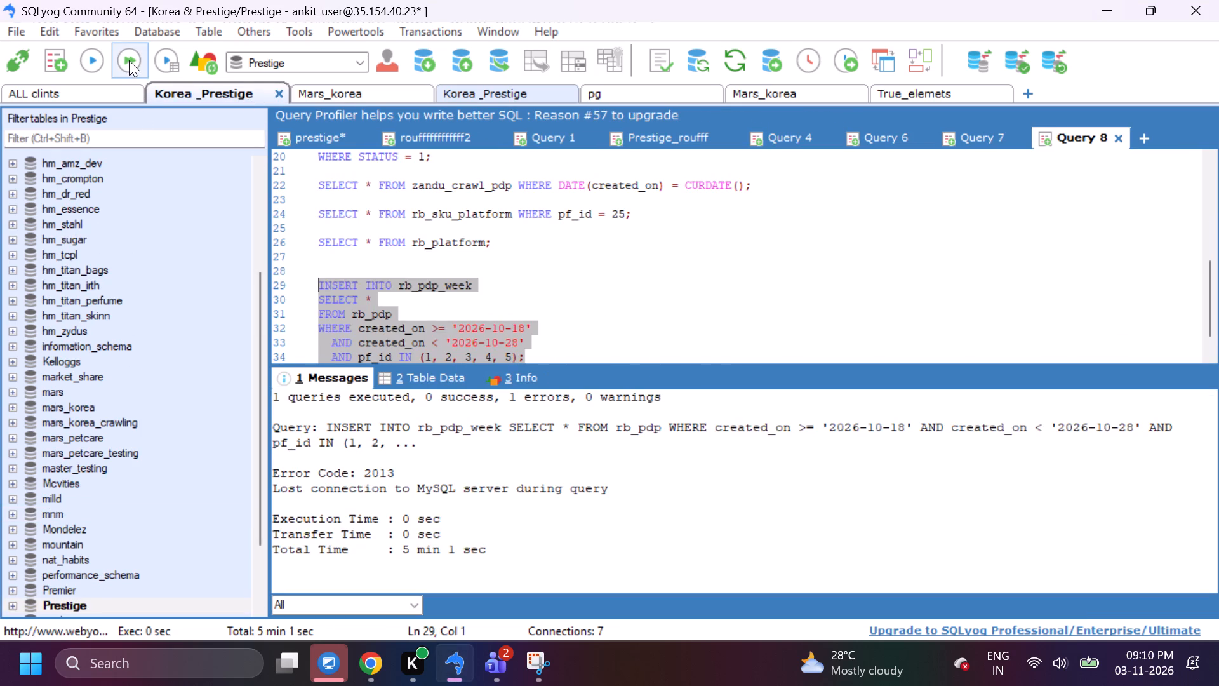
pyautogui.click(335, 141)
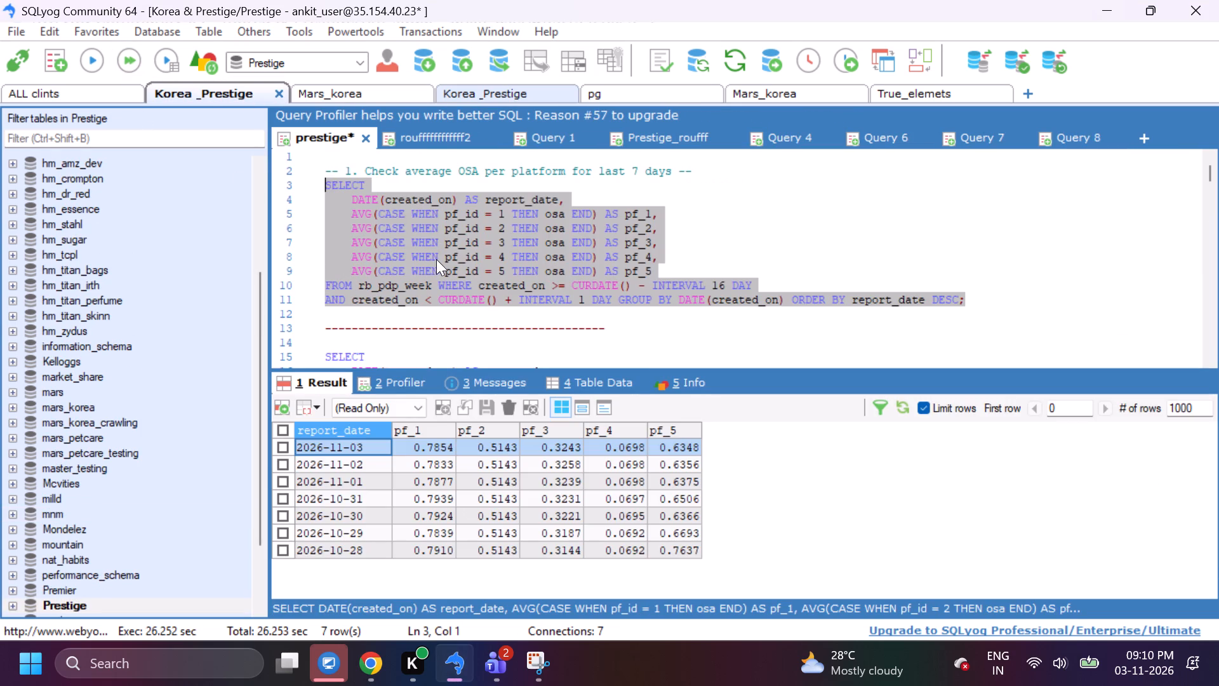
pyautogui.click(133, 58)
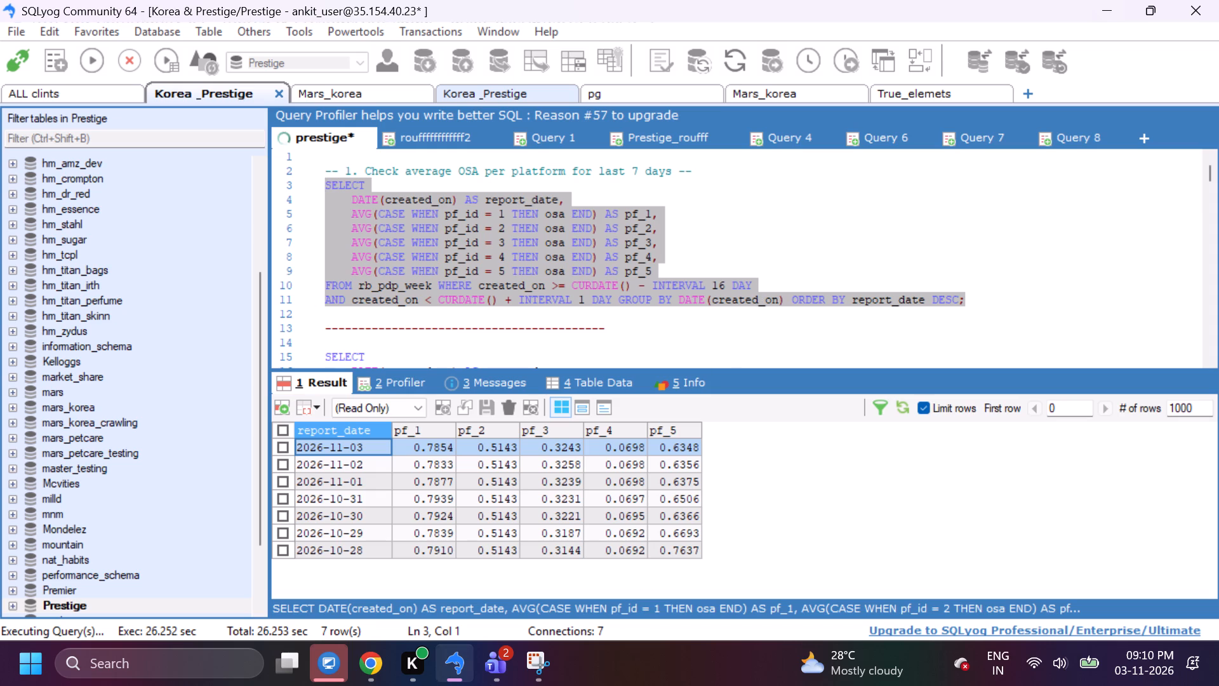
# Switch back to Chrome to check the Flipkart price update in Qualityhub's PDP Check table.
pyautogui.click(382, 657)
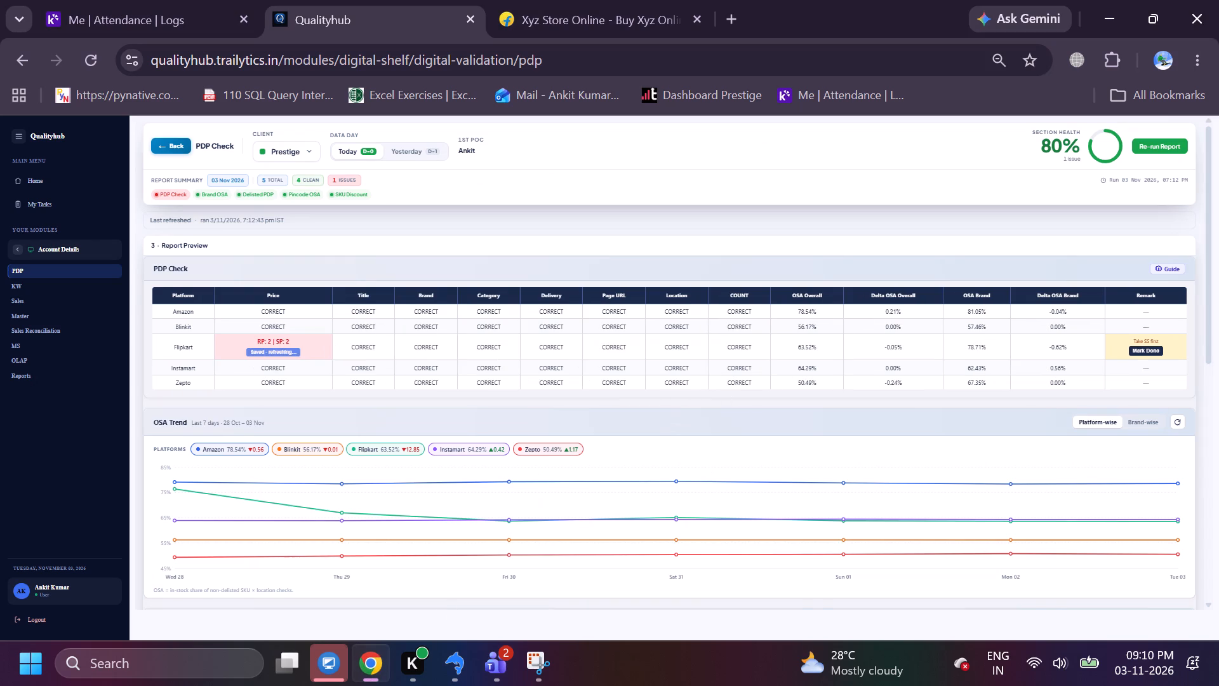
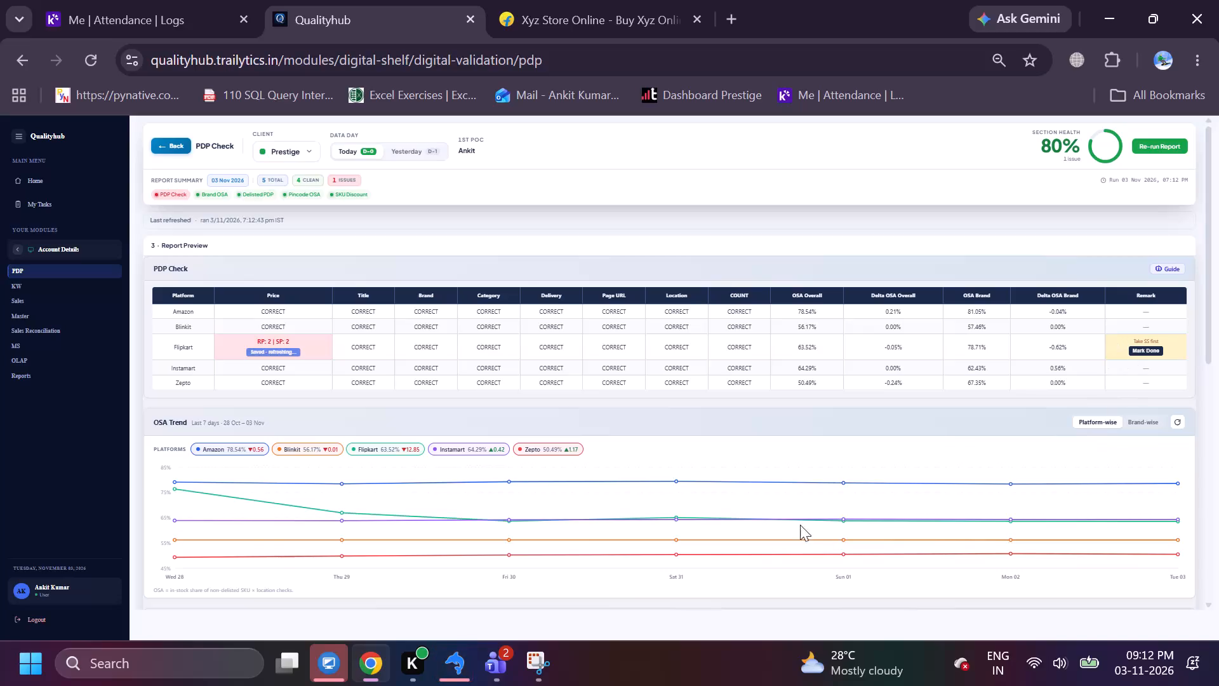
# Switch to SQLyog and rerun Query 8's selected insert into rb_pdp_week of rb_pdp rows from 2026-10-18 to before 2026-10-28 for pf_id 1 to 5.
pyautogui.click(452, 664)
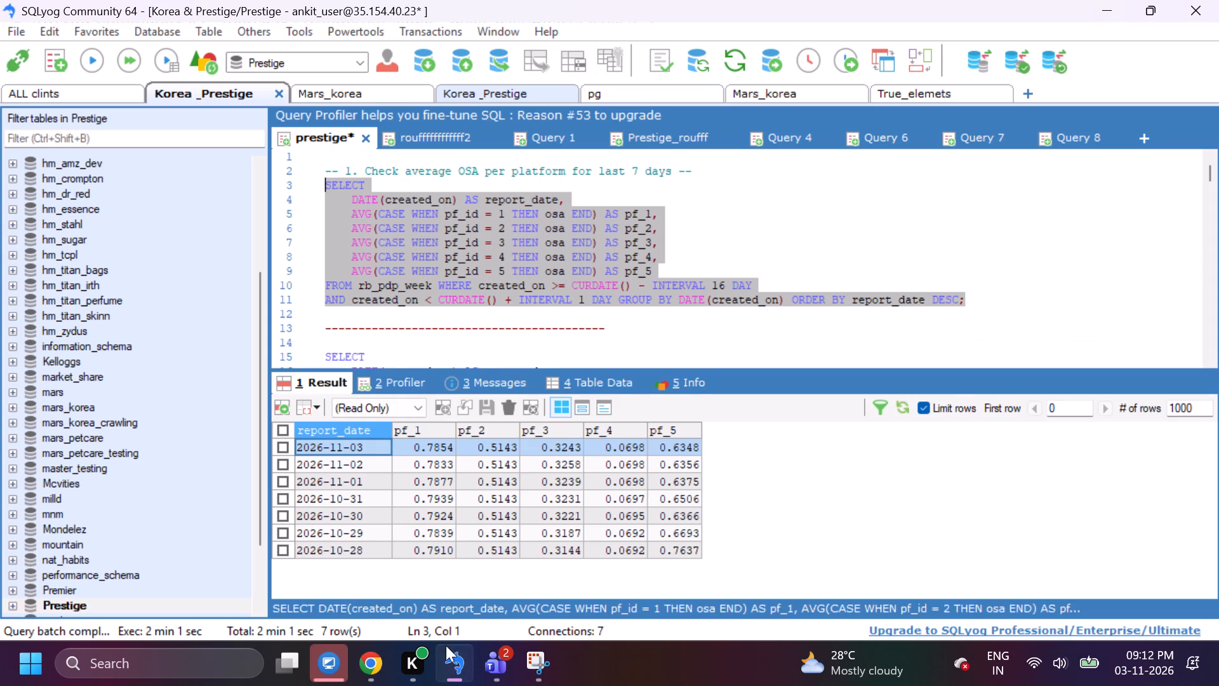
pyautogui.click(1077, 138)
pyautogui.scroll(-2, 412, 282)
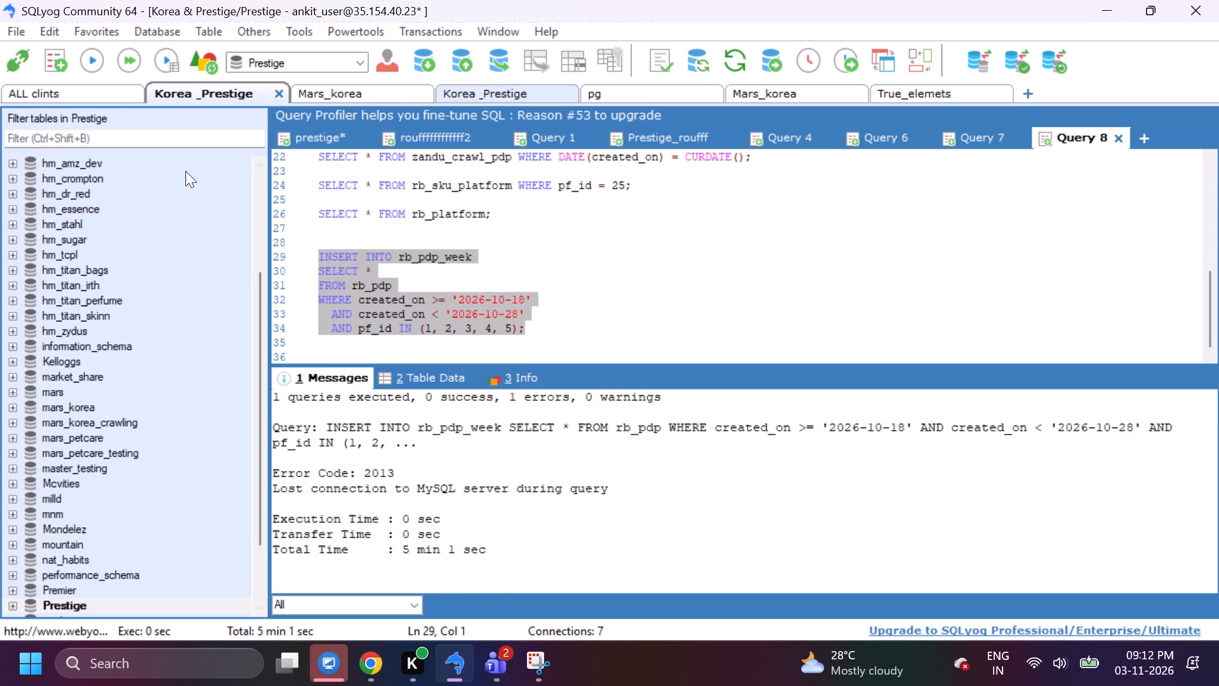
pyautogui.click(95, 55)
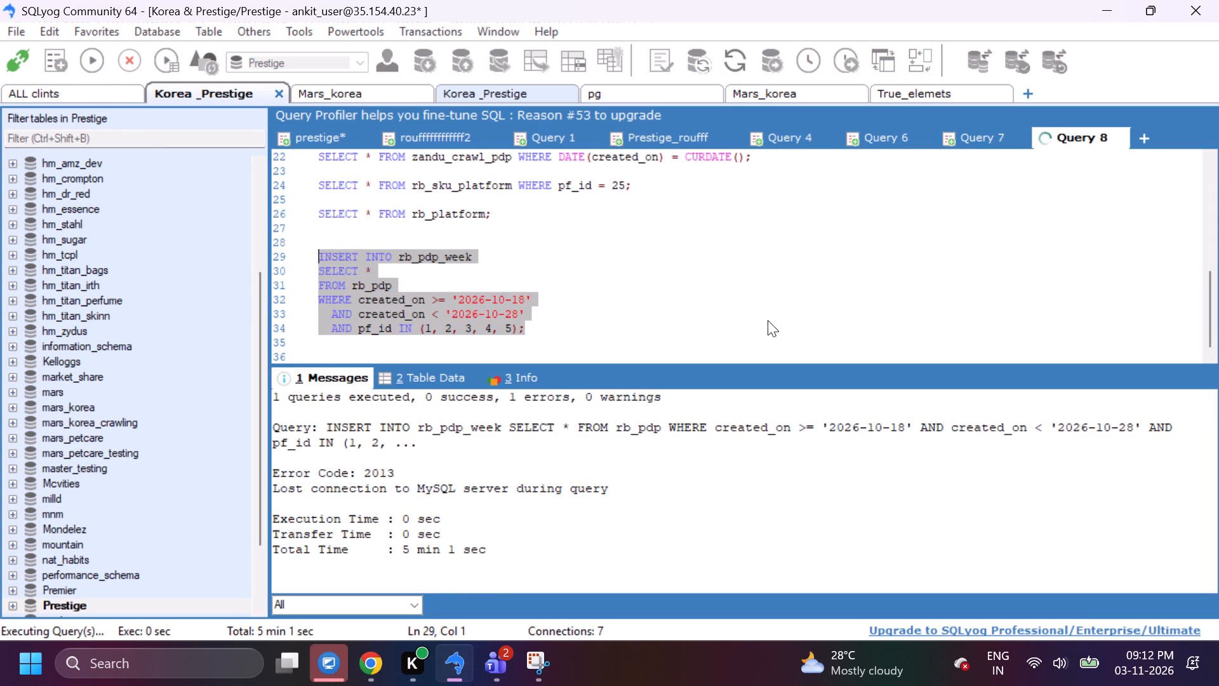
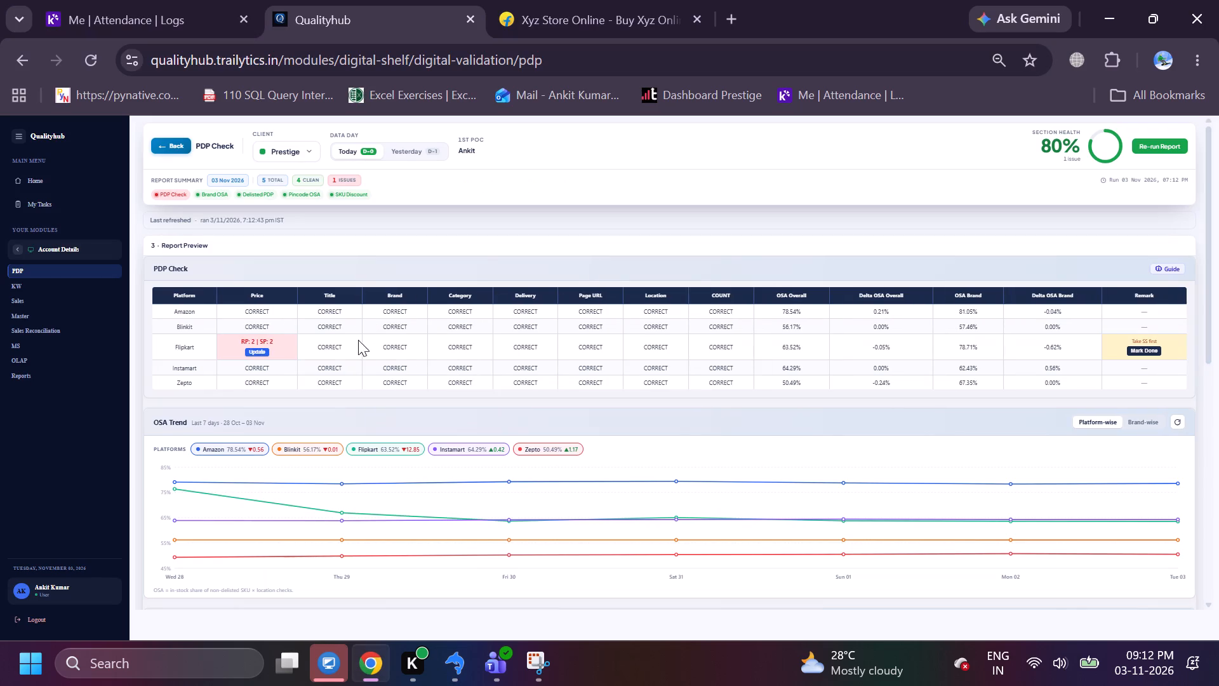
# Update the flagged Flipkart price in Prestige's PDP Check table and look over the rest of the PDP report.
pyautogui.click(251, 354)
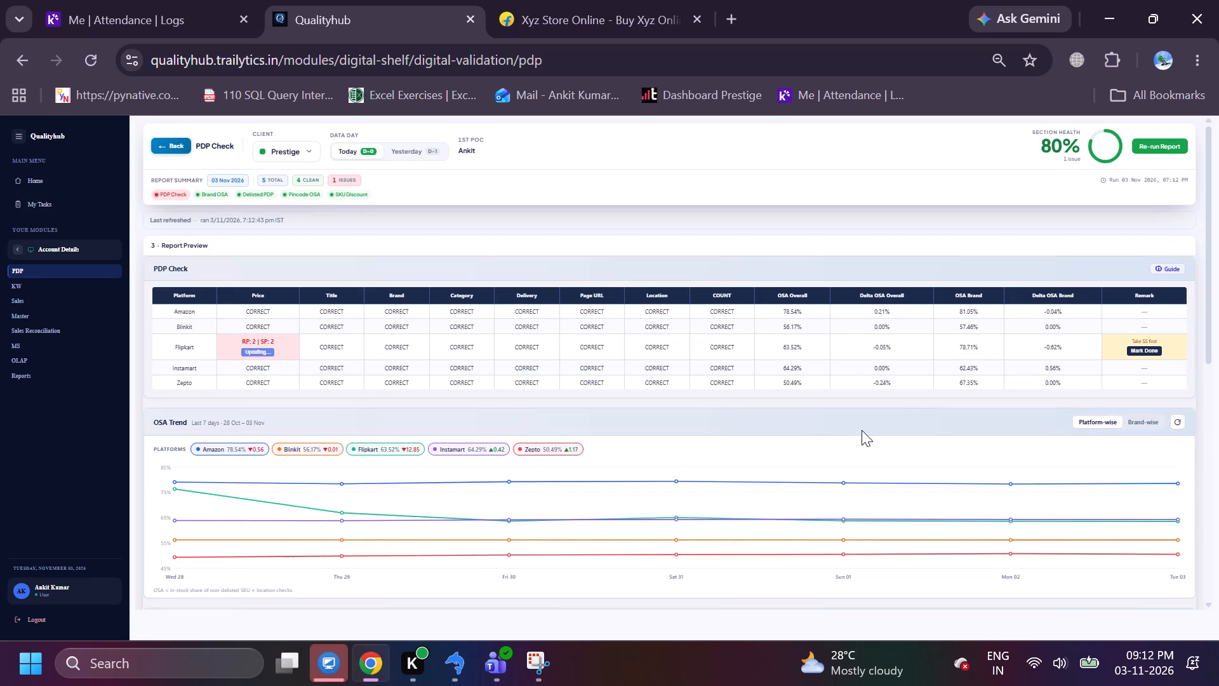
pyautogui.scroll(-8, 785, 462)
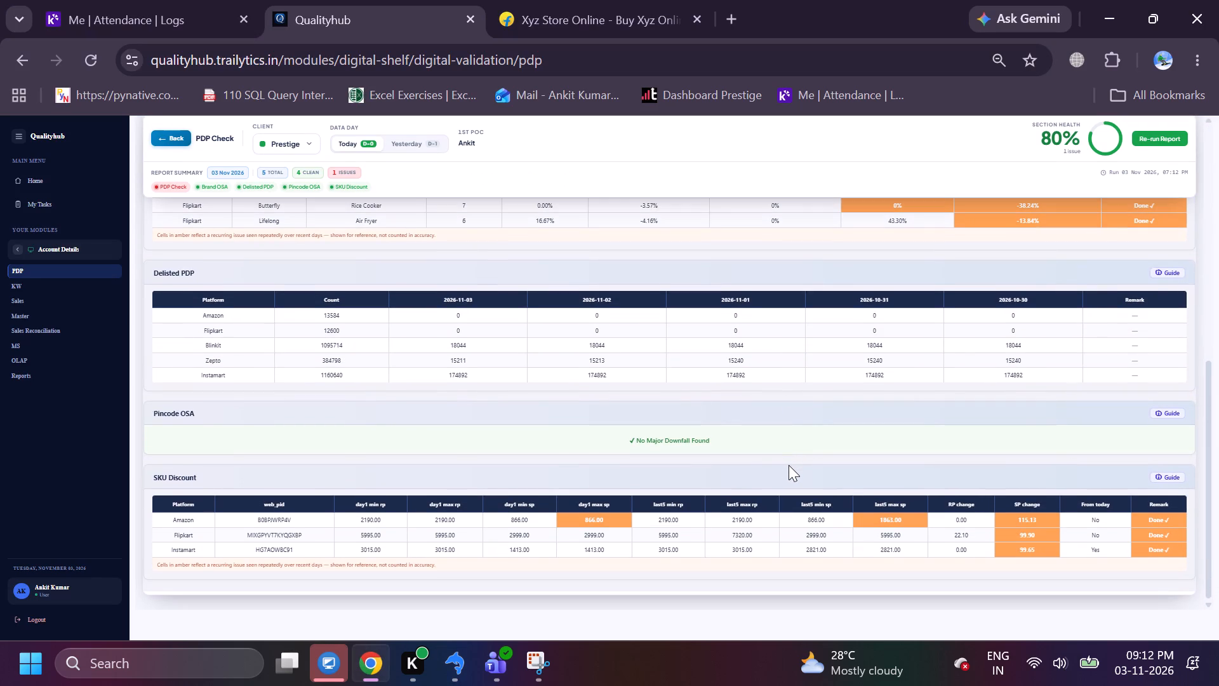
pyautogui.scroll(5, 872, 454)
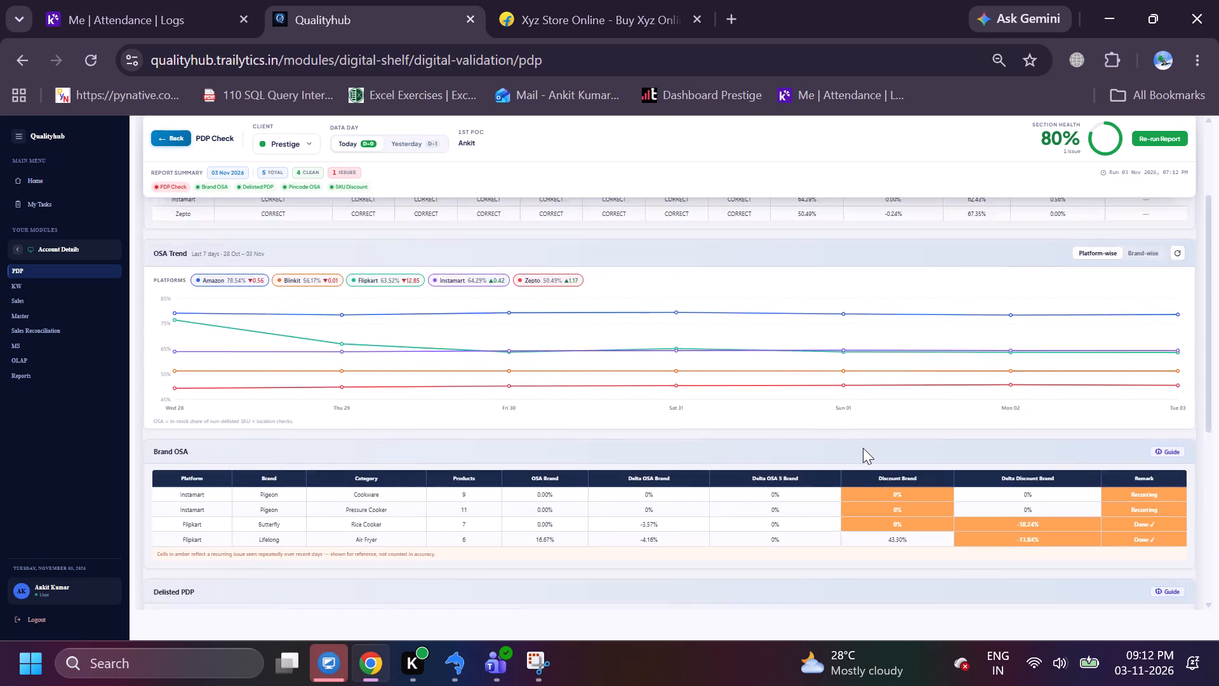
pyautogui.scroll(2, 862, 448)
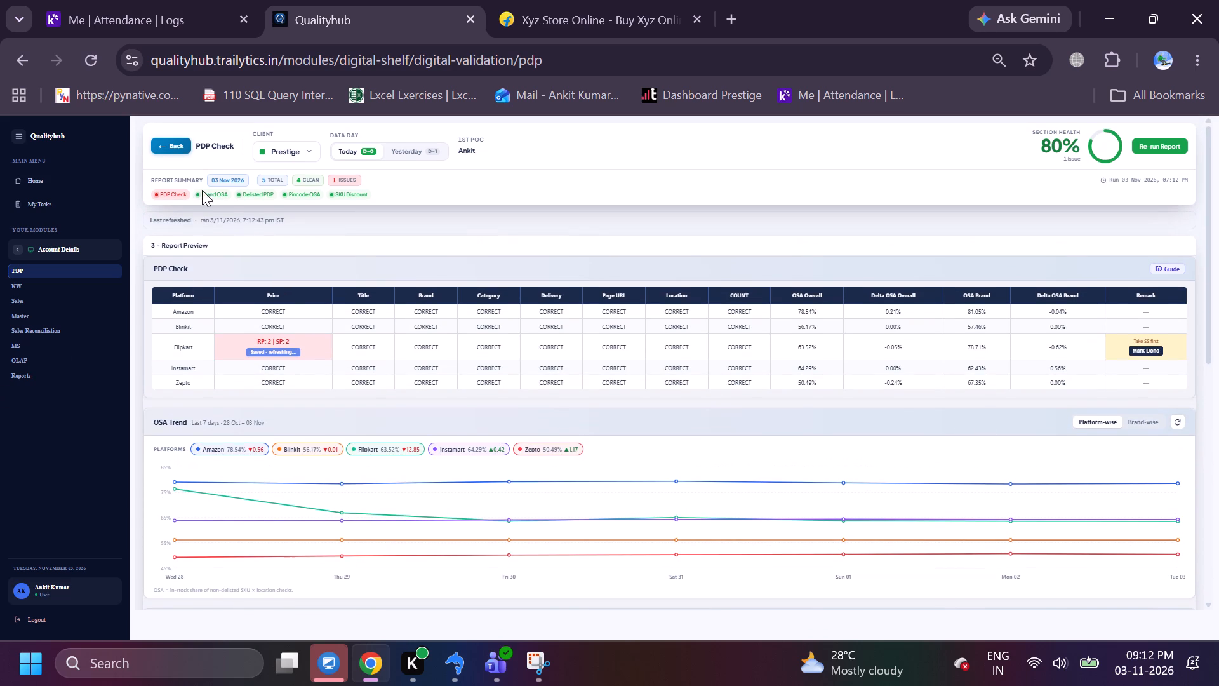
# In Prestige's KW Check, update the brand crawl for the mismatched Instamart row.
pyautogui.click(27, 285)
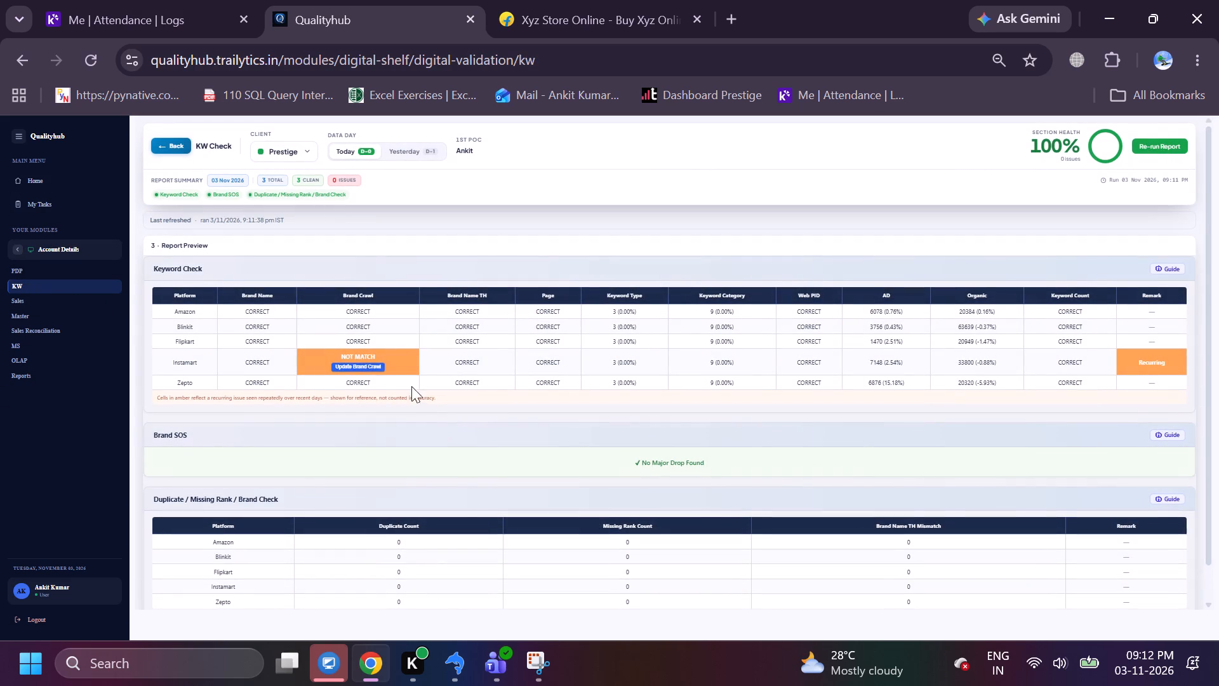
pyautogui.click(371, 363)
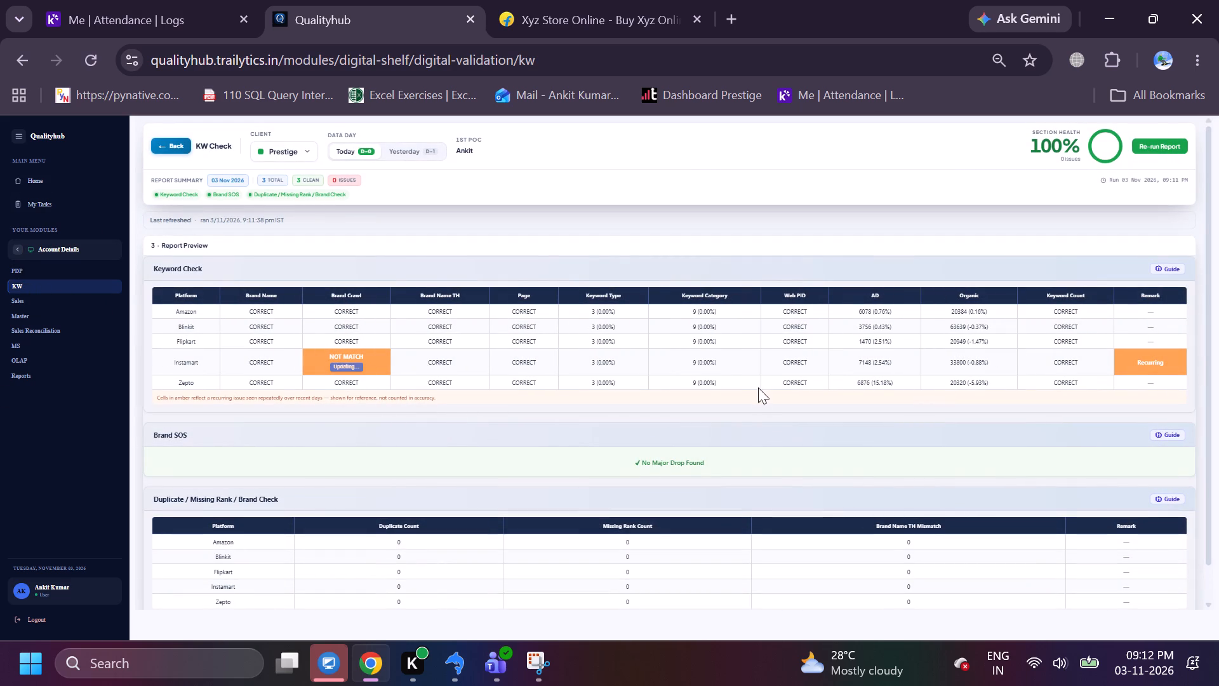
pyautogui.scroll(-5, 733, 416)
pyautogui.scroll(2, 733, 416)
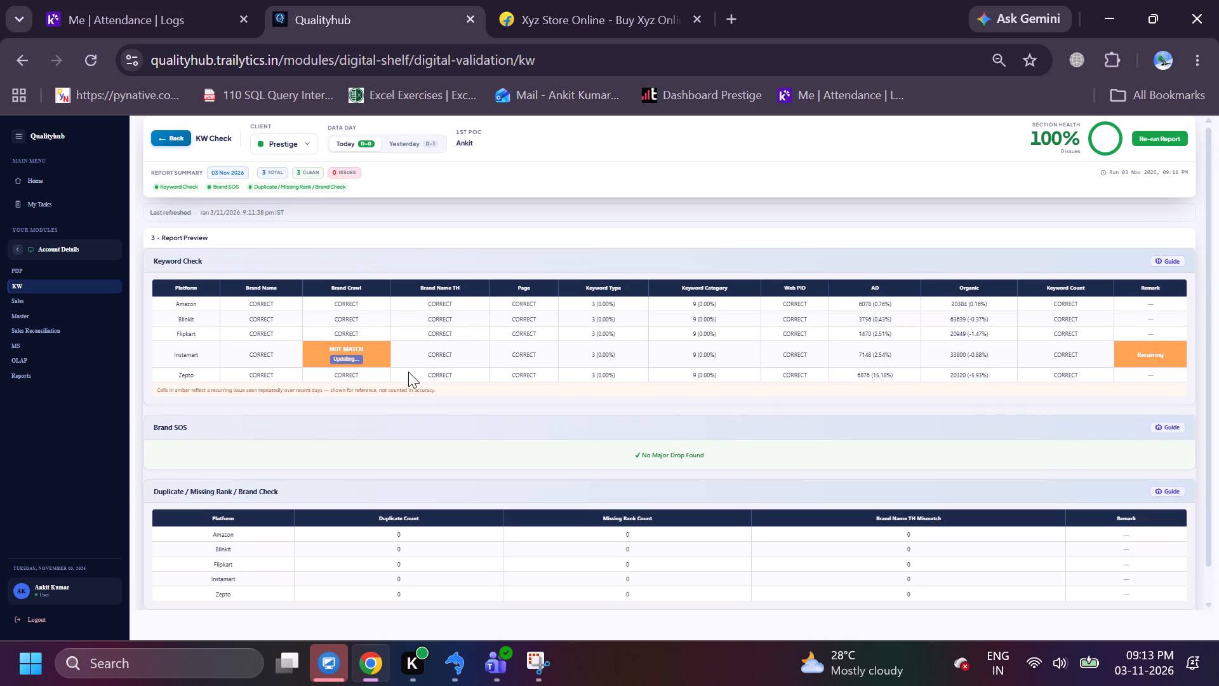
# Open Prestige's OLAP Validation report for today.
pyautogui.click(27, 357)
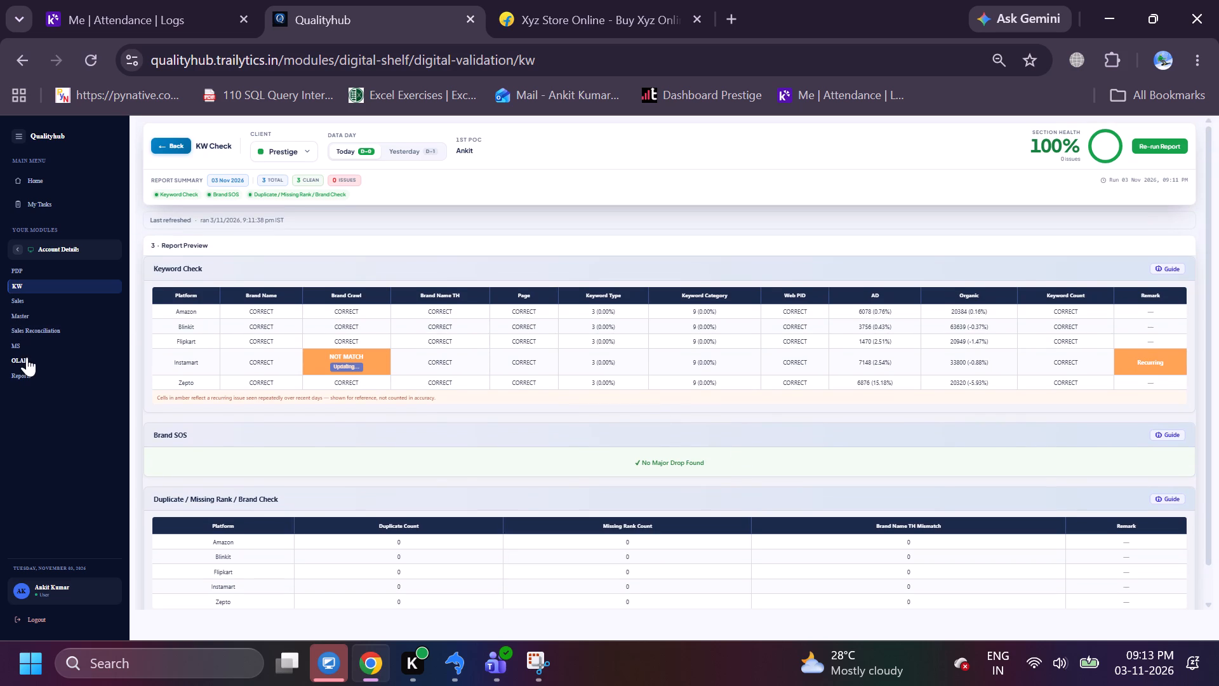
pyautogui.scroll(2, 440, 510)
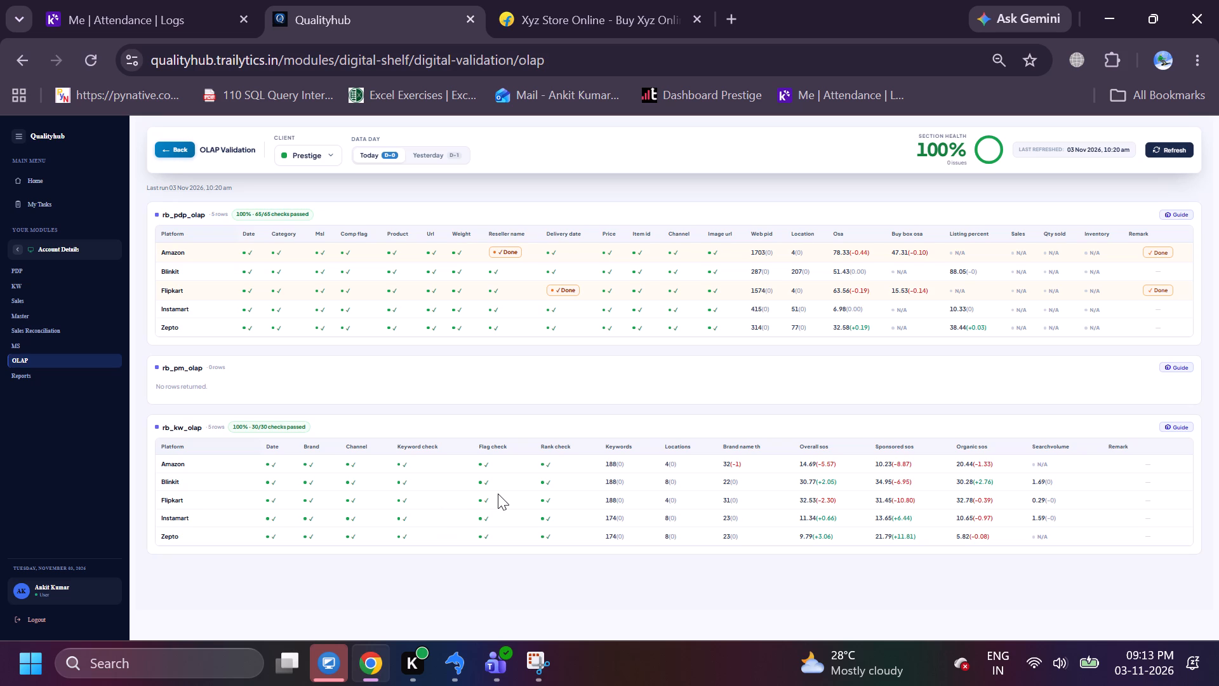
# Switch to SQLyog and examine Queries 7, 6, 5, 2, 1 and 11 in the second Korea _Prestige connection.
pyautogui.click(455, 652)
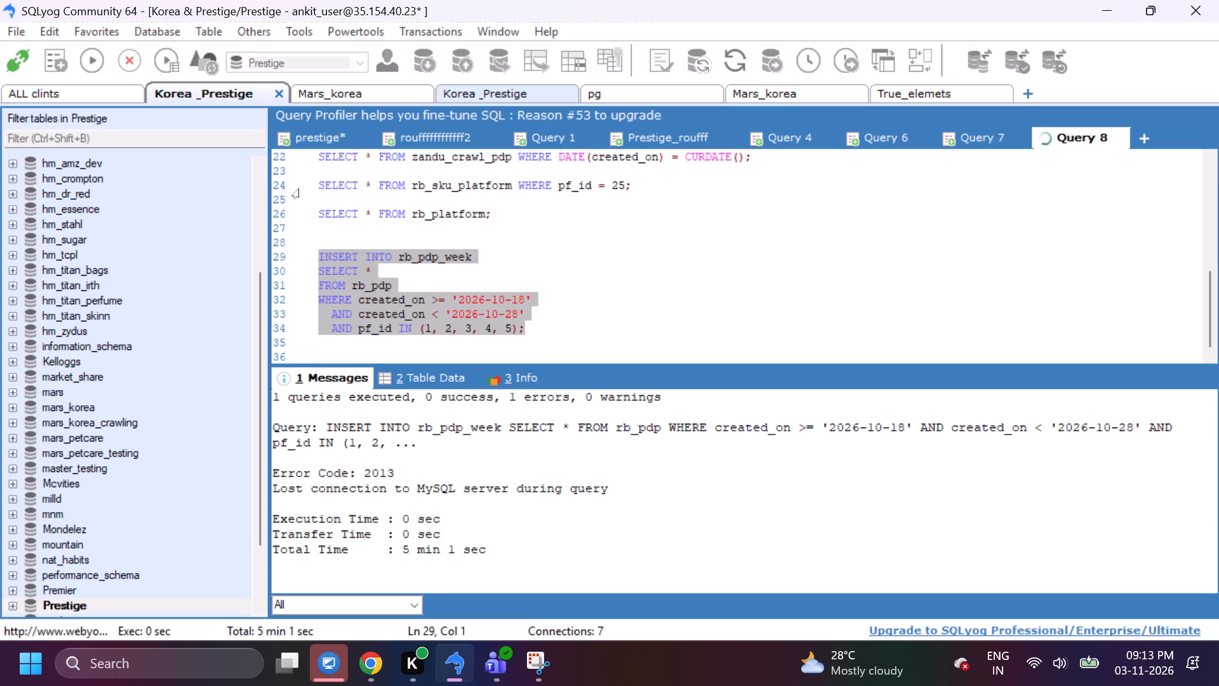
pyautogui.click(327, 140)
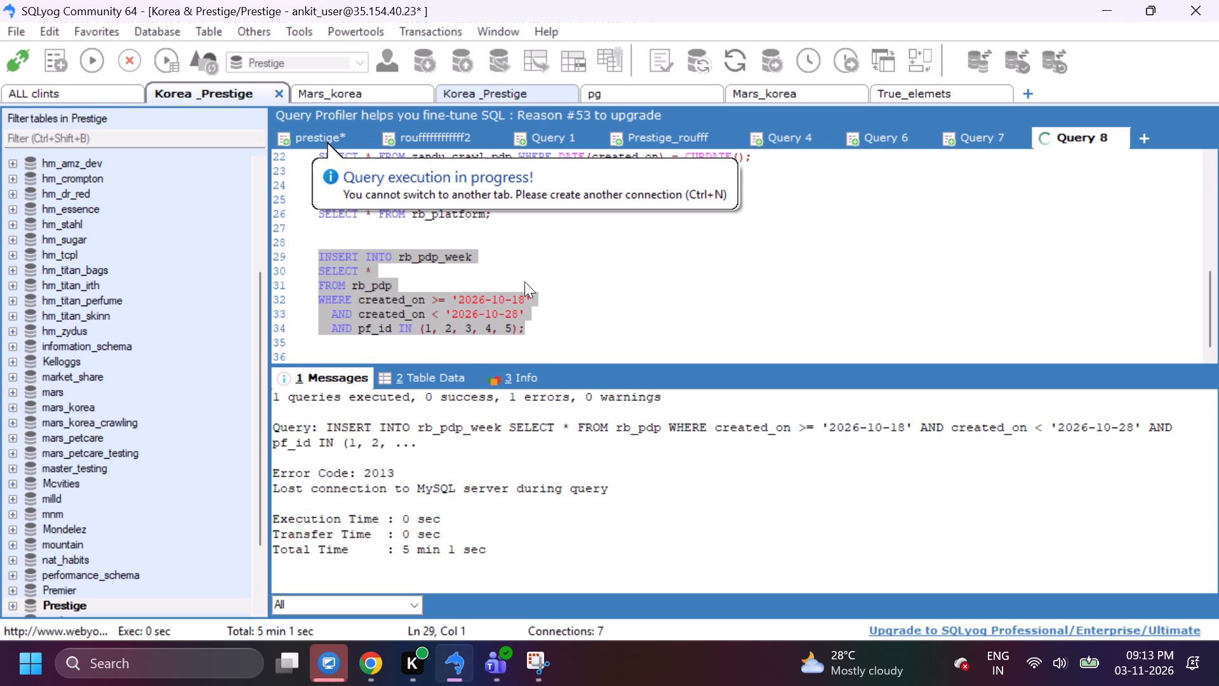
pyautogui.click(461, 95)
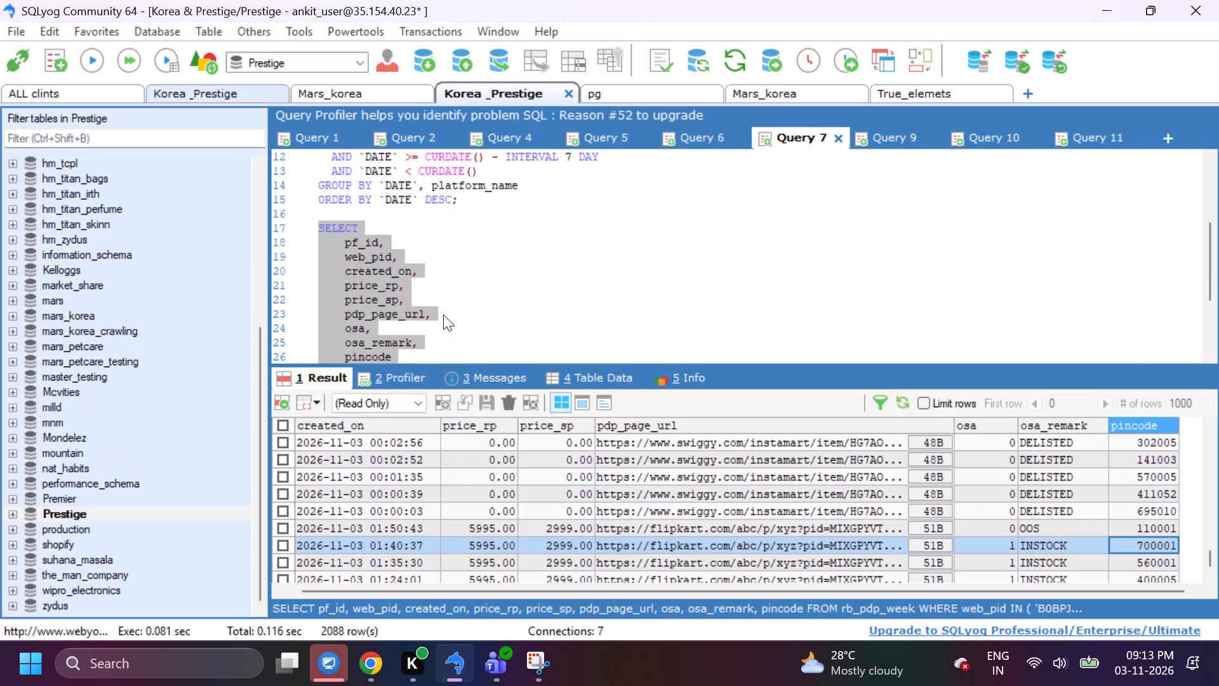
pyautogui.scroll(5, 443, 314)
pyautogui.scroll(-1, 443, 312)
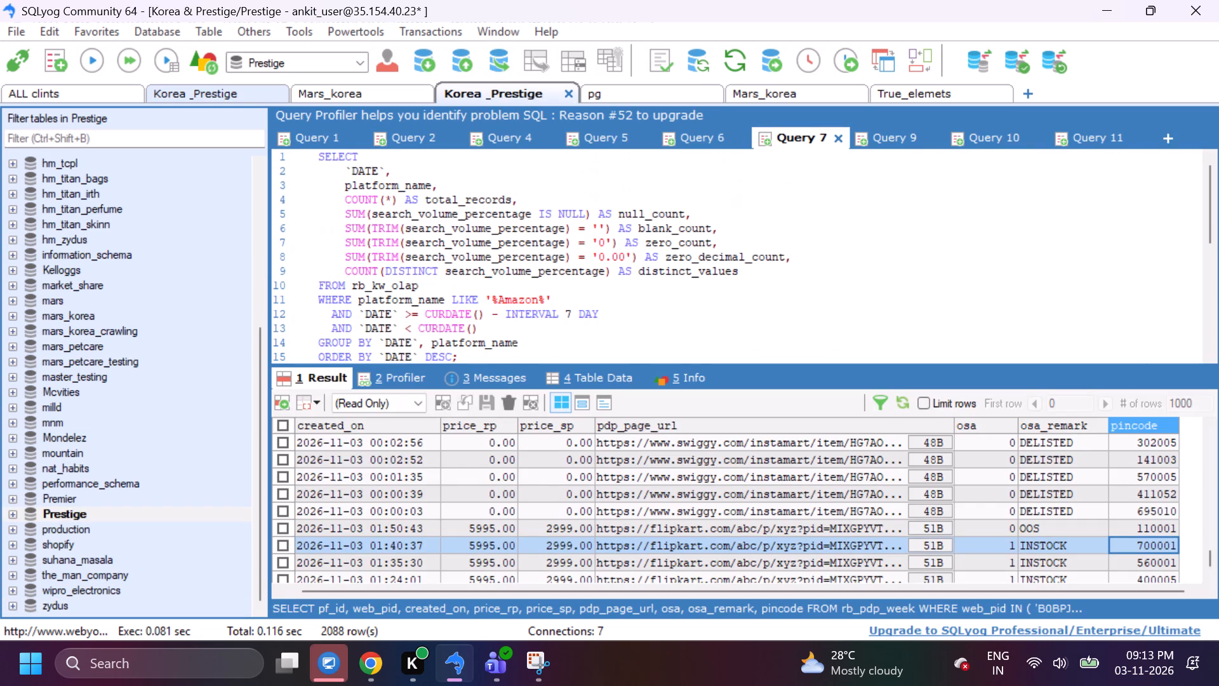
pyautogui.scroll(5, 443, 310)
pyautogui.click(692, 136)
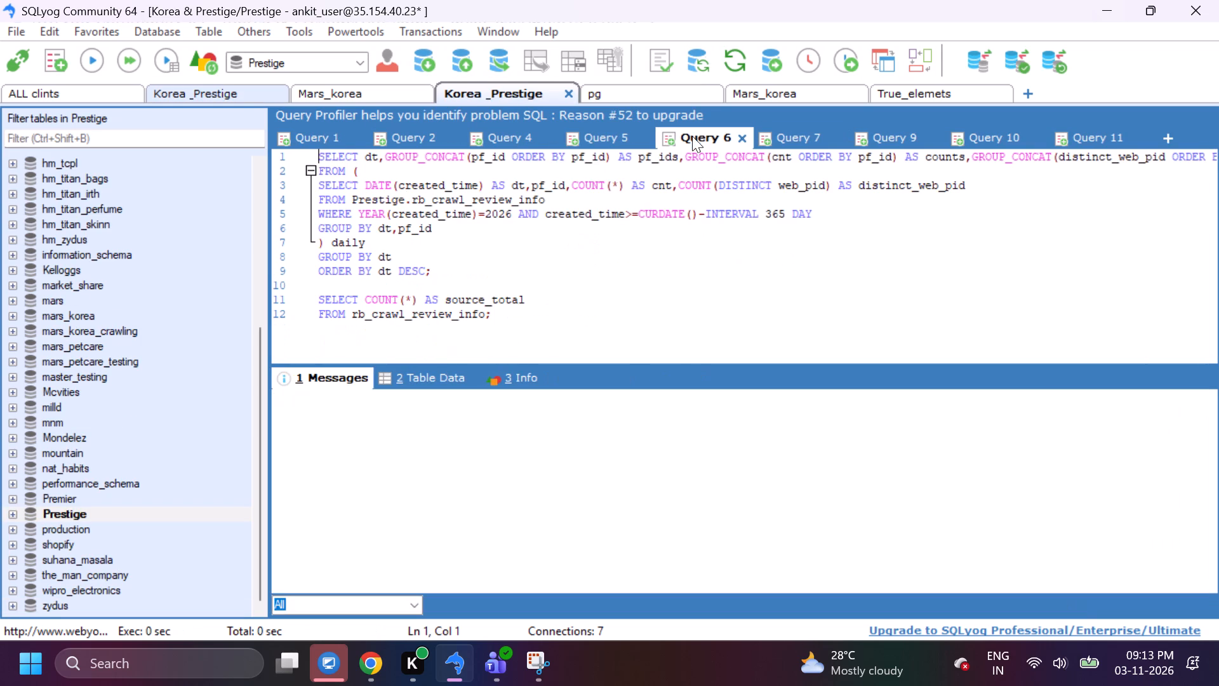
pyautogui.scroll(7, 553, 257)
pyautogui.click(601, 144)
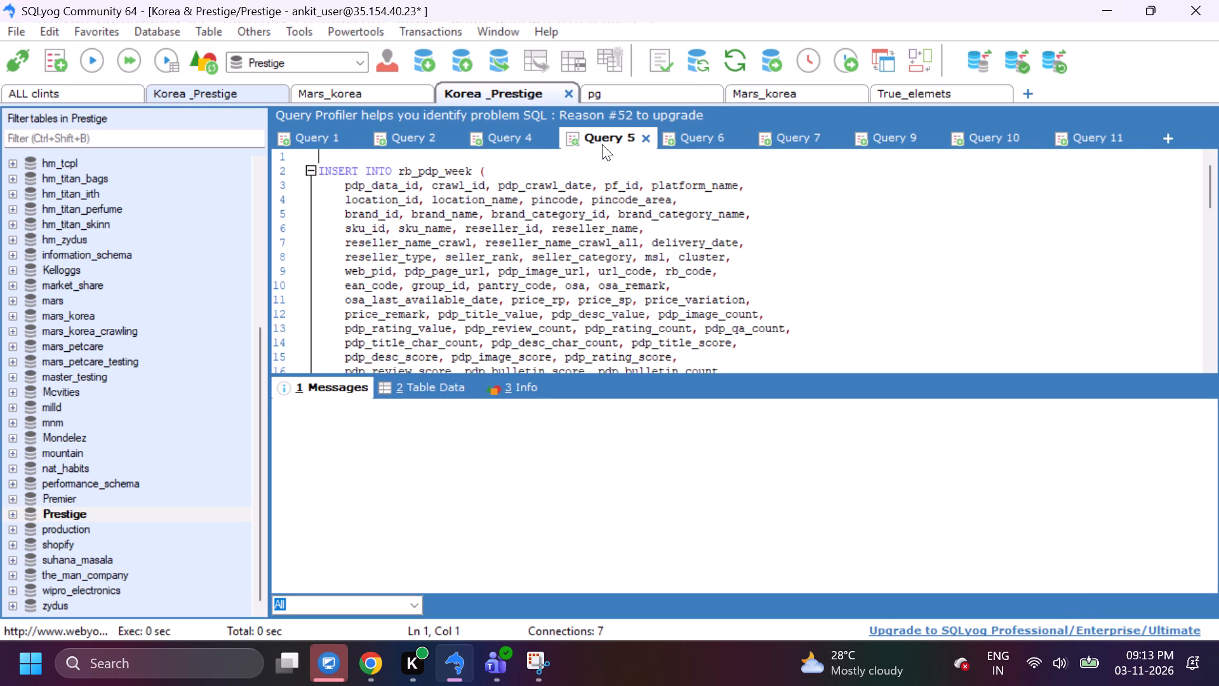
pyautogui.scroll(-5, 545, 256)
pyautogui.scroll(5, 544, 259)
pyautogui.click(430, 135)
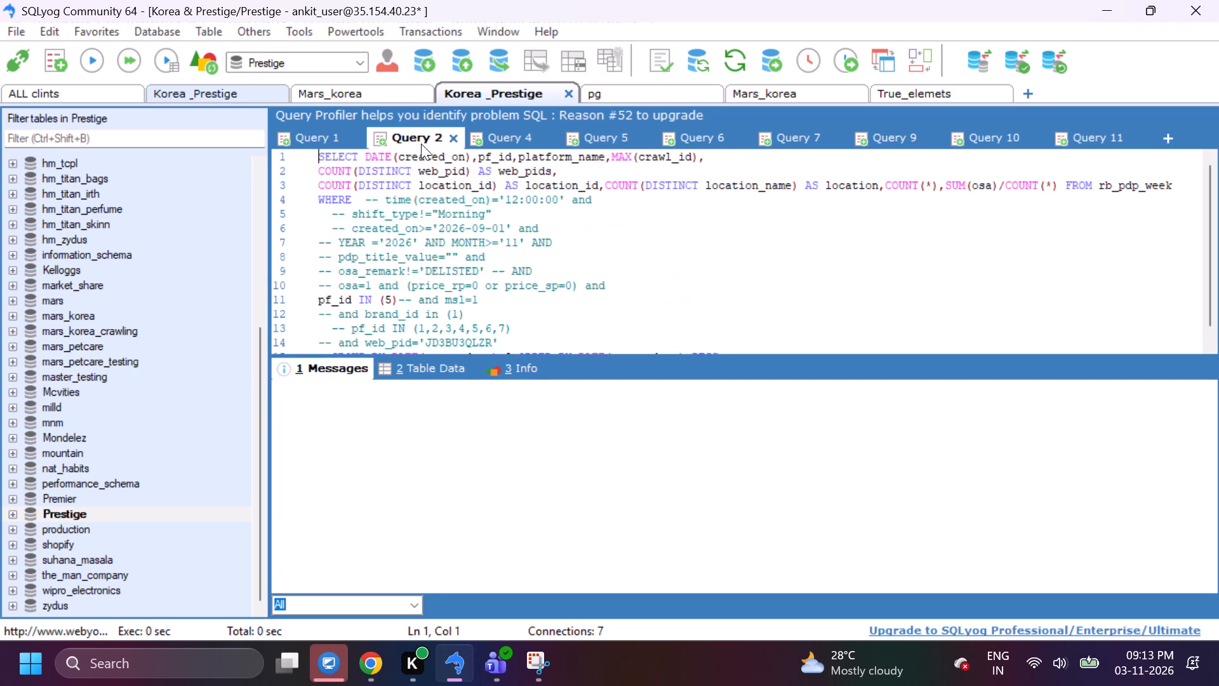
pyautogui.click(324, 144)
pyautogui.scroll(5, 424, 246)
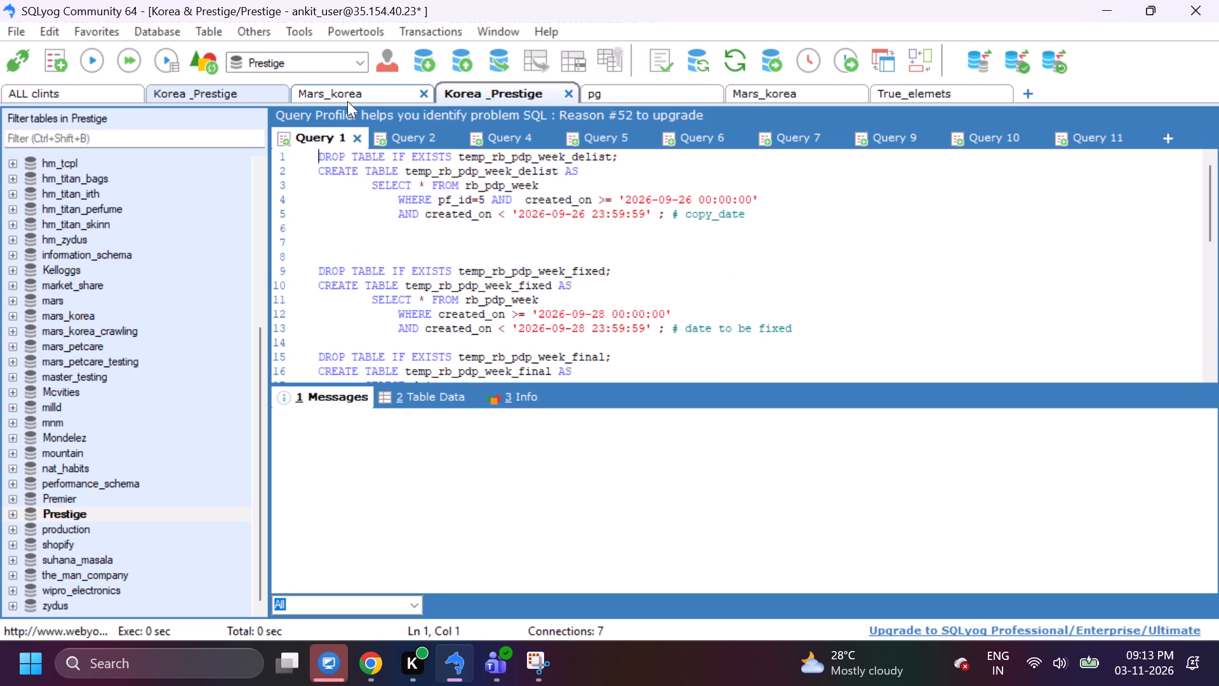
pyautogui.click(1079, 136)
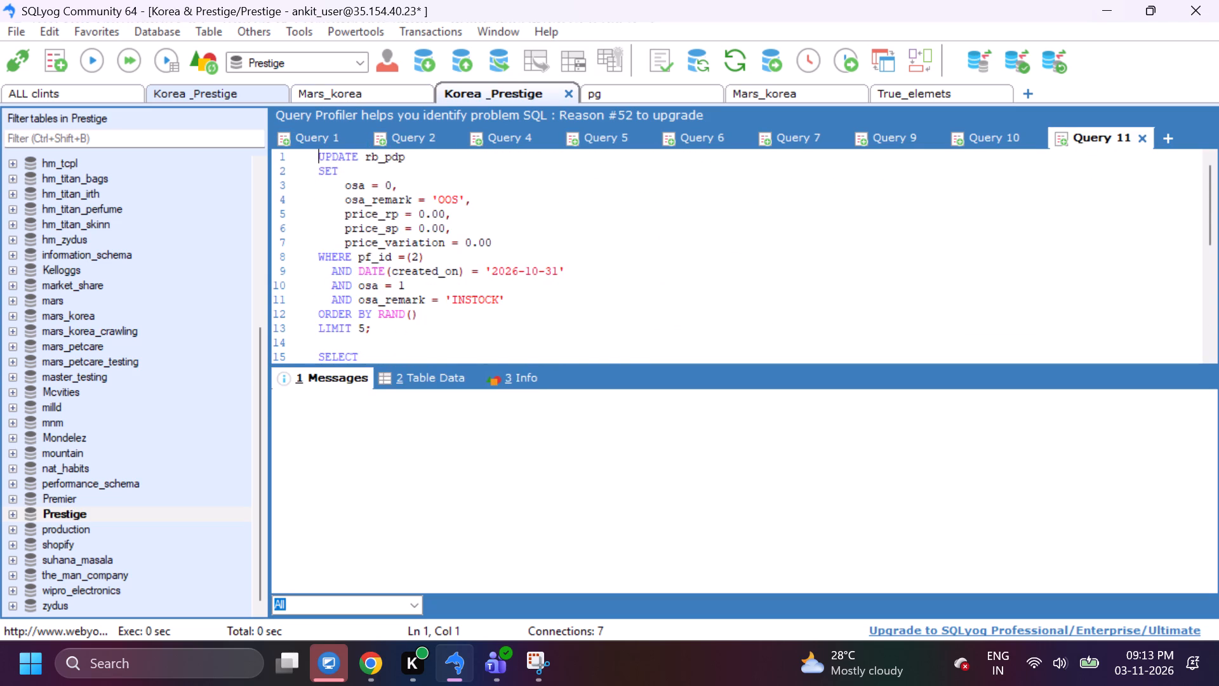
pyautogui.scroll(-9, 568, 307)
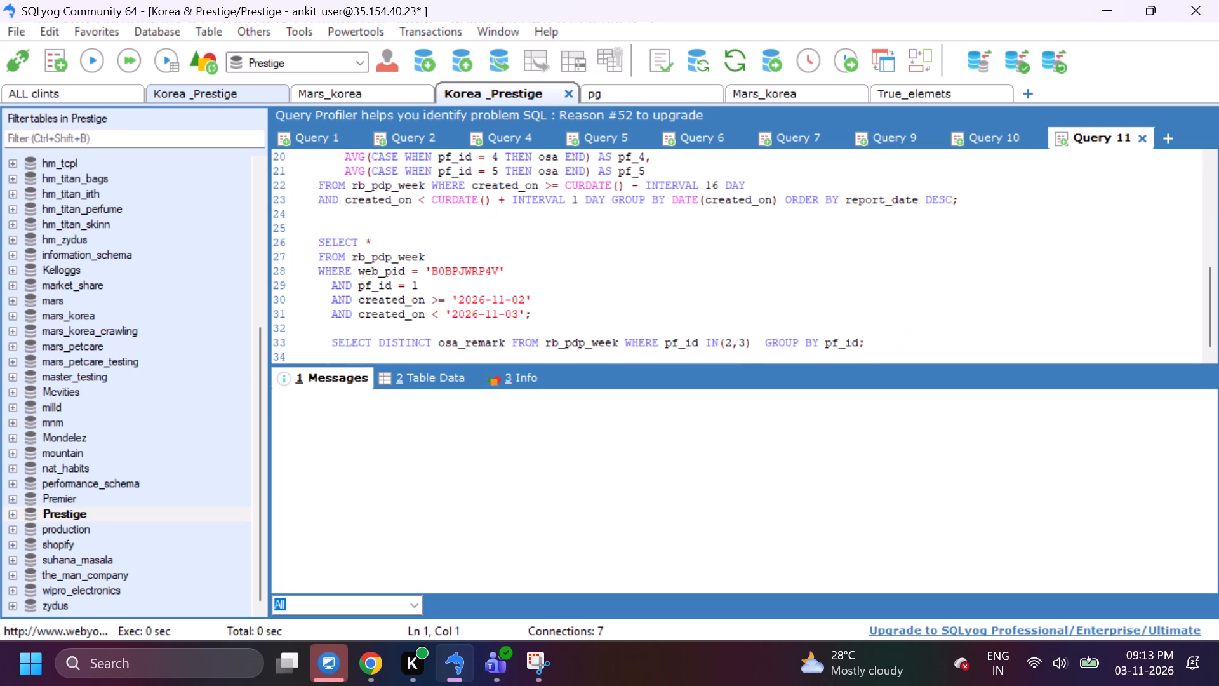
pyautogui.scroll(15, 569, 307)
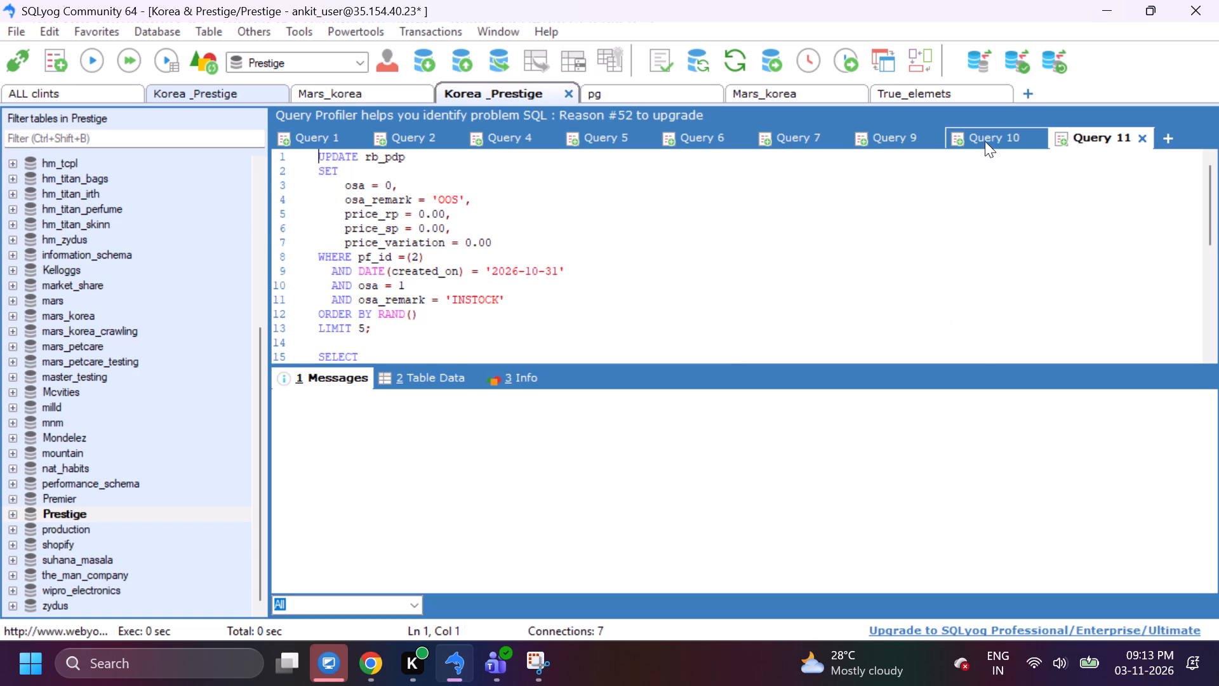
# Review Query 10's transaction script on rb_pdp and rb_pdp_week, and close that query without saving its changes.
pyautogui.click(985, 140)
pyautogui.scroll(3, 763, 269)
pyautogui.scroll(-3, 763, 269)
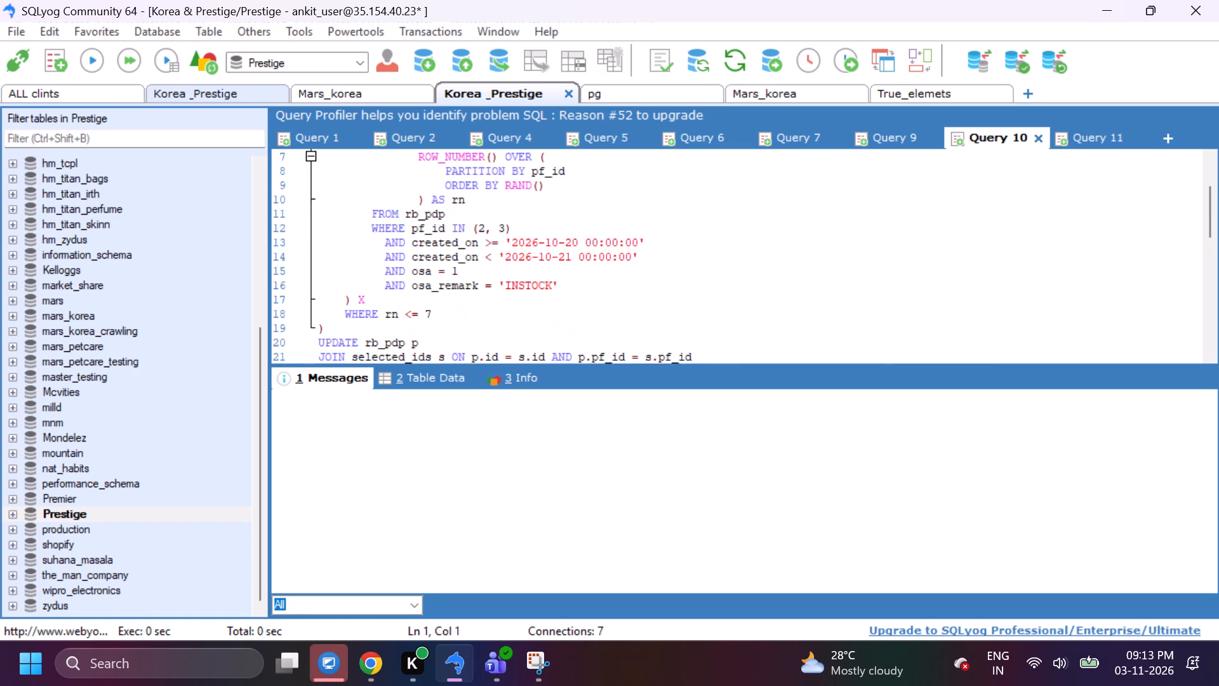
pyautogui.scroll(3, 763, 269)
pyautogui.scroll(-4, 763, 270)
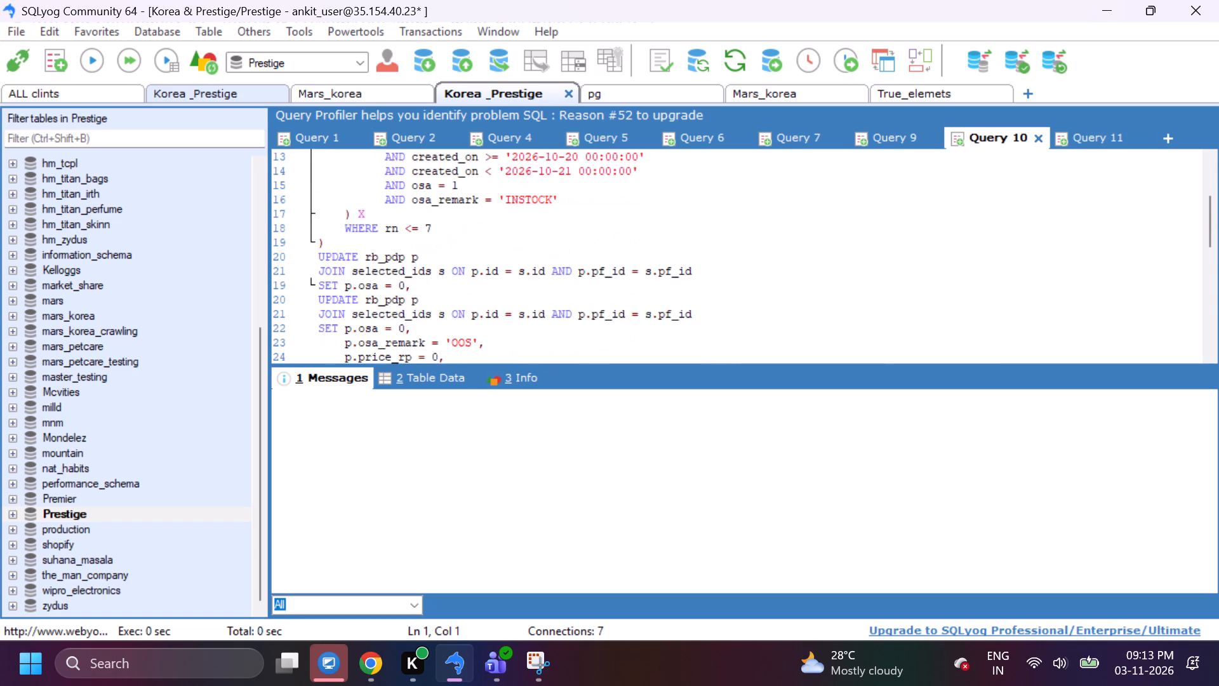
pyautogui.scroll(-13, 763, 269)
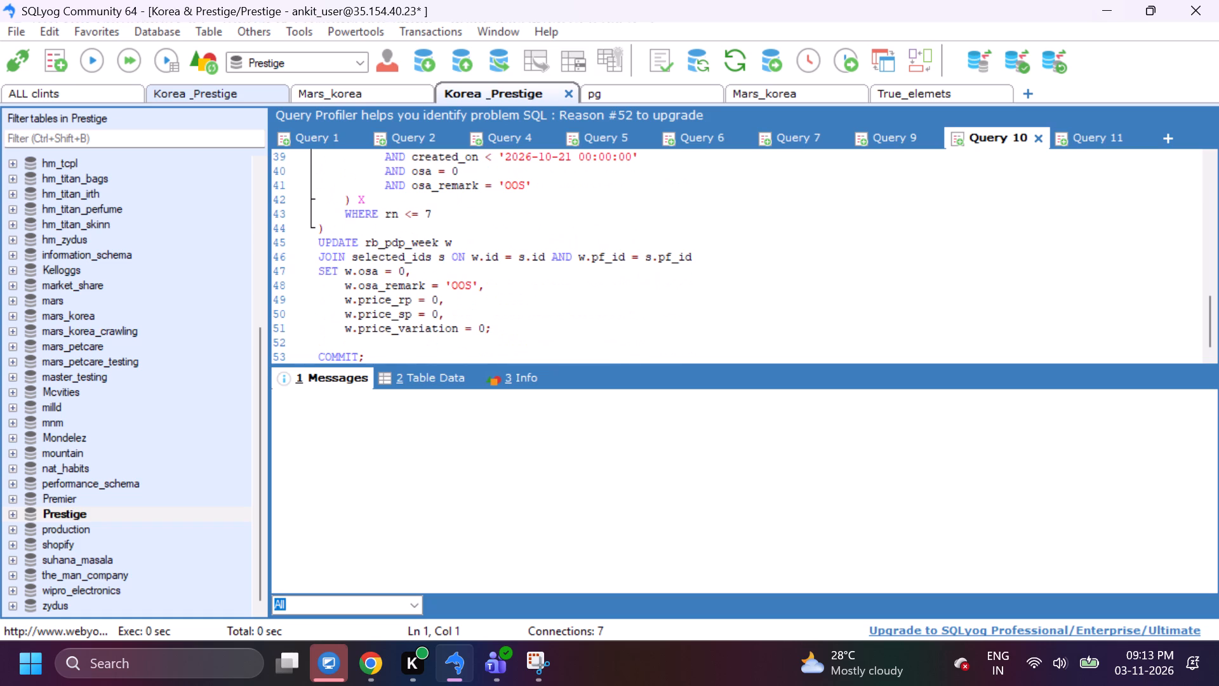
pyautogui.scroll(9, 764, 269)
pyautogui.scroll(5, 855, 228)
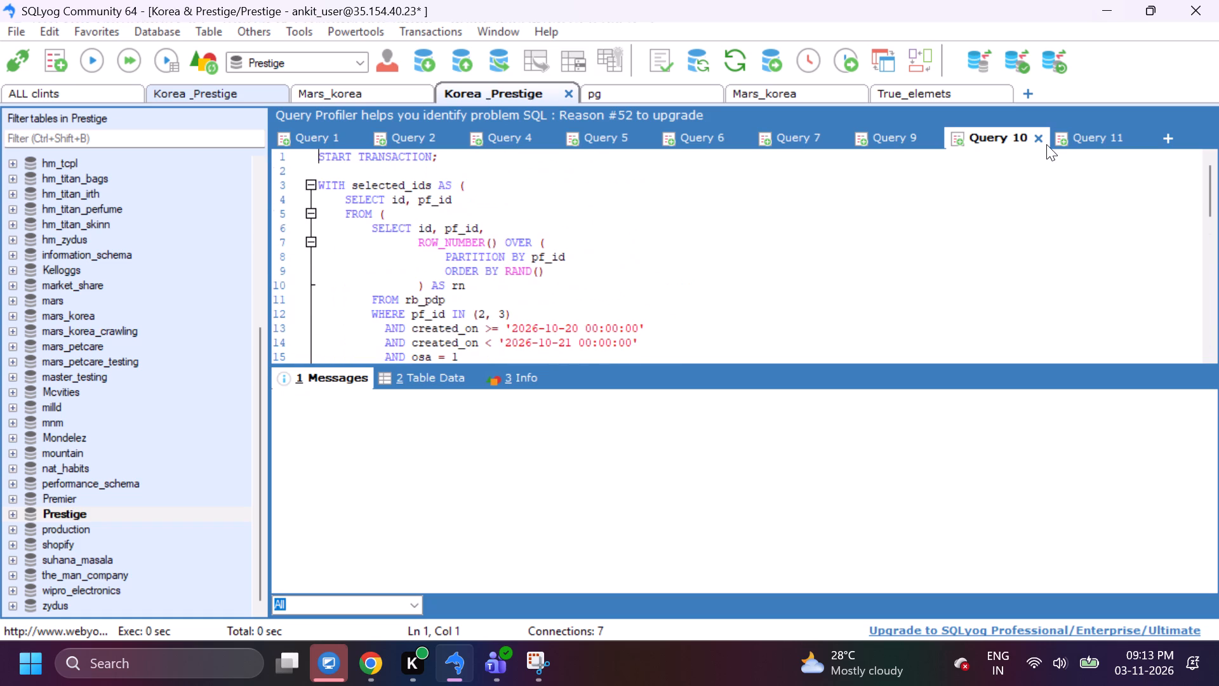
pyautogui.click(1042, 140)
pyautogui.click(646, 404)
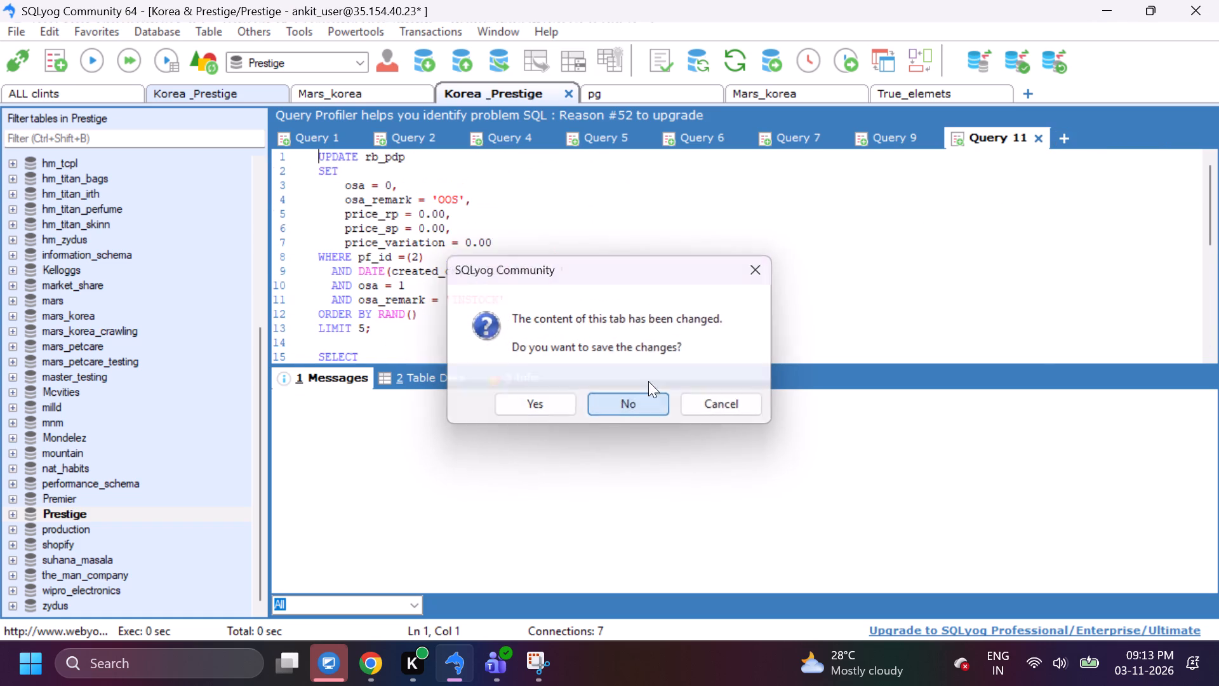
# Run only Query 9's select counting total records and missing resellers per date in rb_pdp_olap for Platform_id 1.
pyautogui.scroll(2, 891, 239)
pyautogui.click(897, 138)
pyautogui.scroll(1, 822, 245)
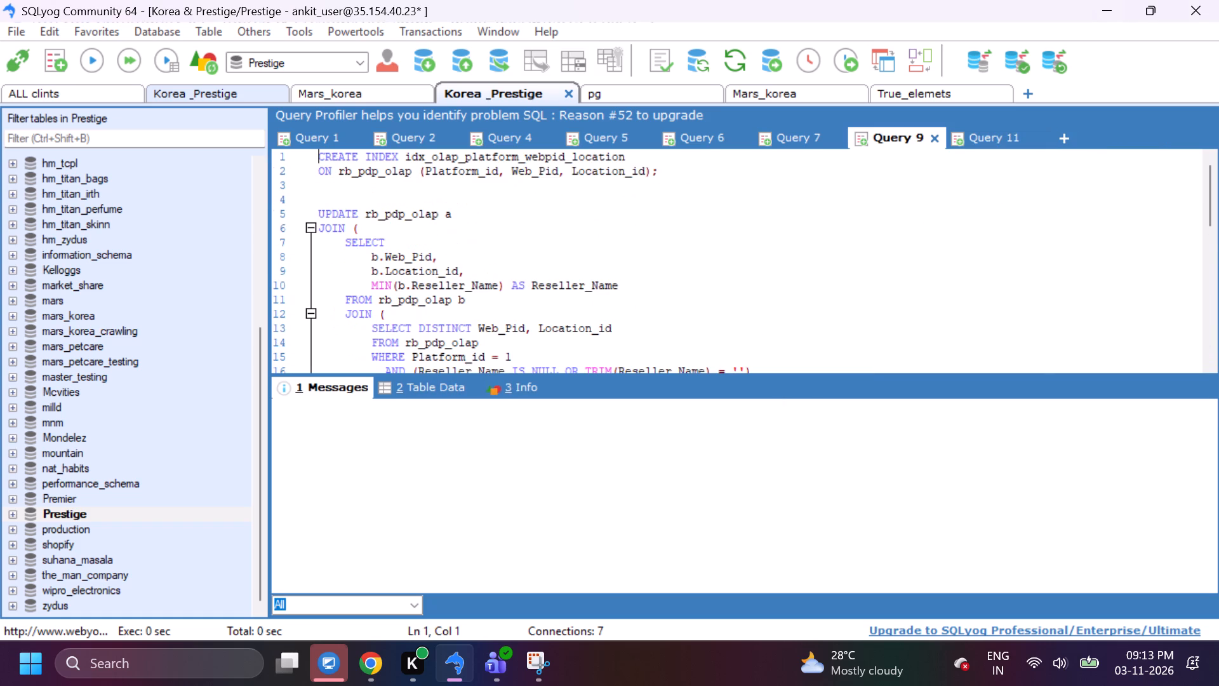
pyautogui.scroll(2, 822, 245)
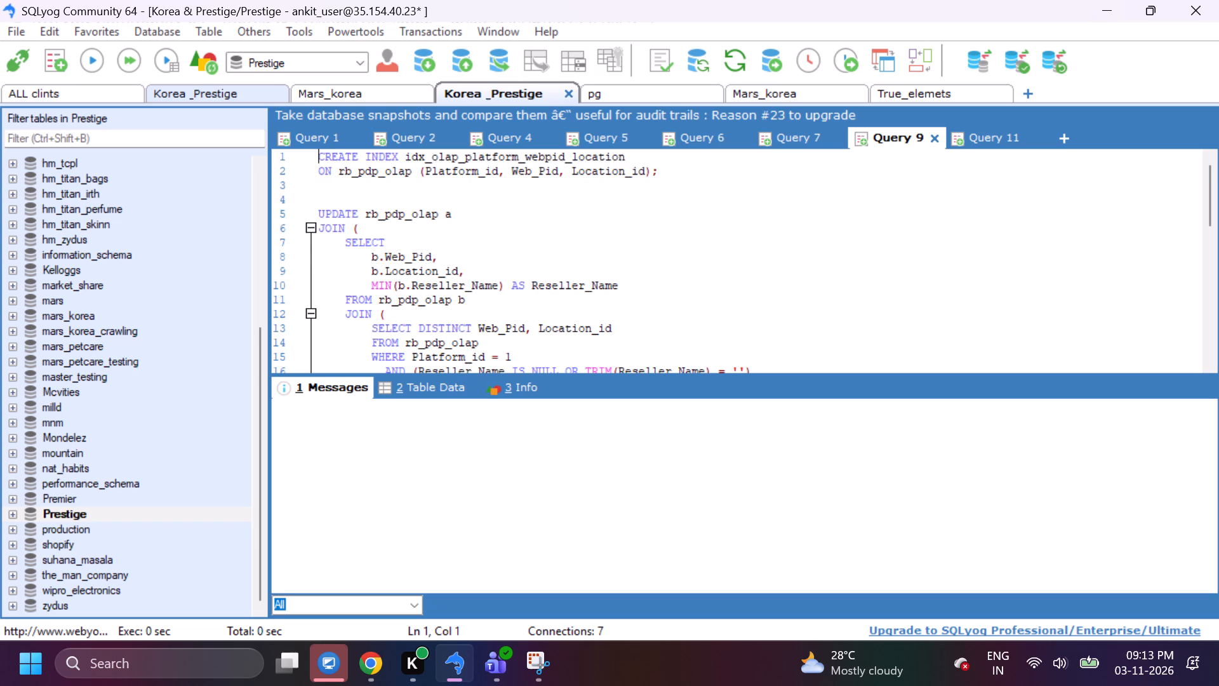
pyautogui.scroll(-3, 681, 292)
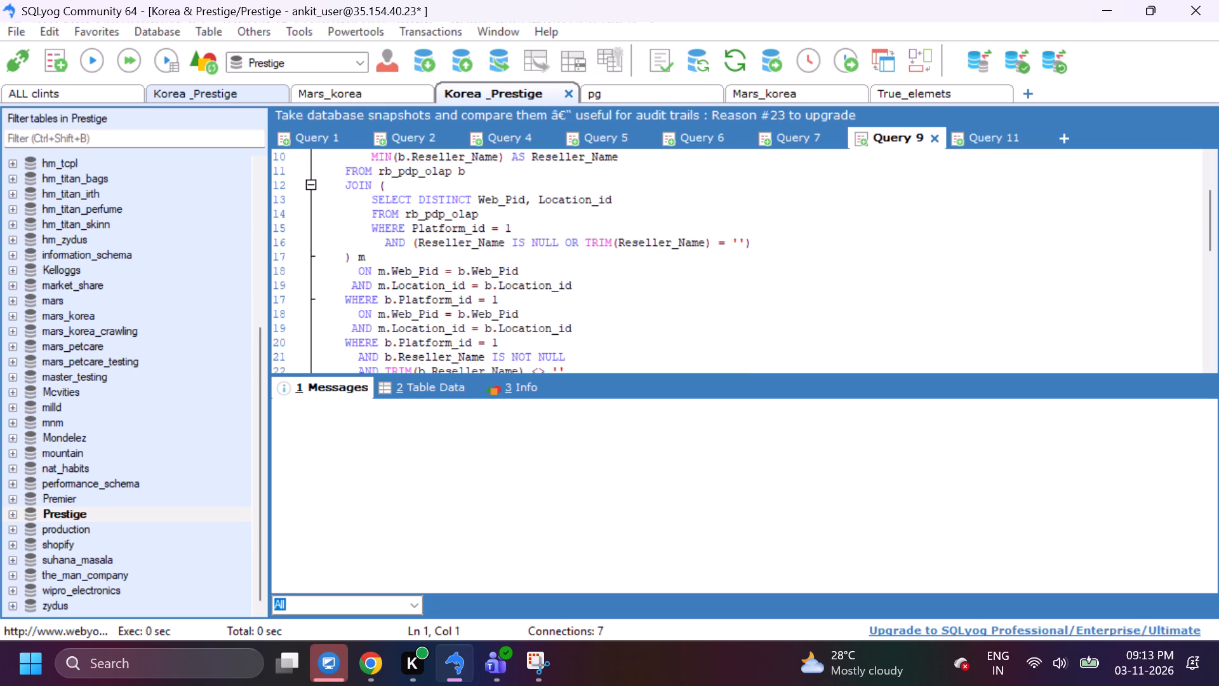
pyautogui.scroll(-4, 681, 292)
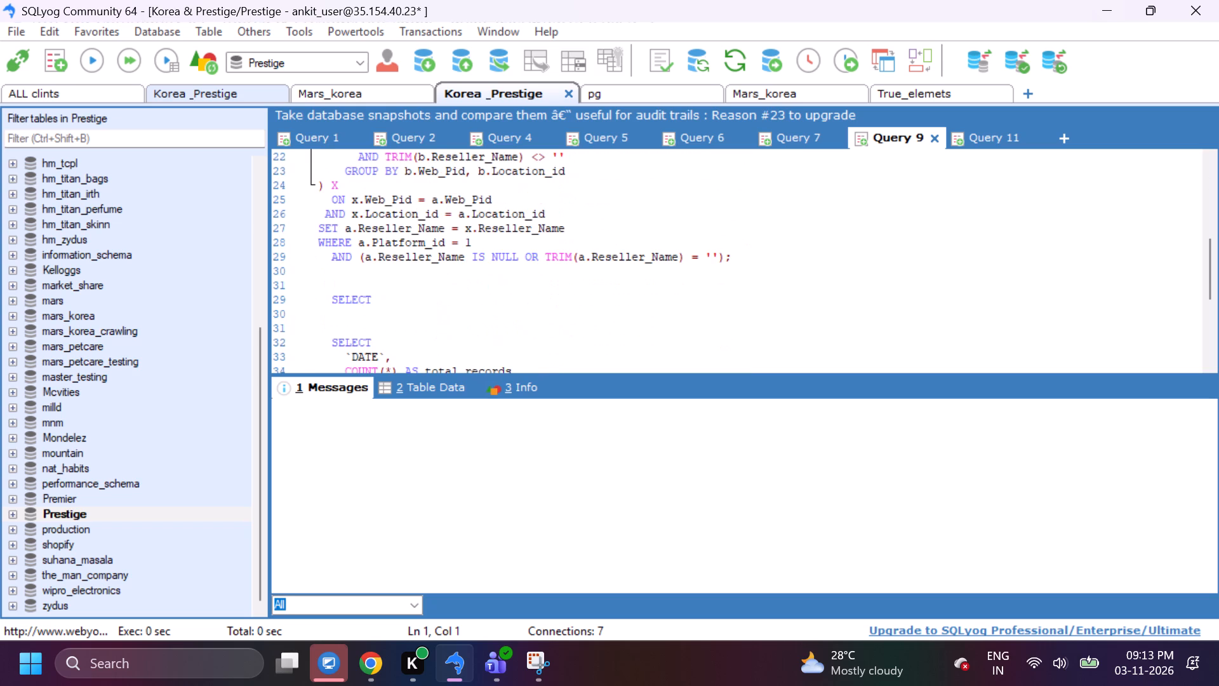
pyautogui.scroll(-3, 684, 292)
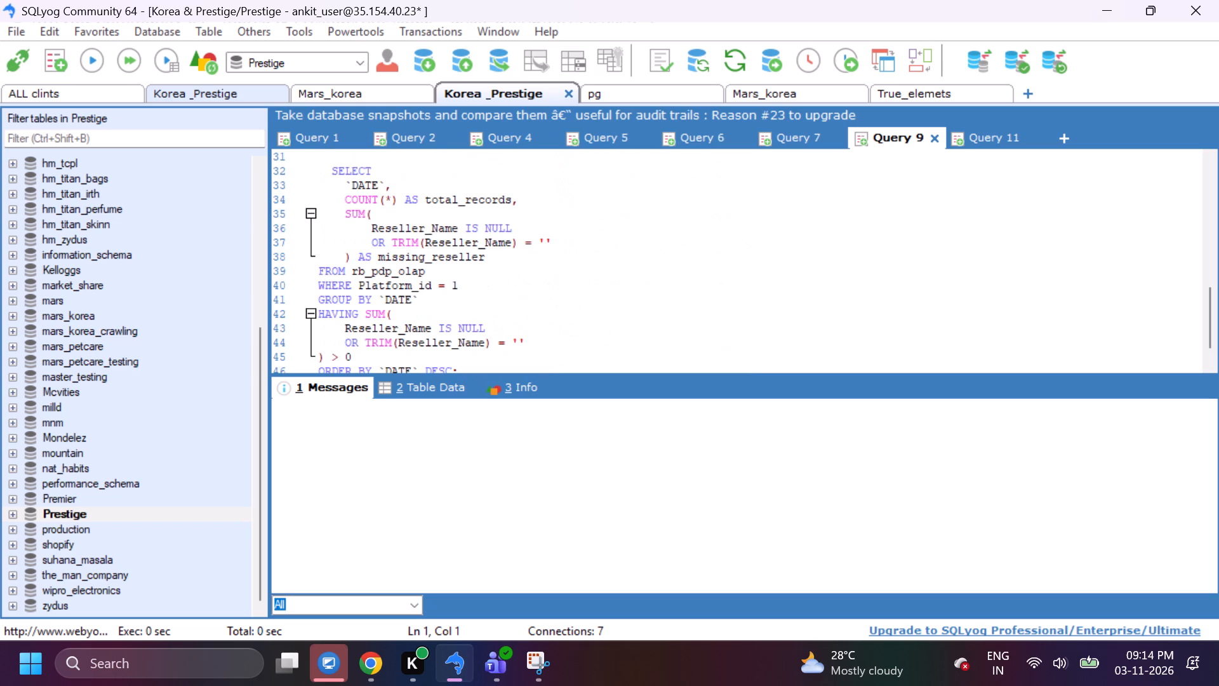
pyautogui.scroll(2, 684, 292)
pyautogui.scroll(-5, 655, 300)
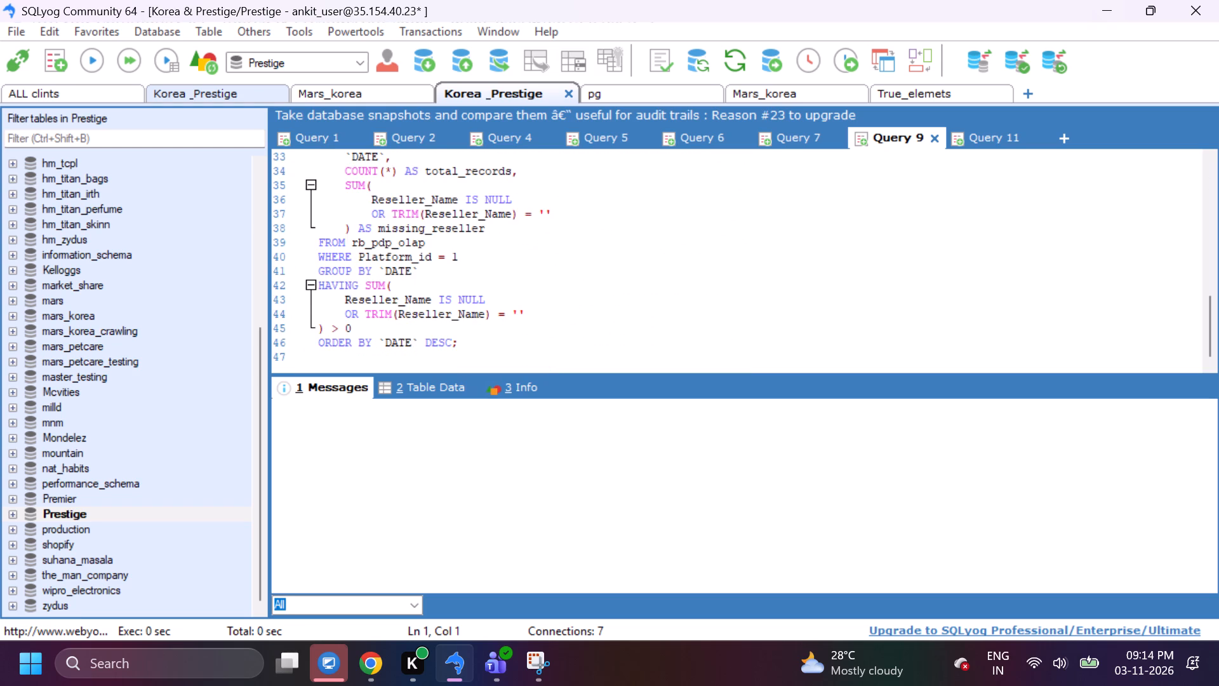
pyautogui.moveTo(486, 348); pyautogui.dragTo(324, 151)
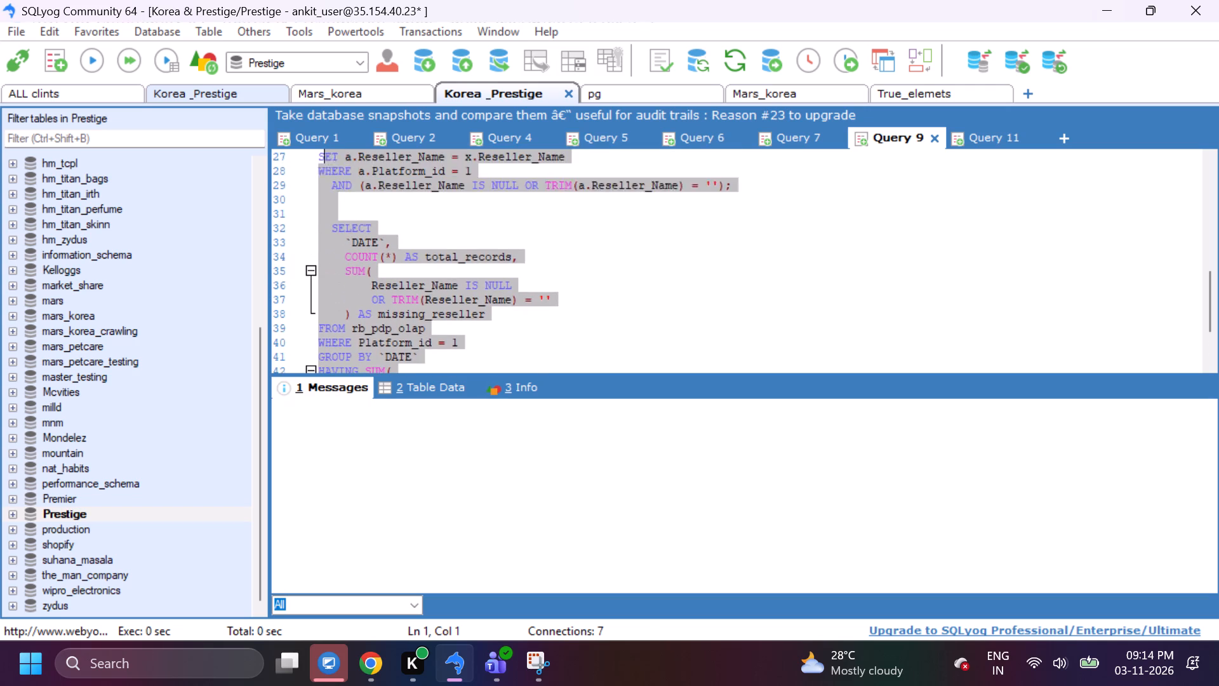
pyautogui.moveTo(324, 151); pyautogui.dragTo(314, 220)
pyautogui.click(126, 67)
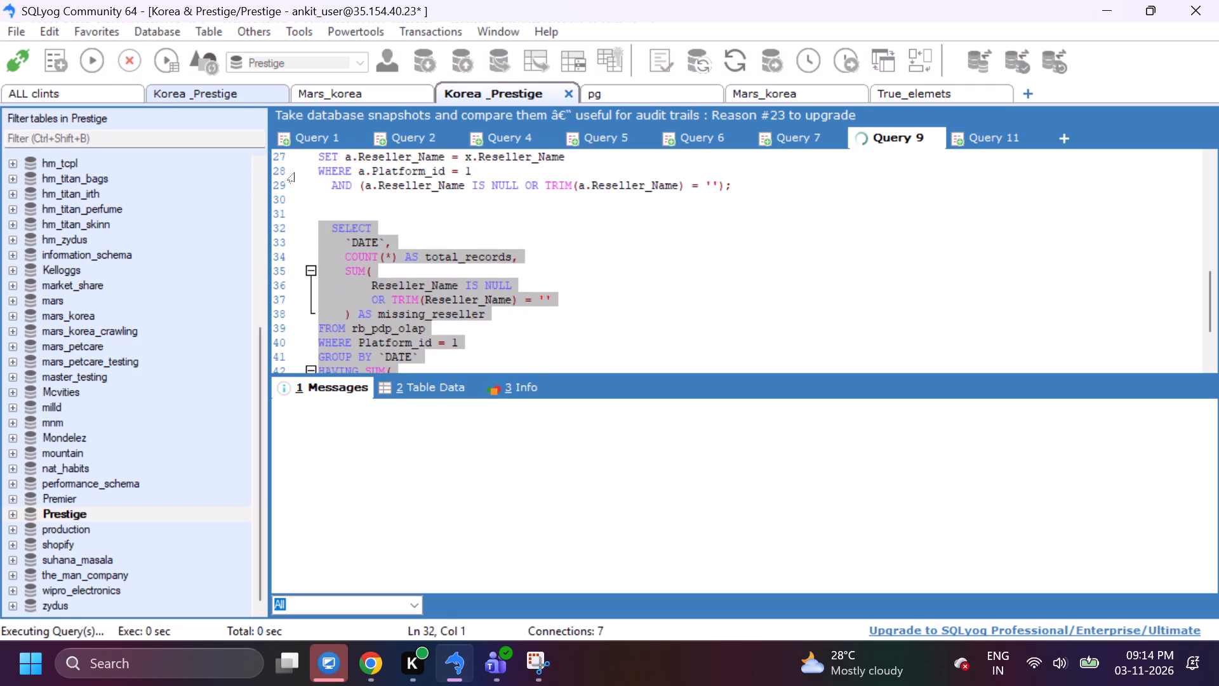
pyautogui.scroll(-2, 524, 307)
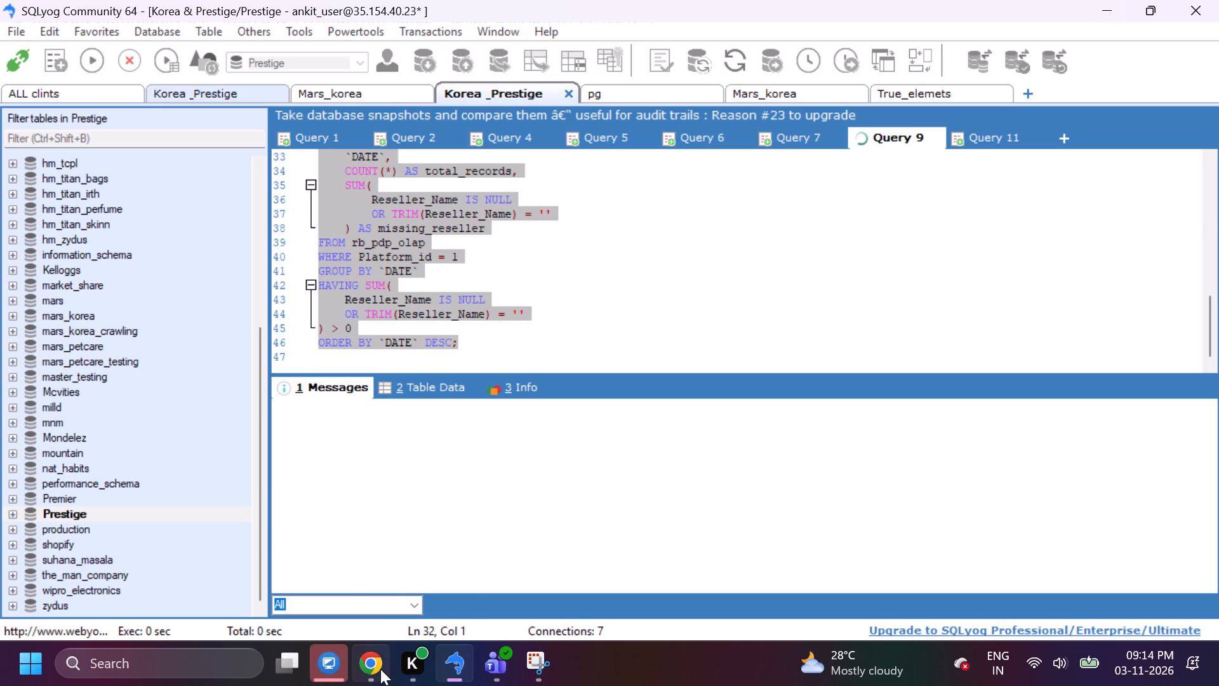
# Switch to Chrome and check Prestige's OLAP Validation report for today.
pyautogui.click(425, 554)
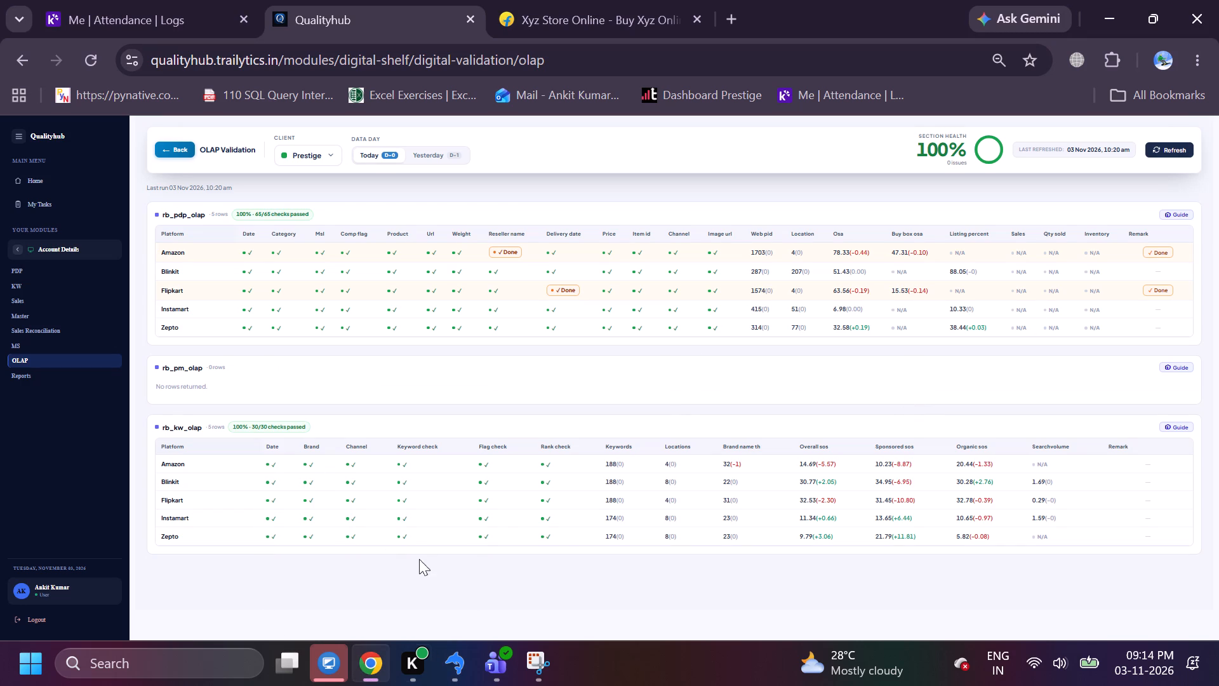
# Return to SQLyog and review Query 9's script on rb_pdp_olap, from the index creation through the Reseller_Name update to the missing-reseller select.
pyautogui.click(452, 654)
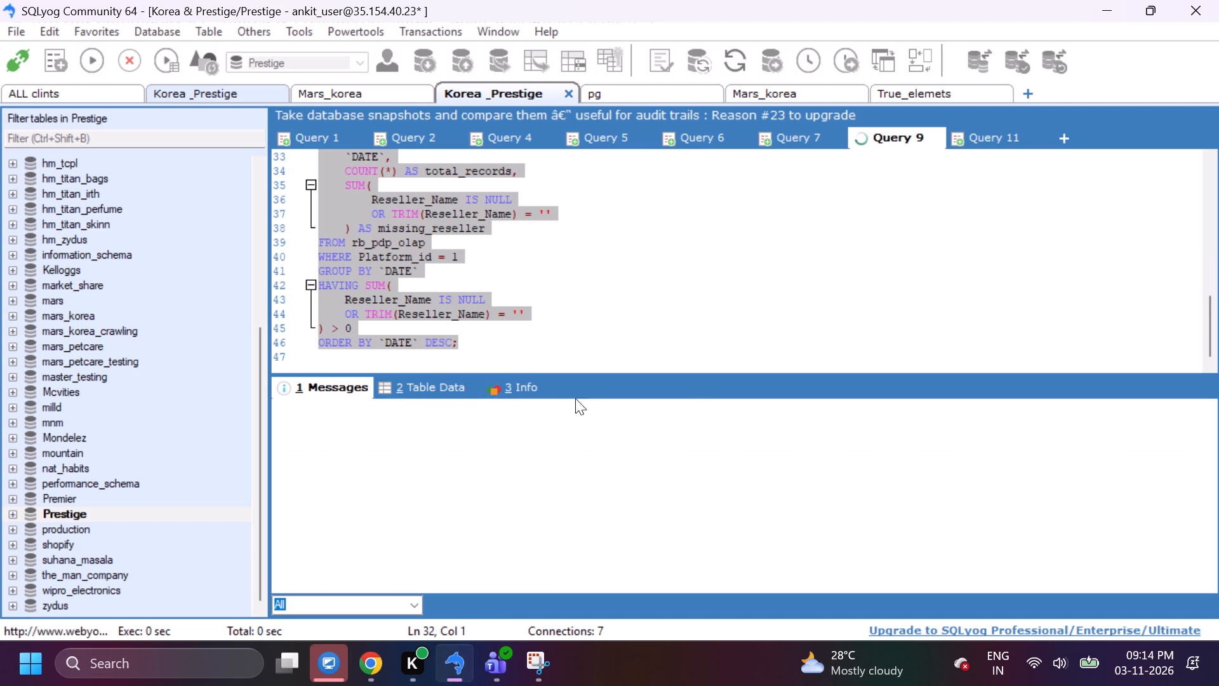
pyautogui.scroll(1, 509, 344)
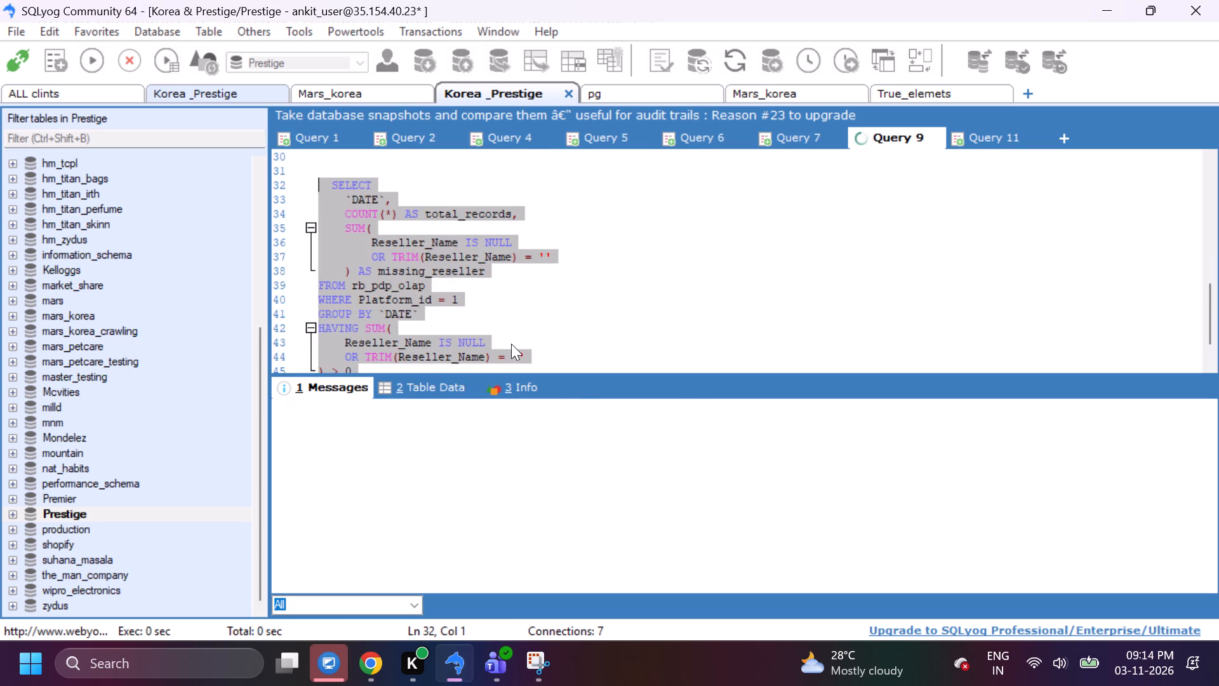
pyautogui.scroll(1, 512, 344)
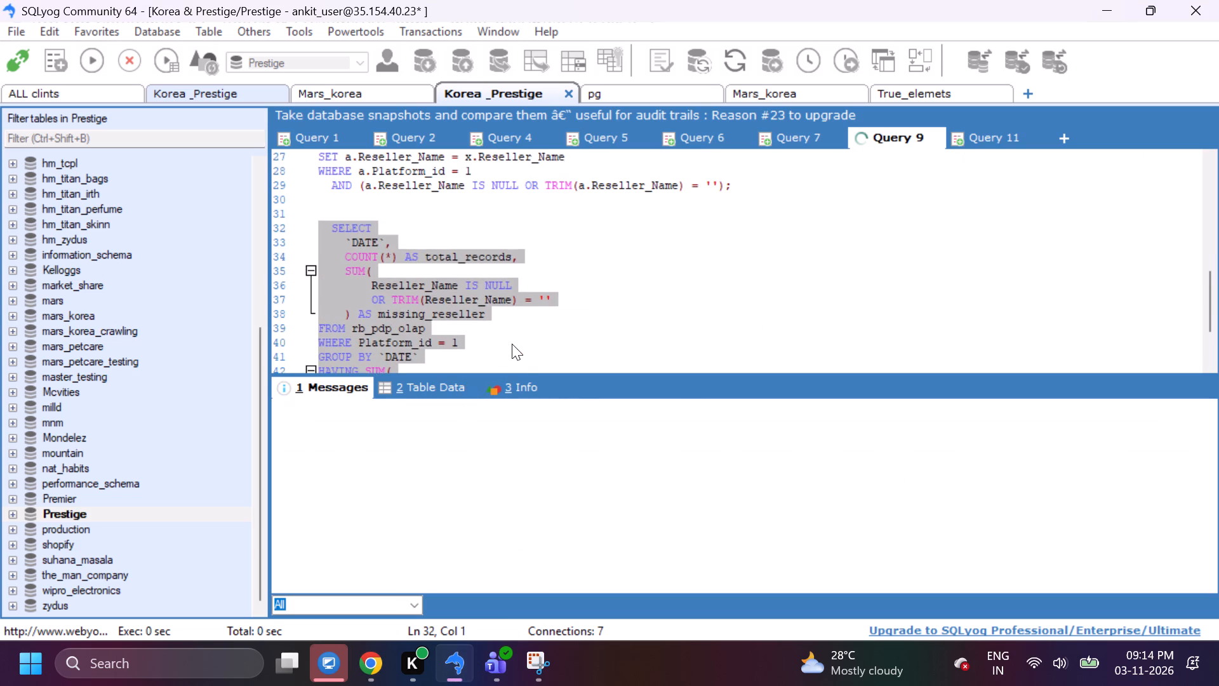
pyautogui.scroll(4, 512, 344)
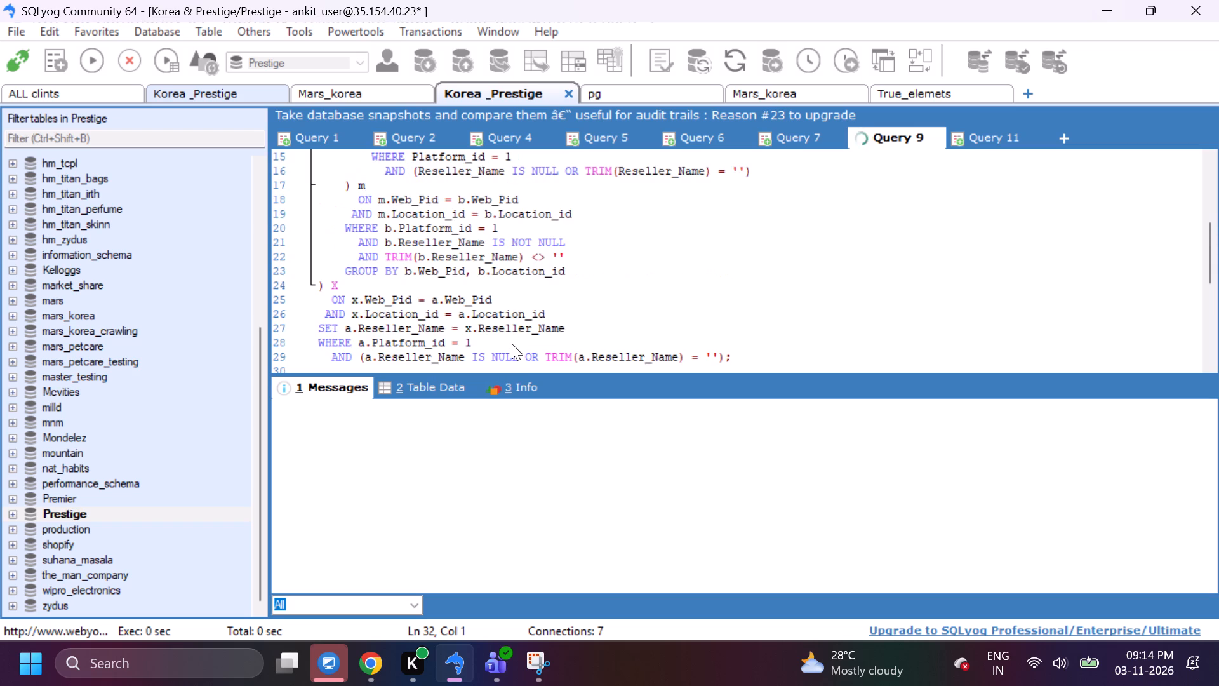
pyautogui.scroll(2, 513, 343)
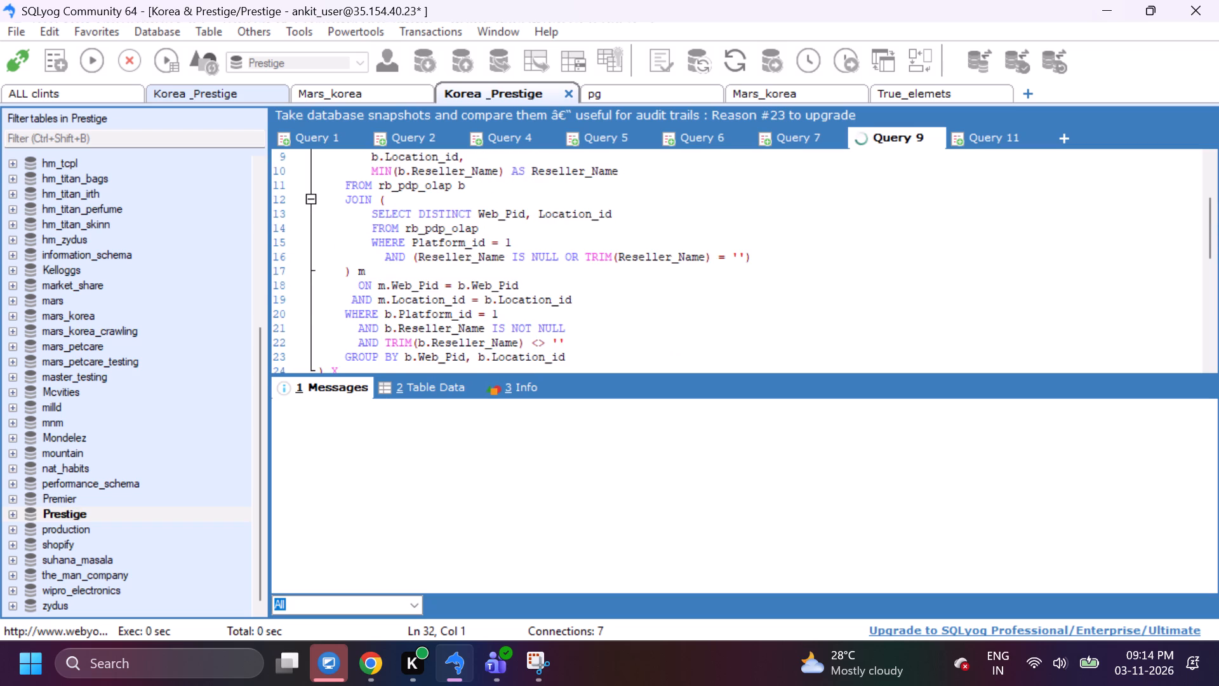
pyautogui.scroll(5, 513, 343)
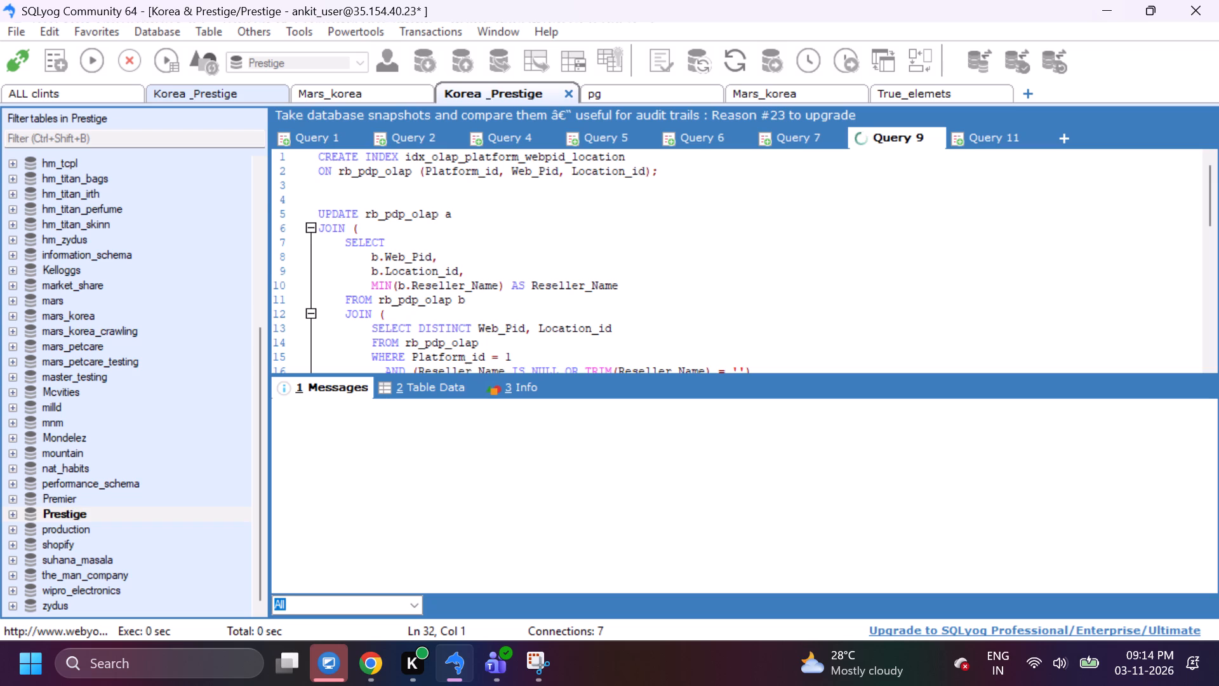
pyautogui.scroll(-2, 558, 310)
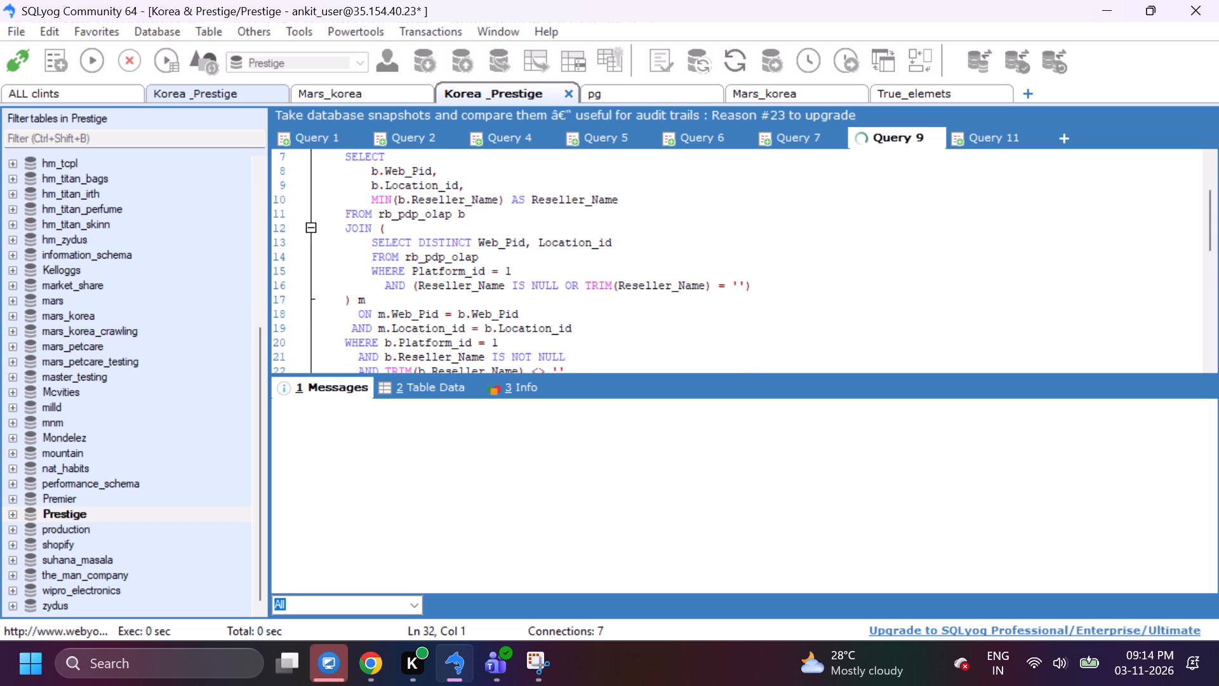
pyautogui.scroll(-3, 616, 302)
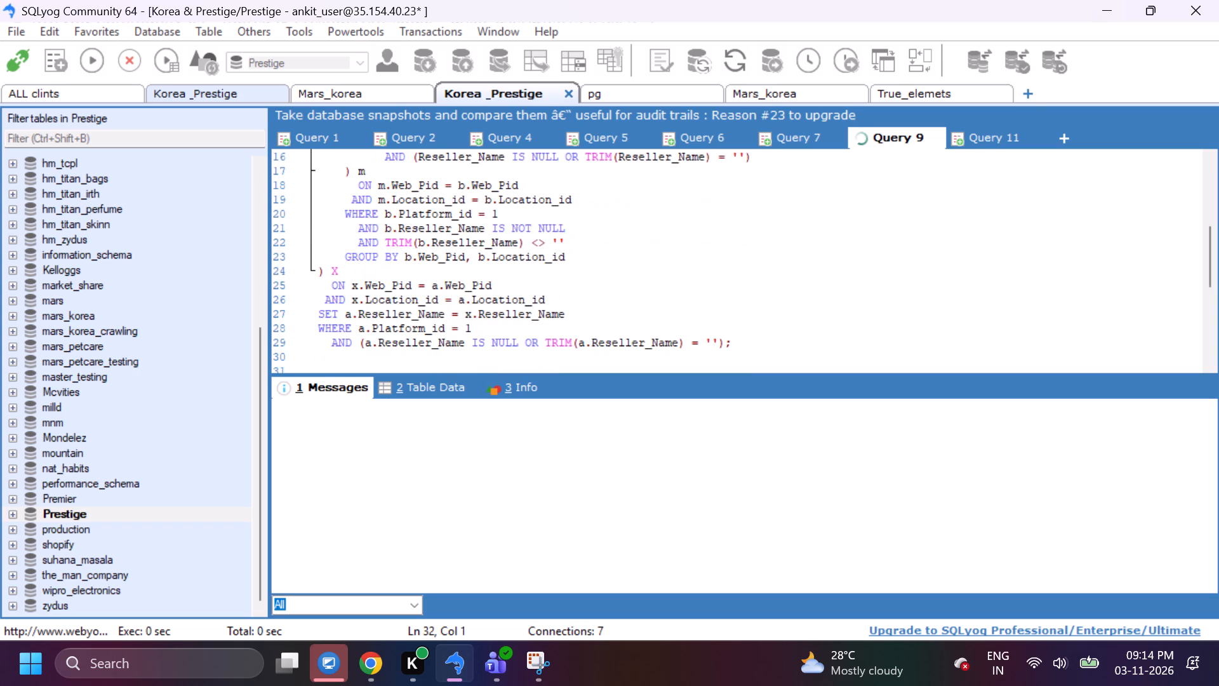
pyautogui.scroll(-5, 669, 298)
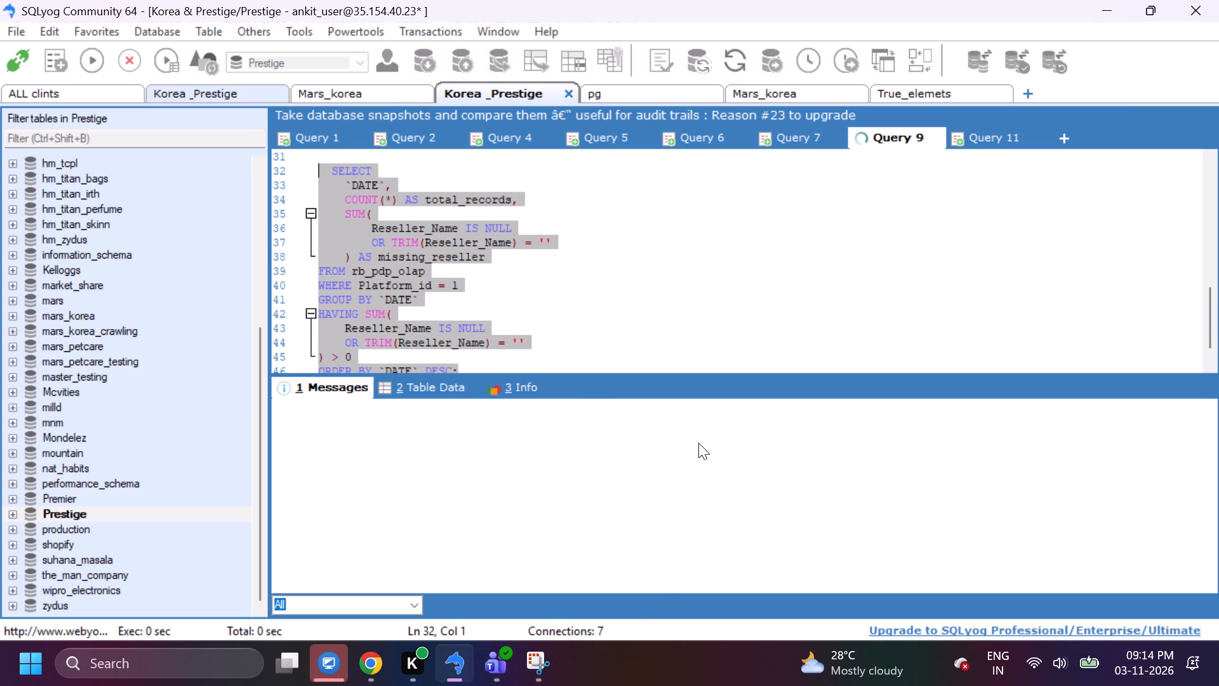
pyautogui.scroll(-4, 625, 373)
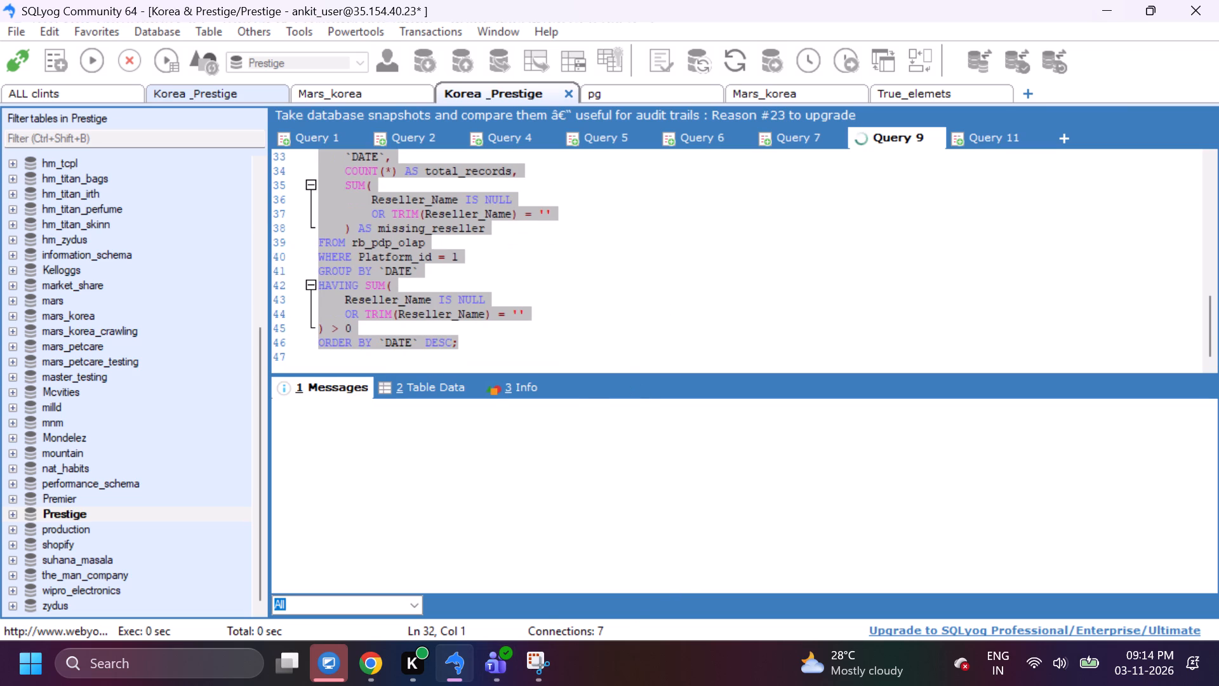